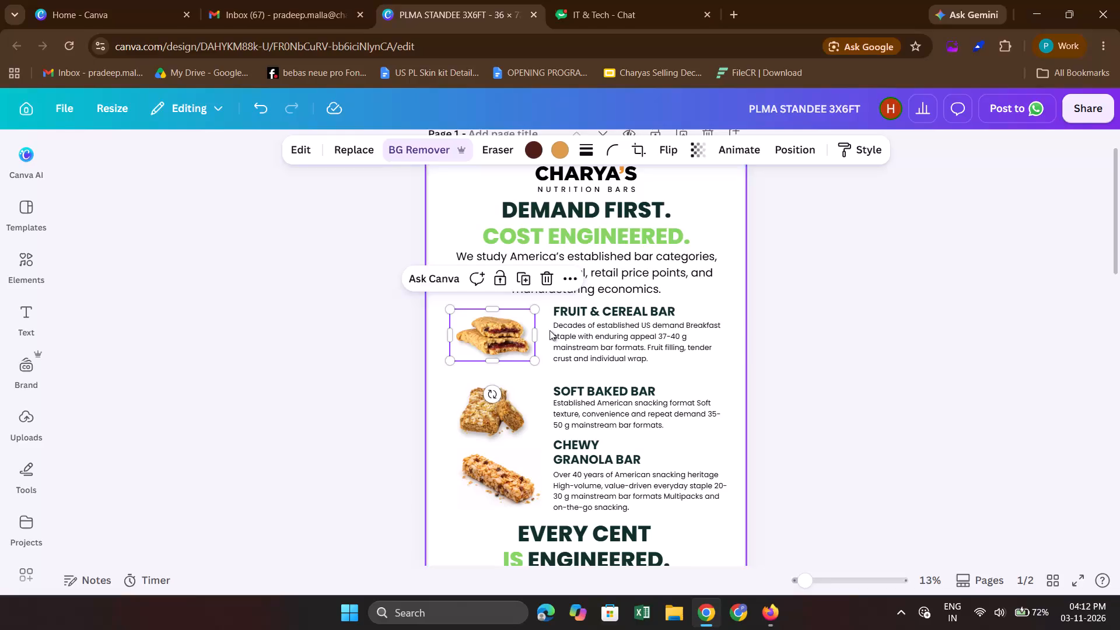
Review page 1 of the standee, checking the spacing and the headings and descriptions of the three bar products.
click(771, 346)
scroll(771, 346, down, 2)
scroll(664, 398, down, 2)
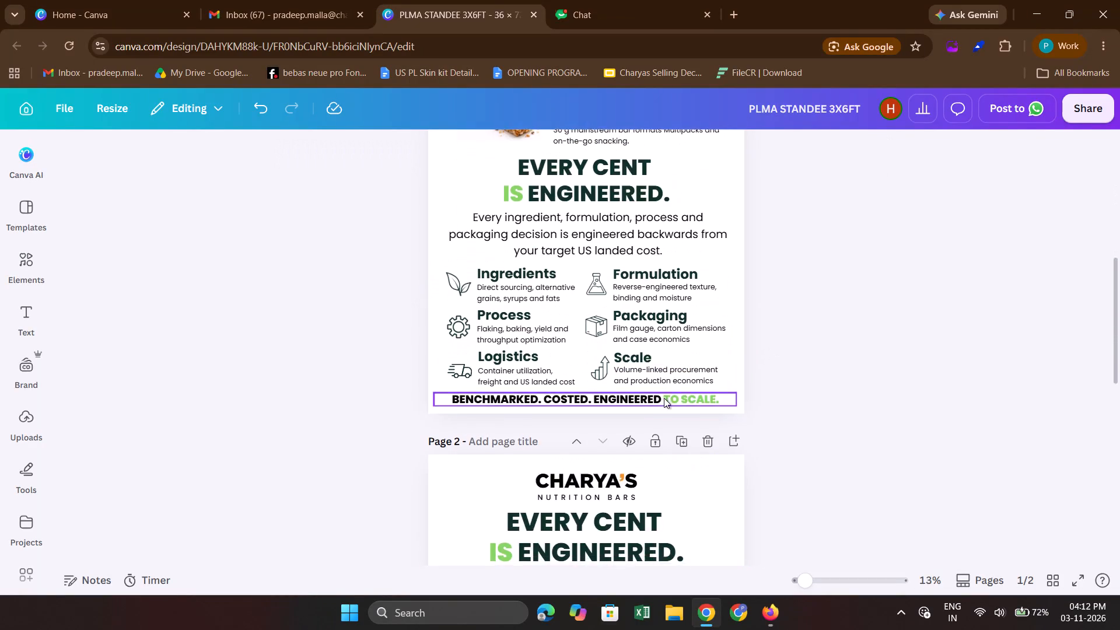
scroll(664, 398, down, 1)
scroll(664, 398, up, 1)
scroll(834, 327, up, 1)
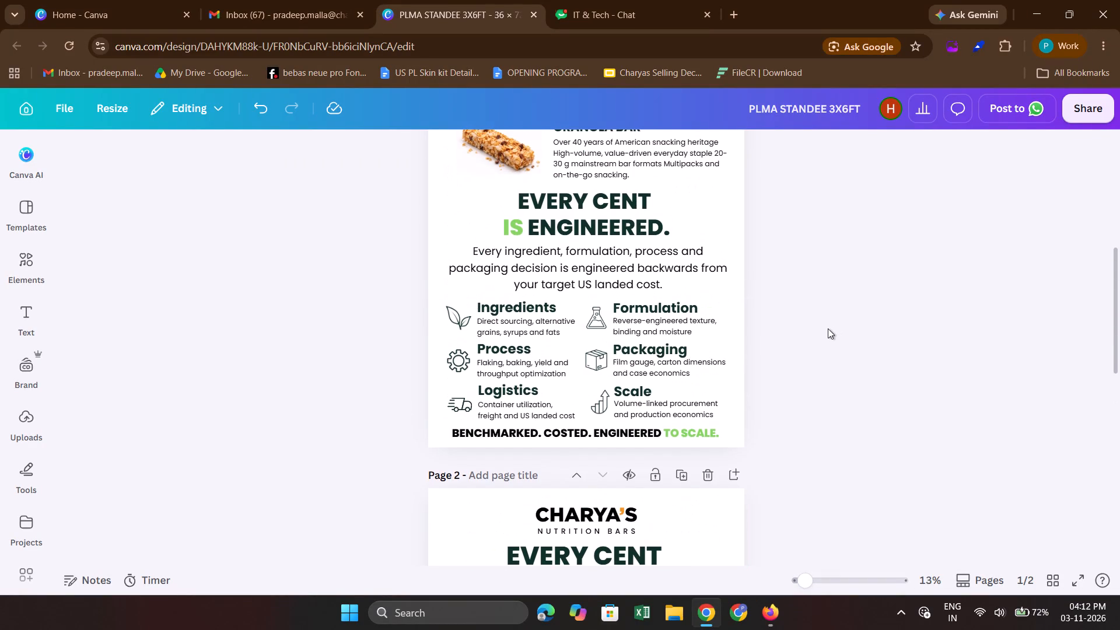
scroll(828, 328, up, 2)
scroll(670, 325, up, 2)
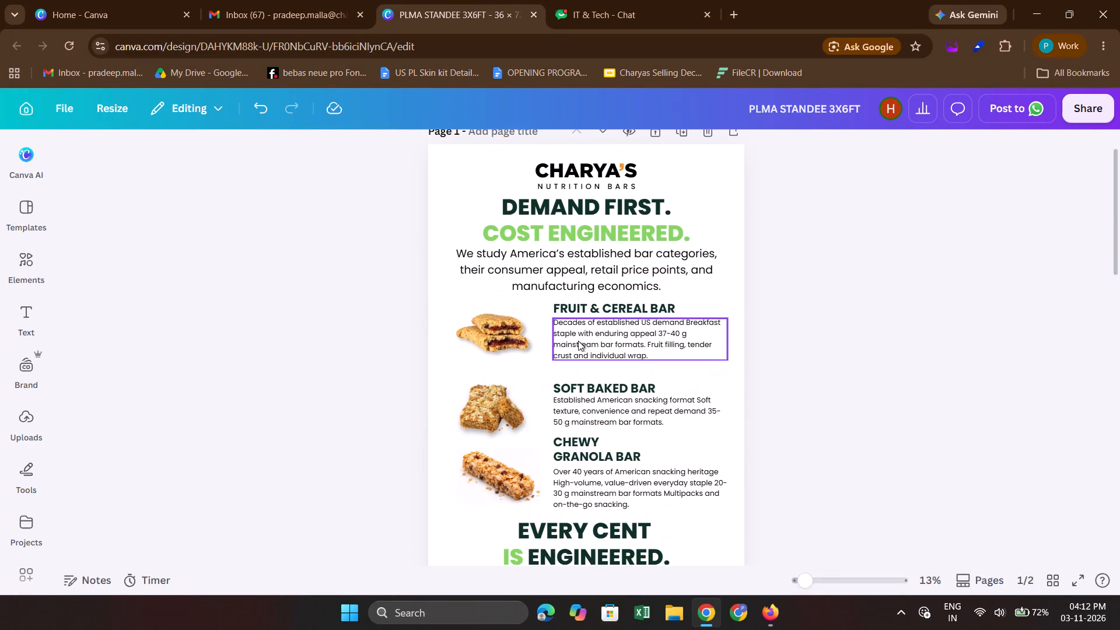
click(408, 394)
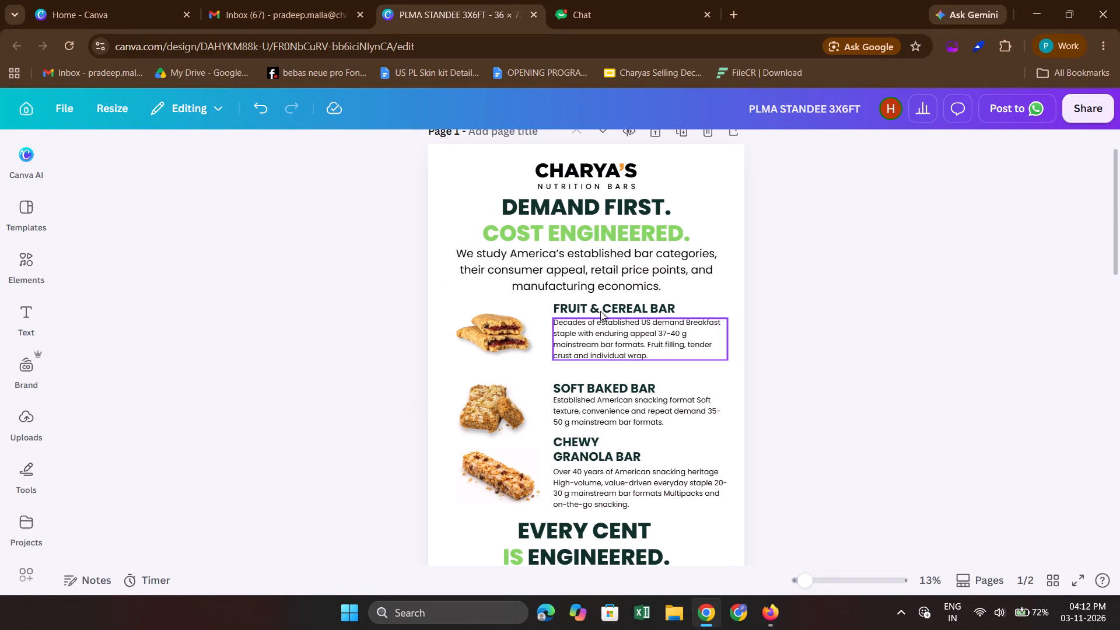
click(603, 302)
click(611, 334)
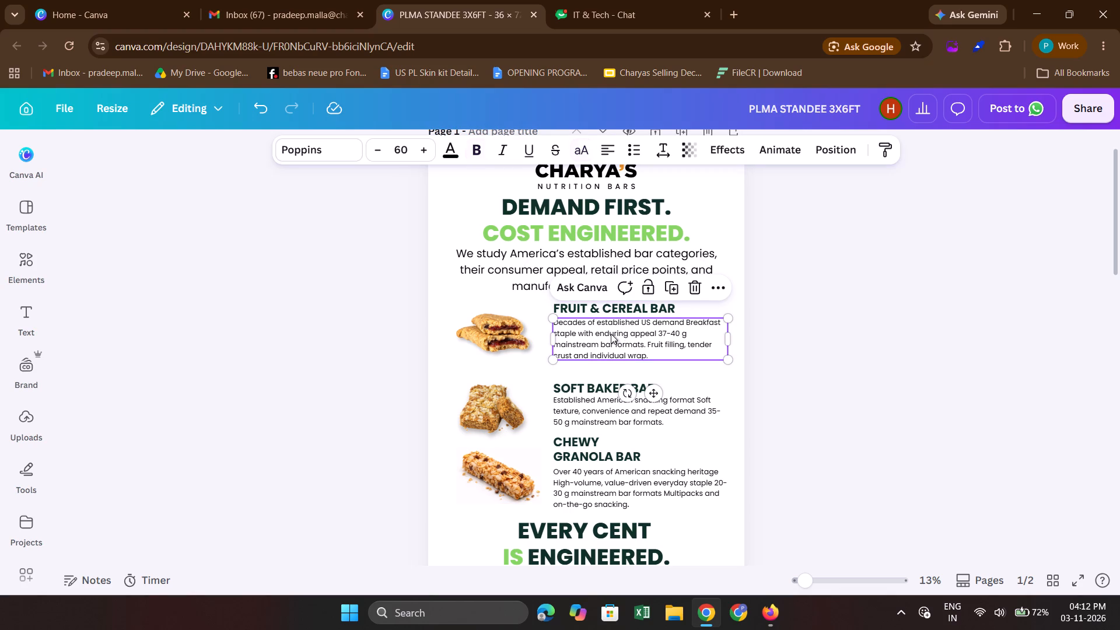
click(587, 389)
click(583, 404)
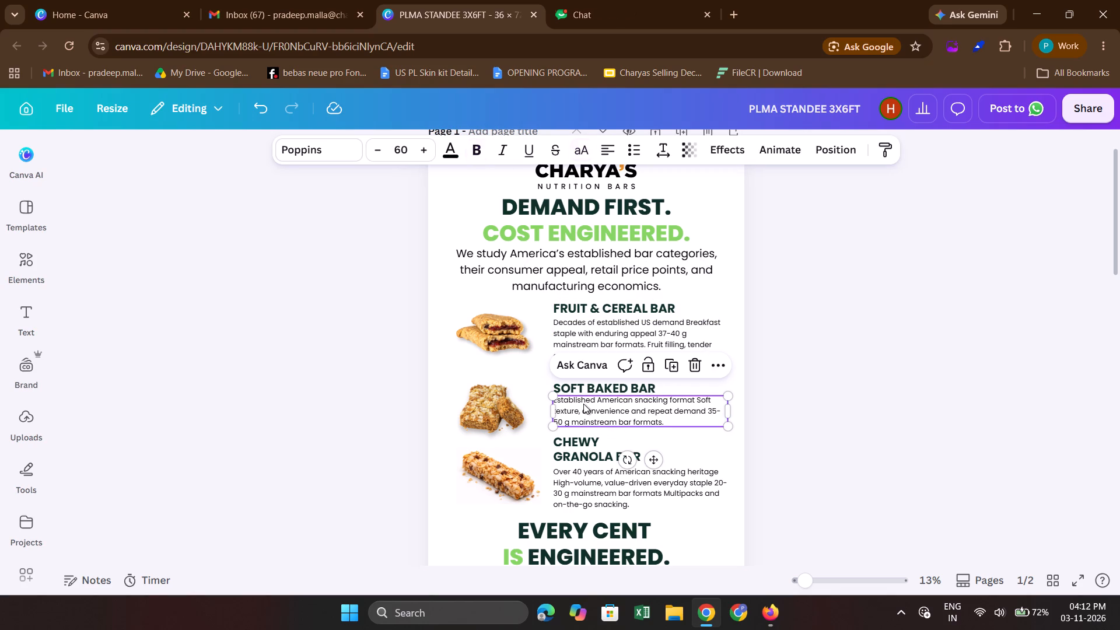
click(571, 449)
click(572, 470)
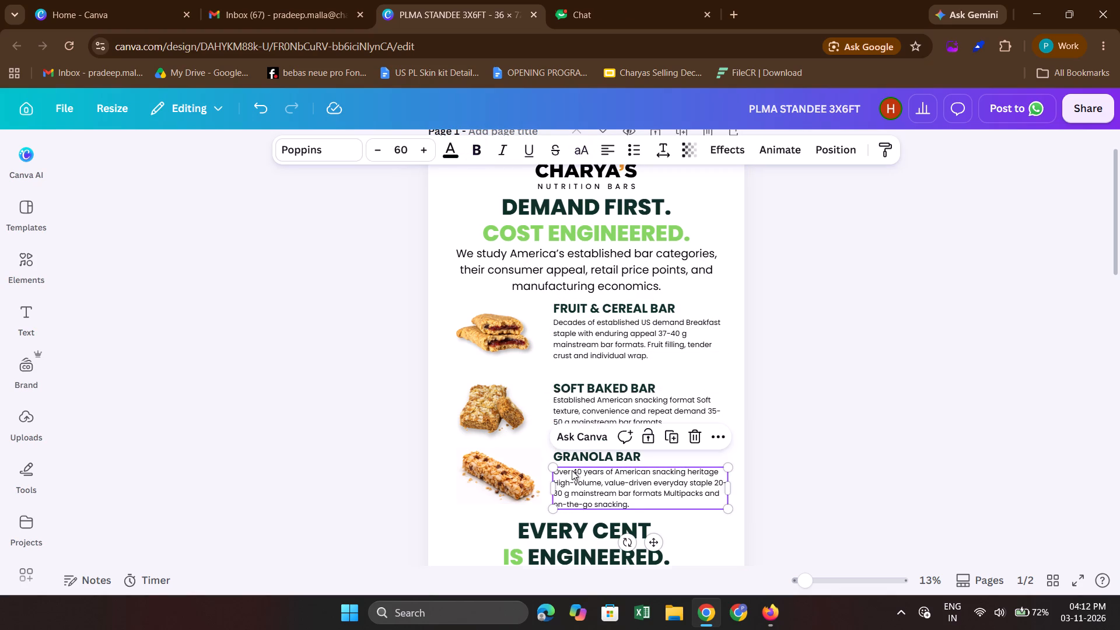
Move the Soft Baked Bar image, heading and description up together, close beneath the Fruit & Cereal Bar text.
scroll(572, 470, down, 1)
click(357, 370)
drag(357, 370, 689, 390)
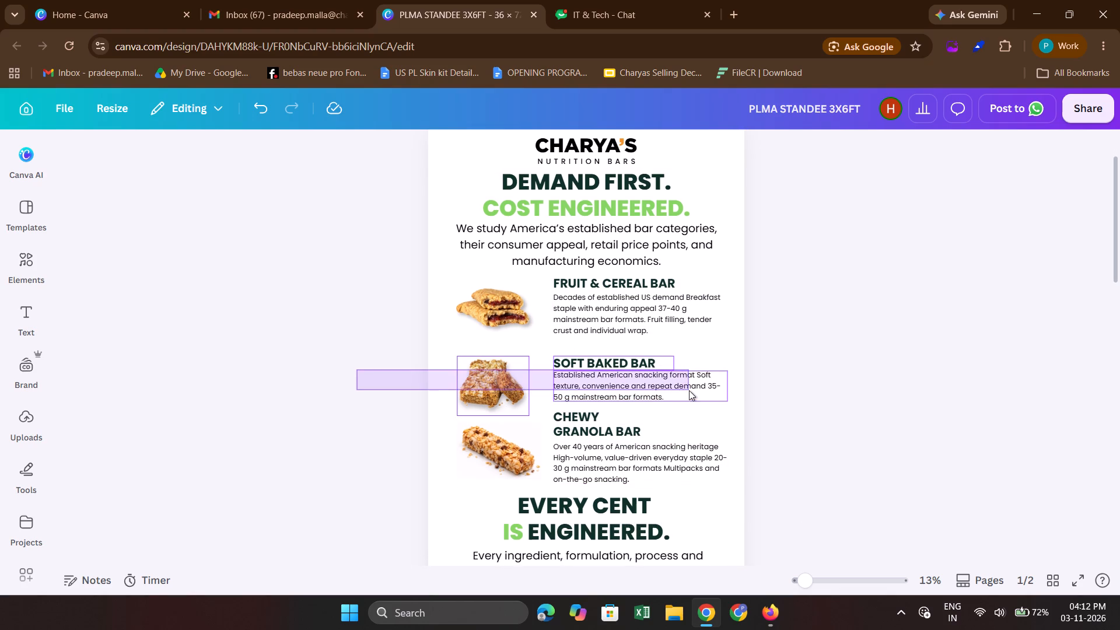
key(shift+Up)
key(shift+Up)
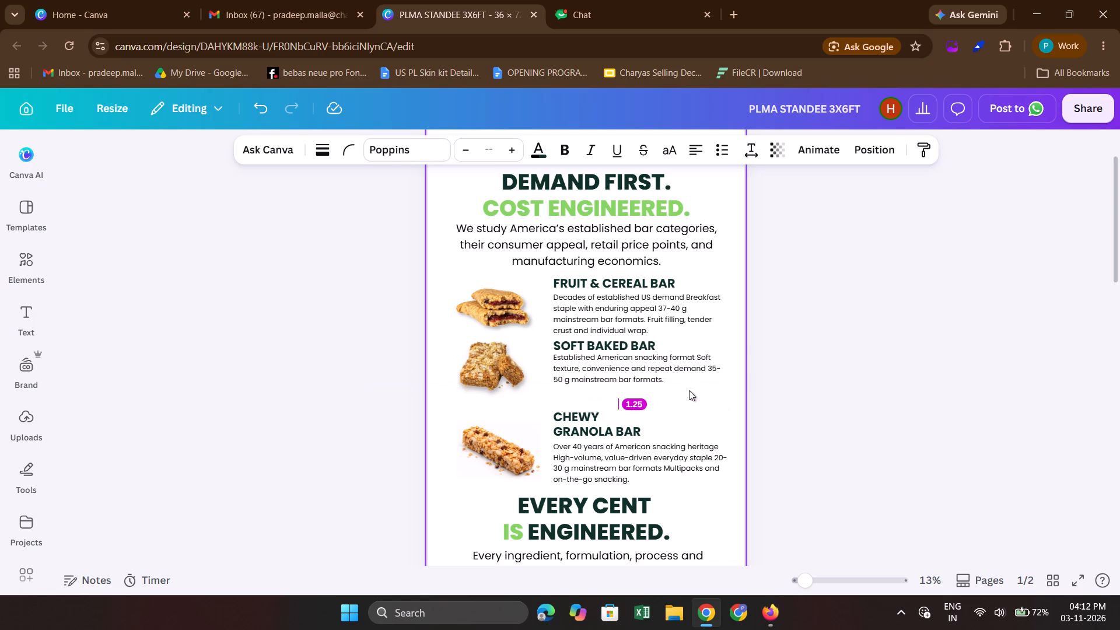
click(410, 433)
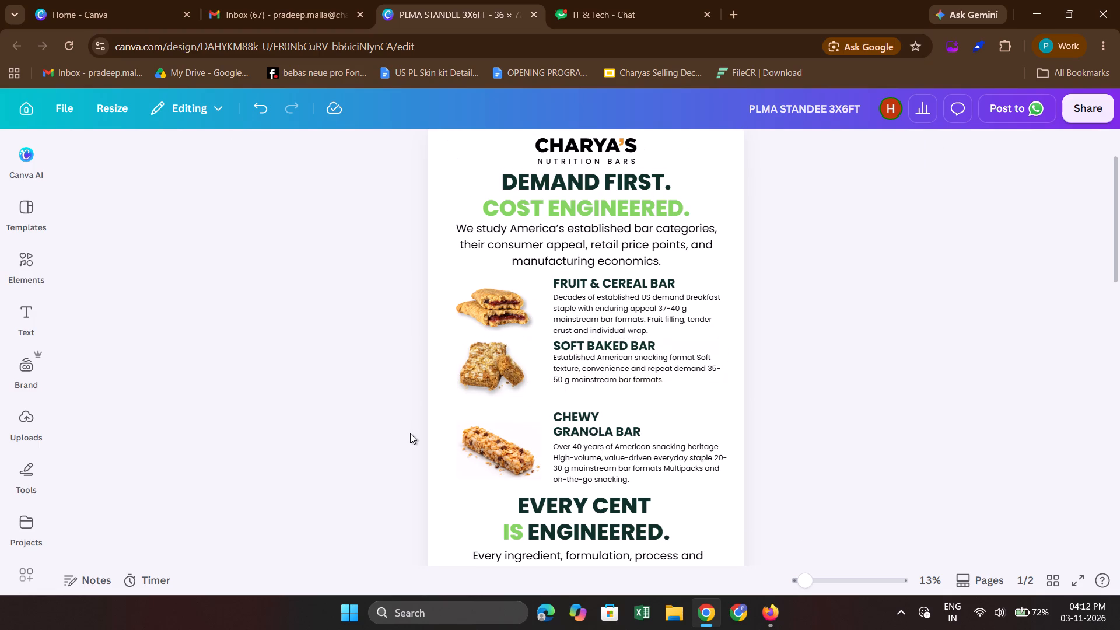
Move the Chewy Granola Bar image, heading and description up together, close beneath the Soft Baked Bar block.
drag(403, 424, 718, 475)
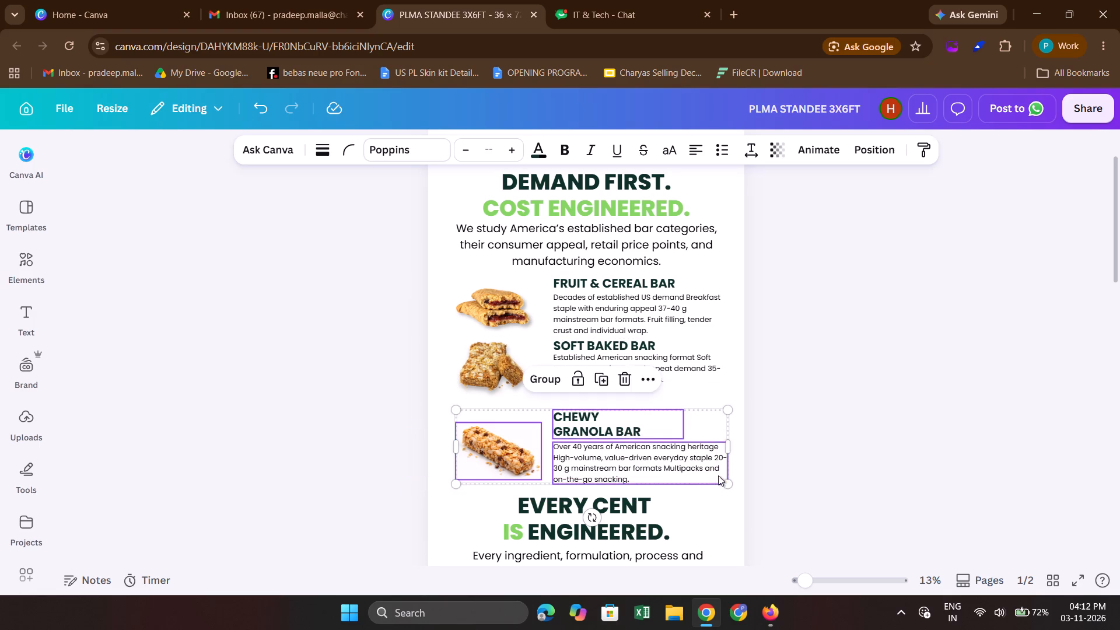
key(shift+Up)
key(shift+Up)
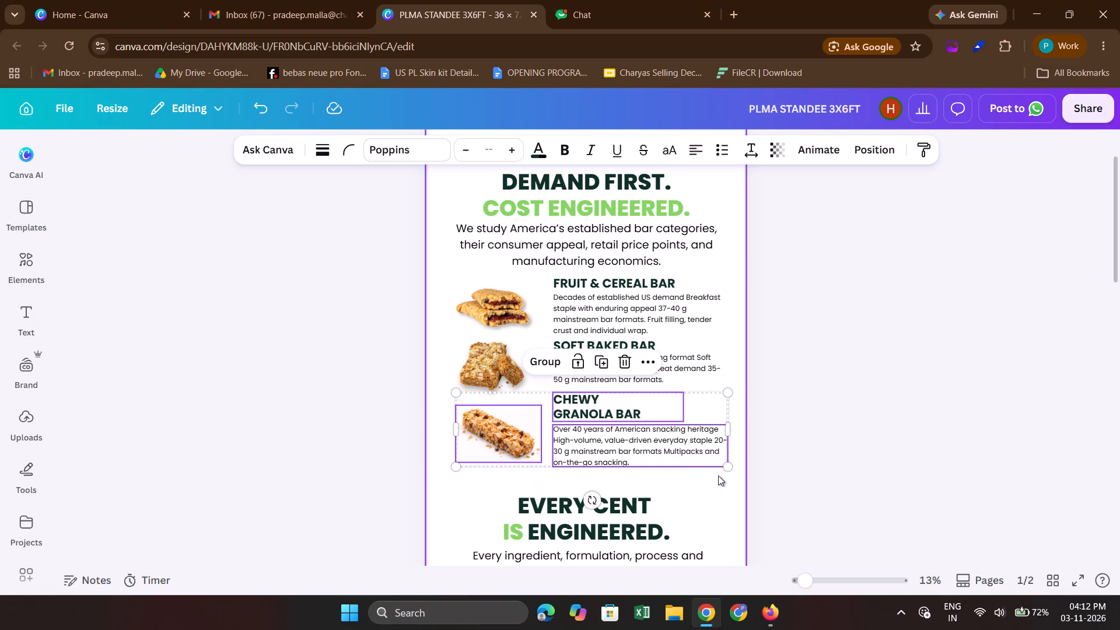
key(Up)
key(Up)
key(Up)
key(Up)
click(866, 434)
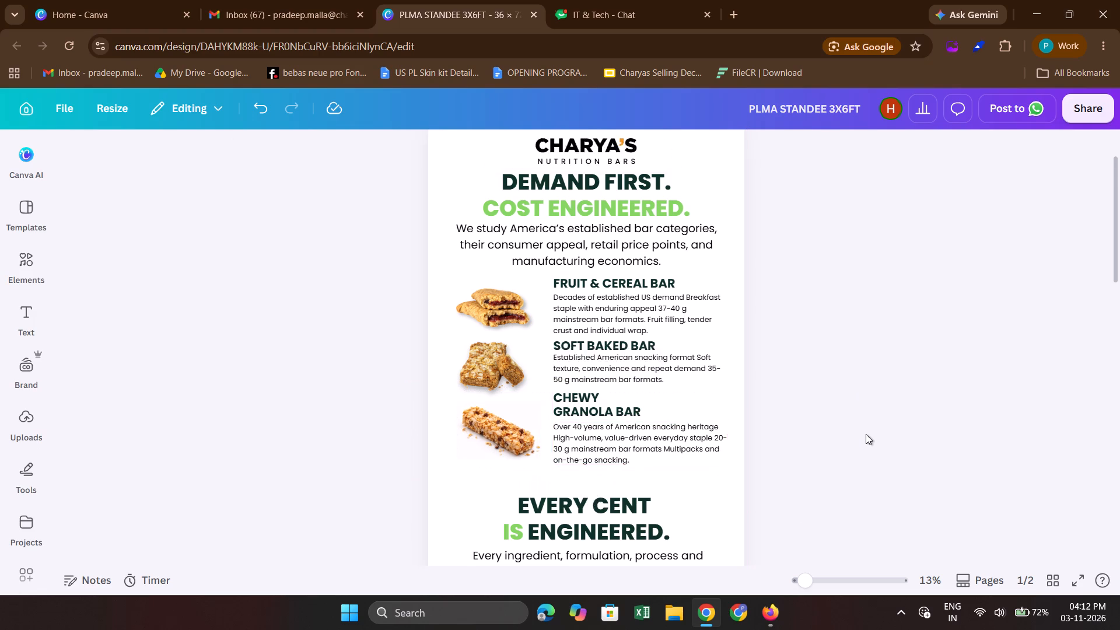
Move the whole "EVERY CENT IS ENGINEERED." section, including its feature grid and closing tagline, up closer to the Chewy Granola Bar block.
scroll(866, 434, down, 1)
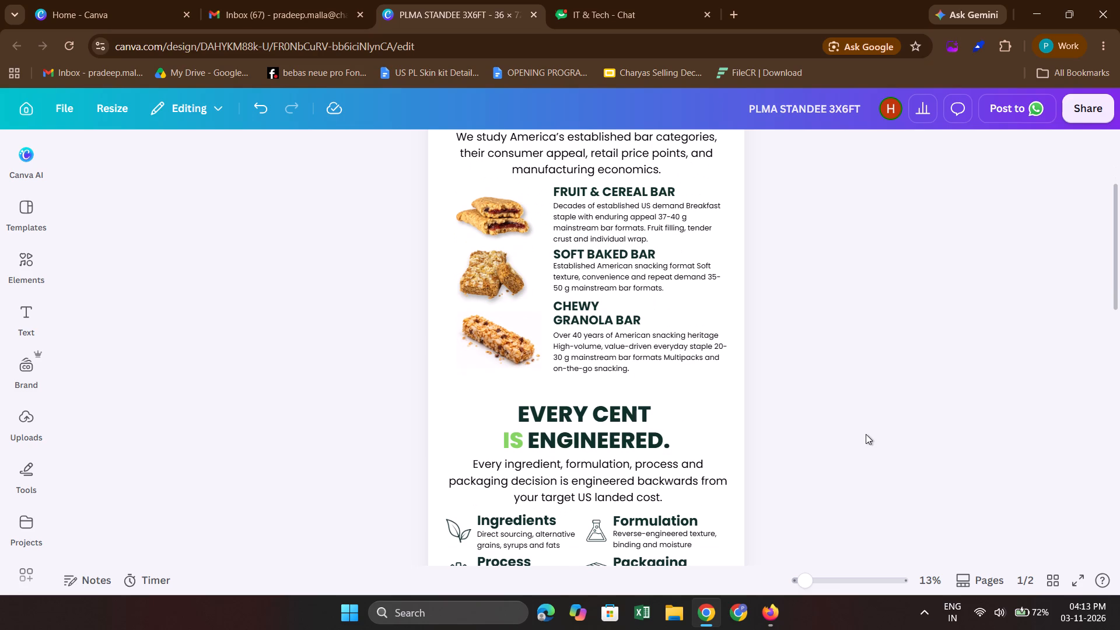
scroll(954, 349, down, 1)
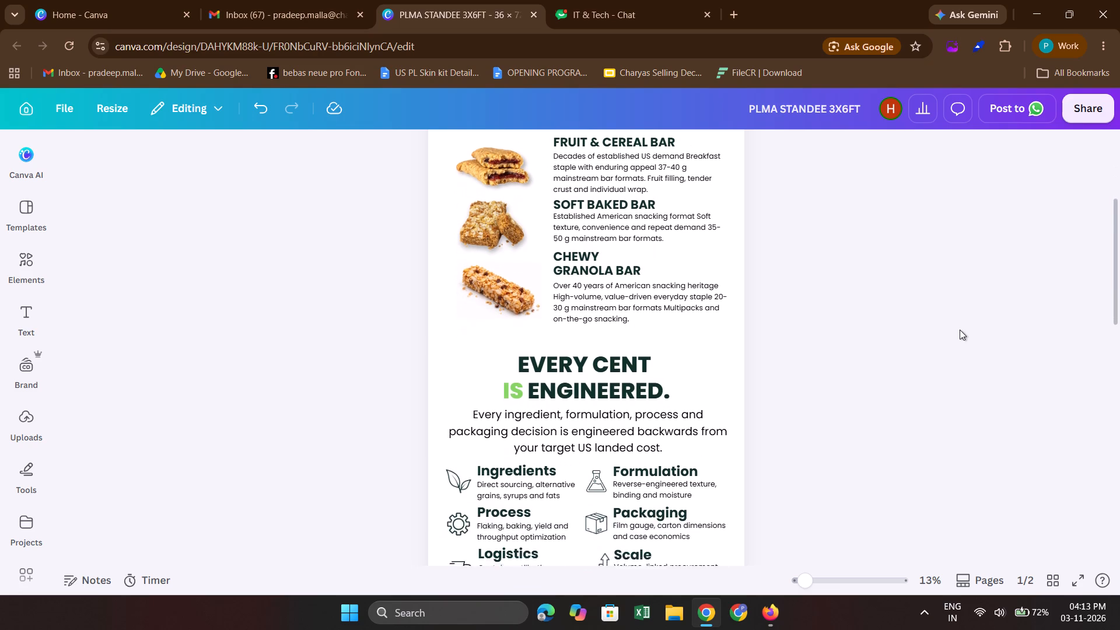
scroll(960, 330, down, 1)
drag(368, 270, 591, 414)
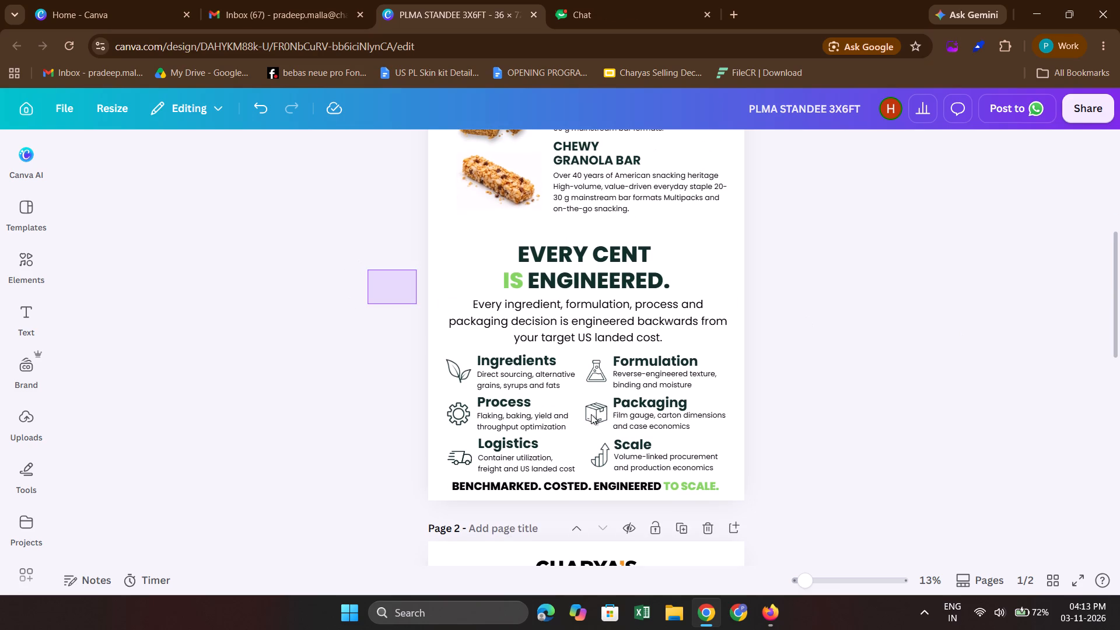
drag(591, 414, 823, 488)
key(shift+Up)
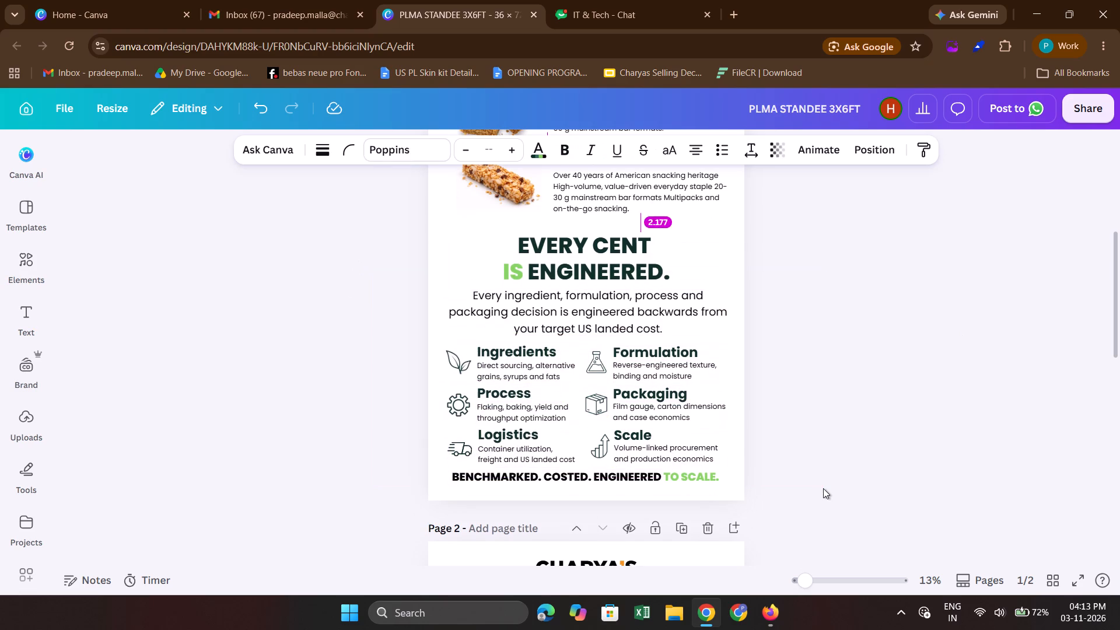
key(shift+Up)
key(Up)
key(Up)
key(Up)
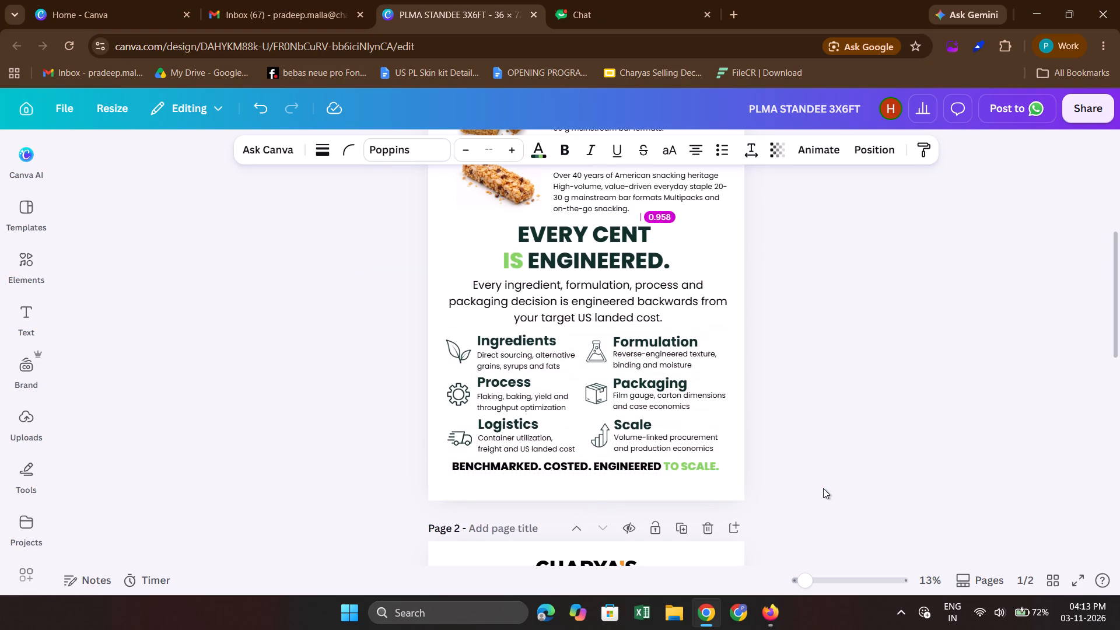
key(Up)
key(Up)
key(Up)
click(904, 486)
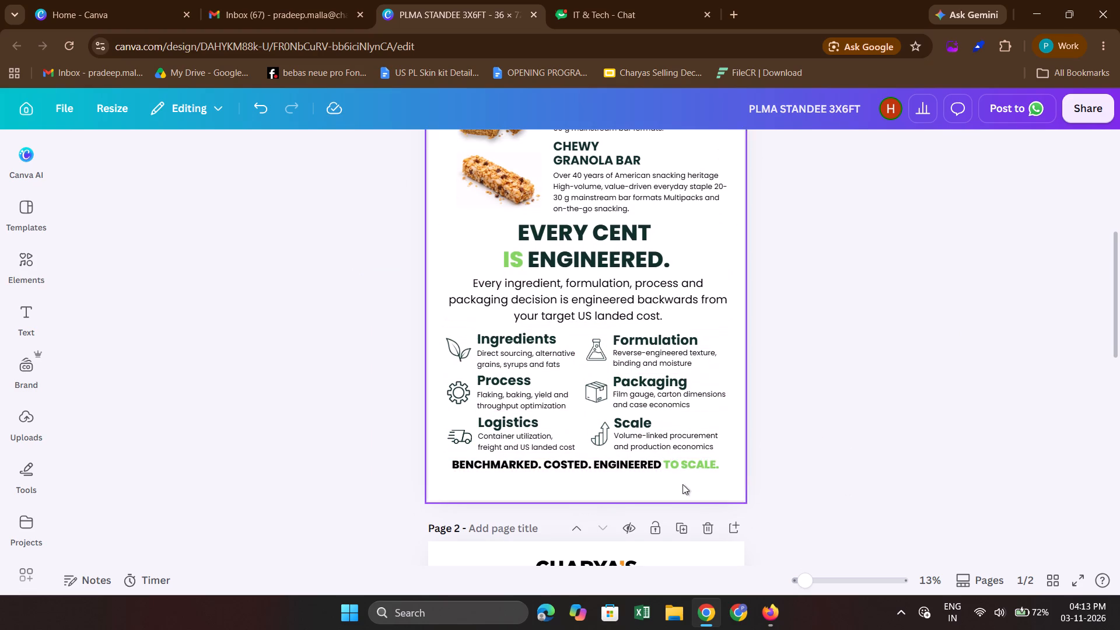
Lower the "BENCHMARKED. COSTED. ENGINEERED TO SCALE." tagline to leave a gap below the feature grid and a margin above the page's bottom edge.
click(675, 464)
key(shift+Down)
key(shift+Down)
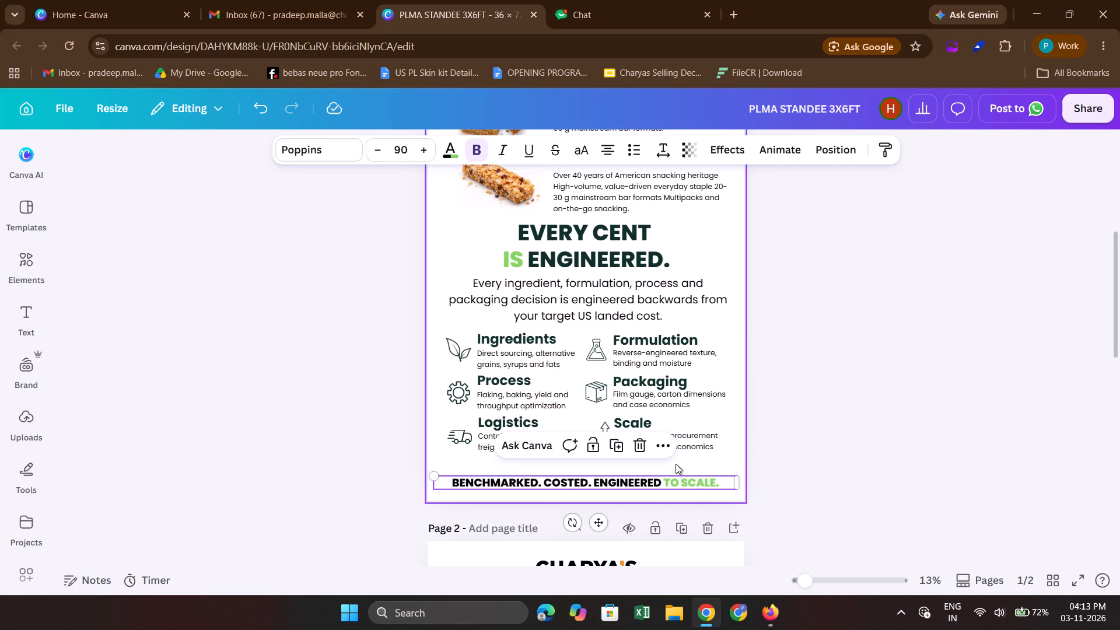
key(Up)
key(Up)
key(Up)
key(Up)
key(Up)
key(Up)
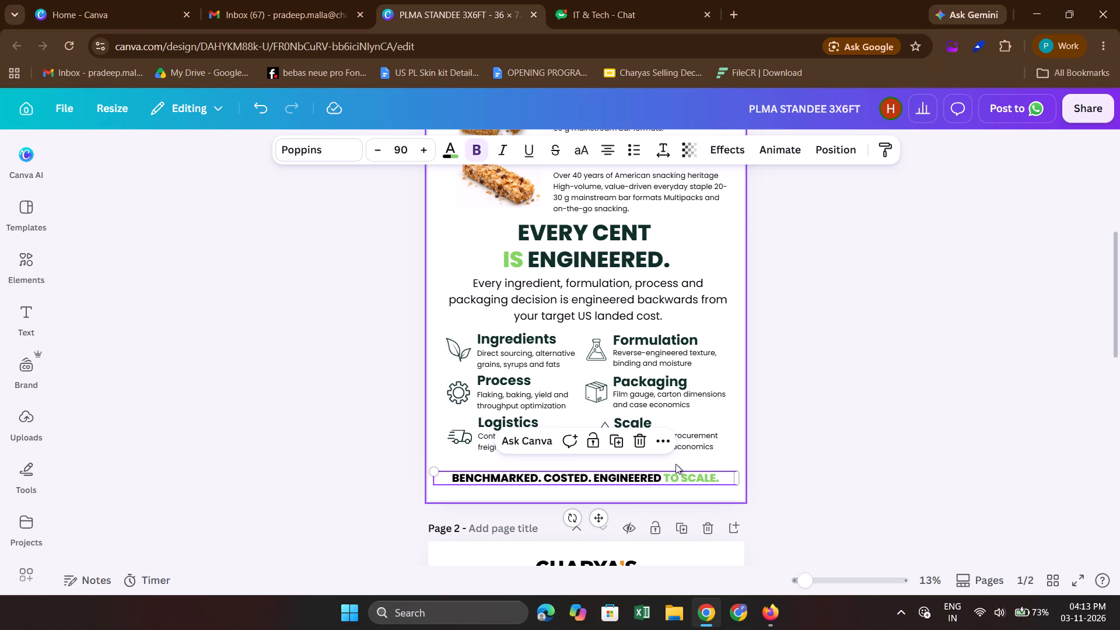
click(853, 428)
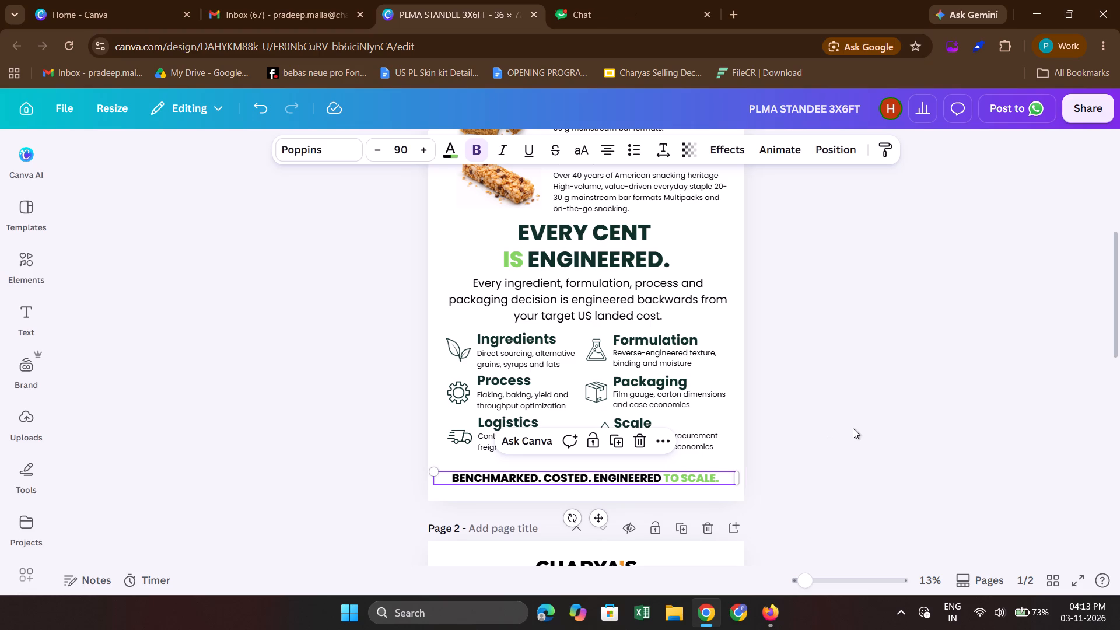
Nudge the six-item feature grid, Ingredients through Scale with its icons and descriptions, slightly down between the intro paragraph and the tagline.
drag(387, 344, 683, 426)
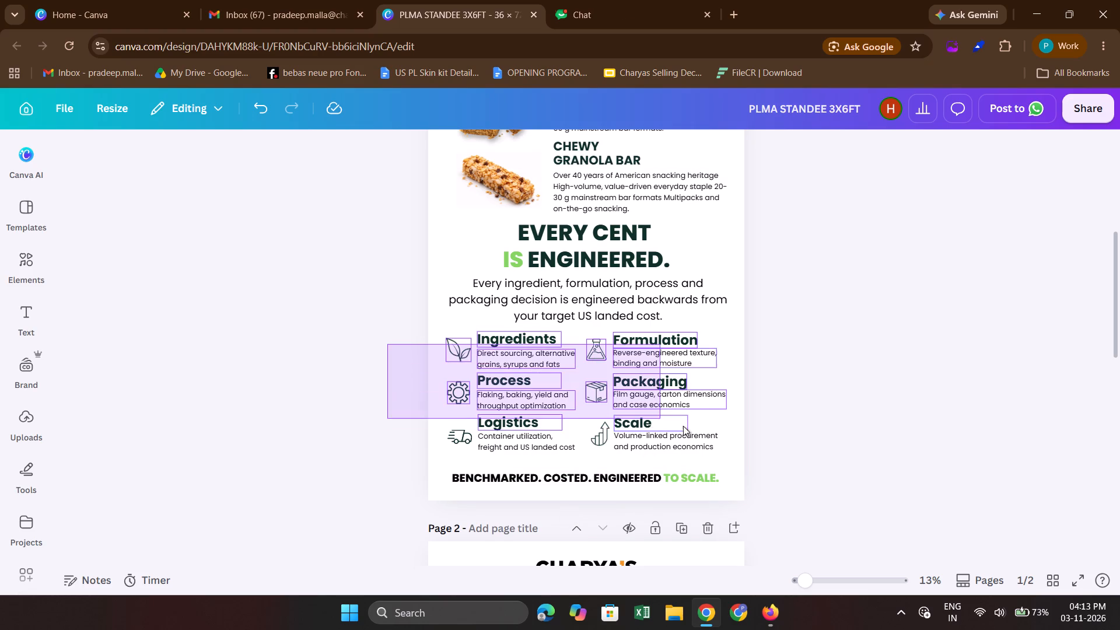
drag(683, 426, 718, 442)
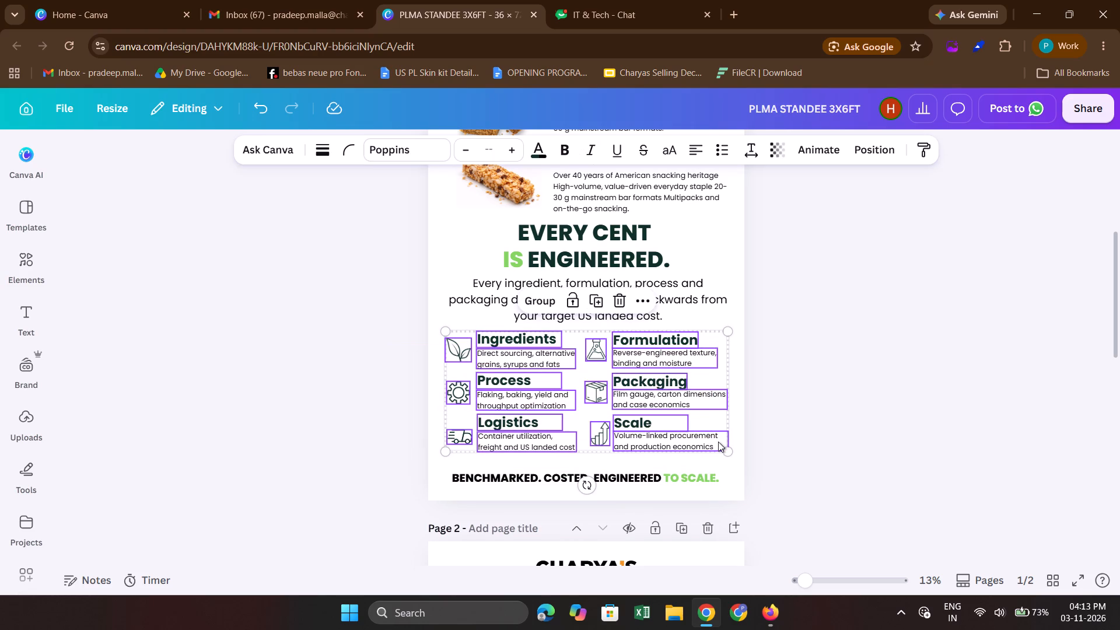
key(Down)
key(Down)
key(Down)
key(Down)
key(Down)
key(Down)
key(Down)
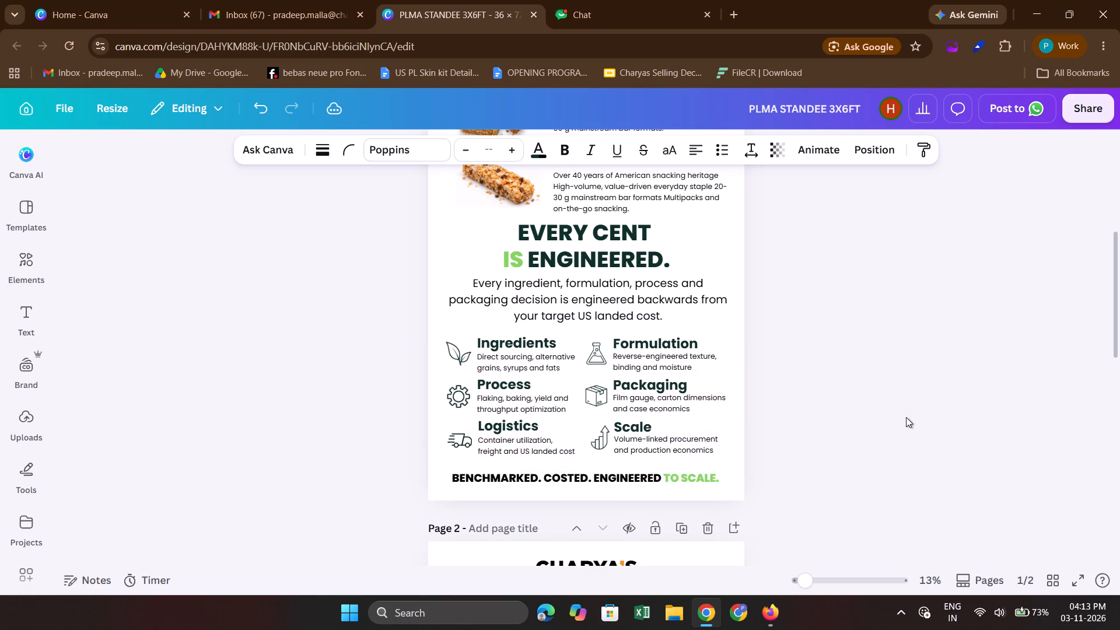
click(906, 417)
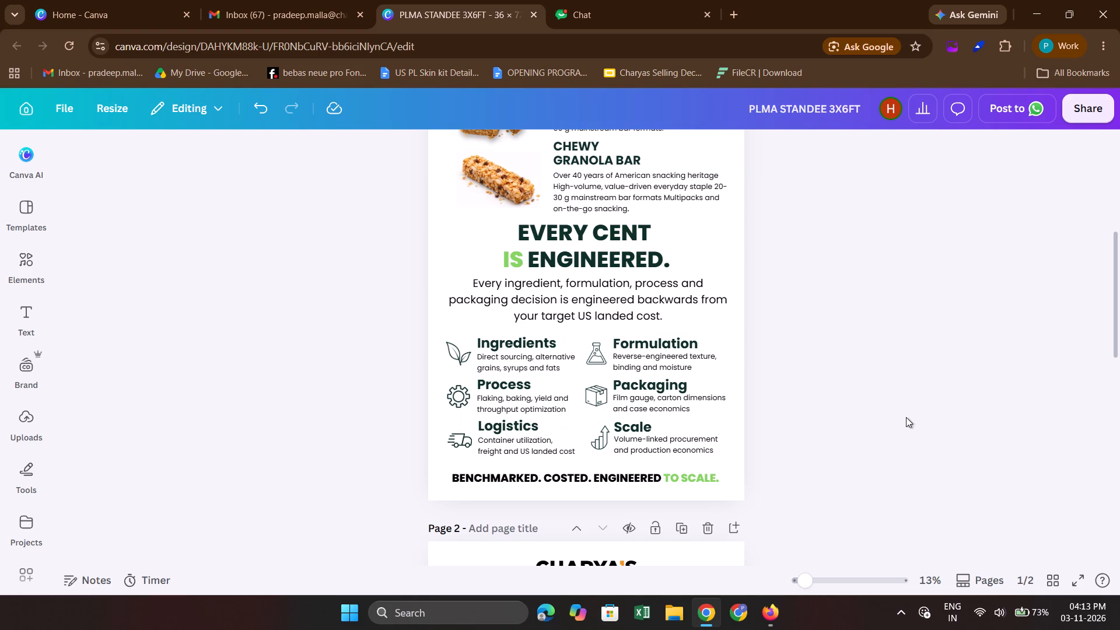
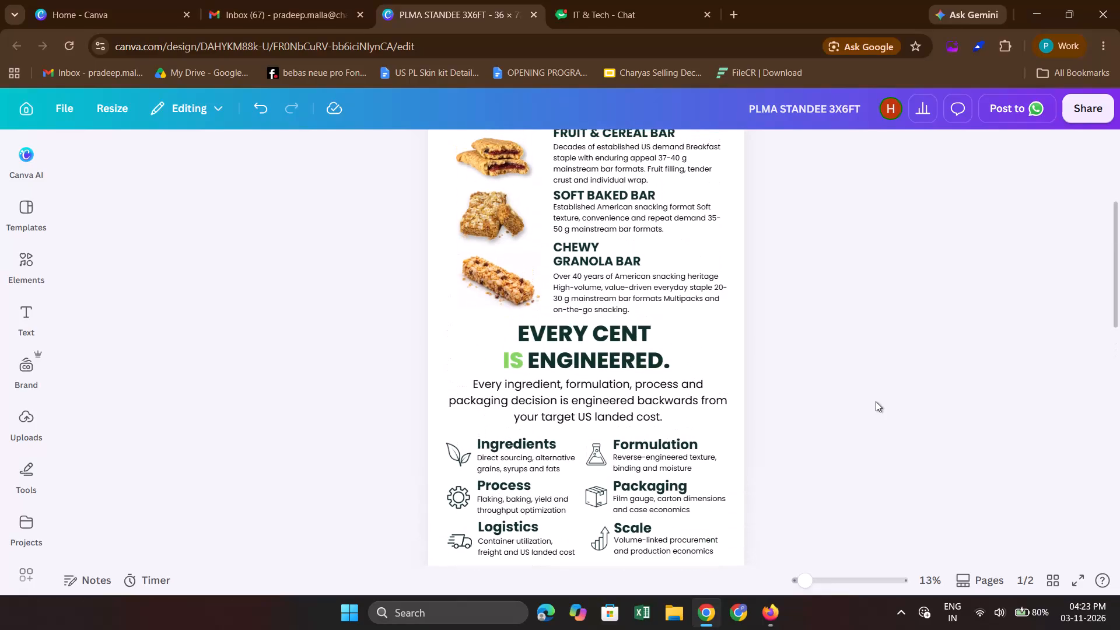
Nudge the "EVERY CENT IS ENGINEERED." heading and its intro paragraph slightly down together, away from the Chewy Granola Bar description.
scroll(762, 384, down, 1)
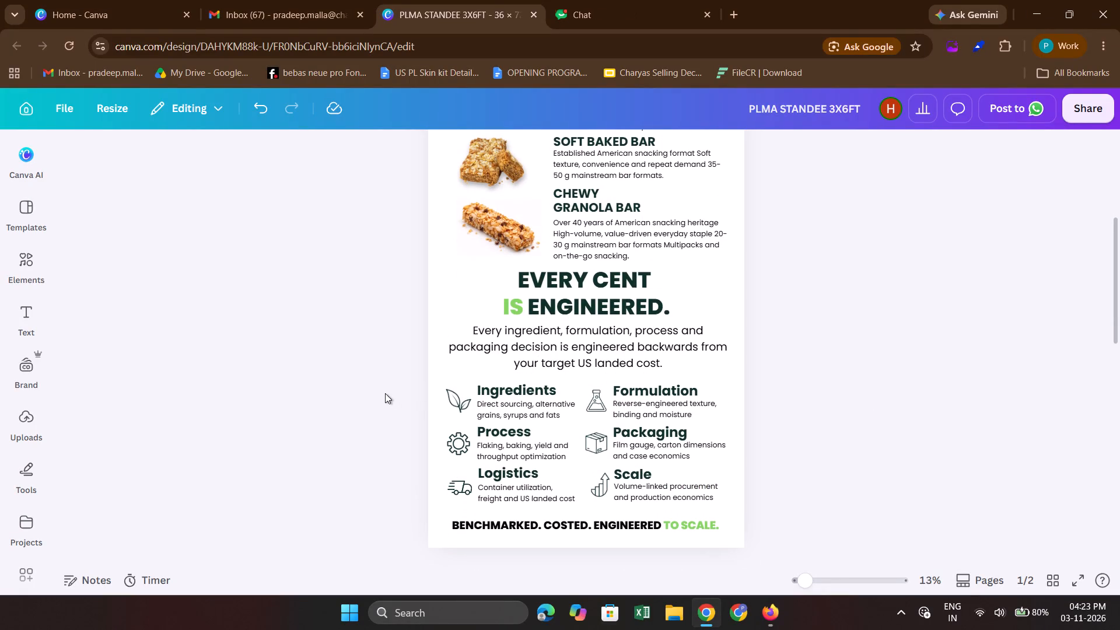
scroll(381, 381, up, 1)
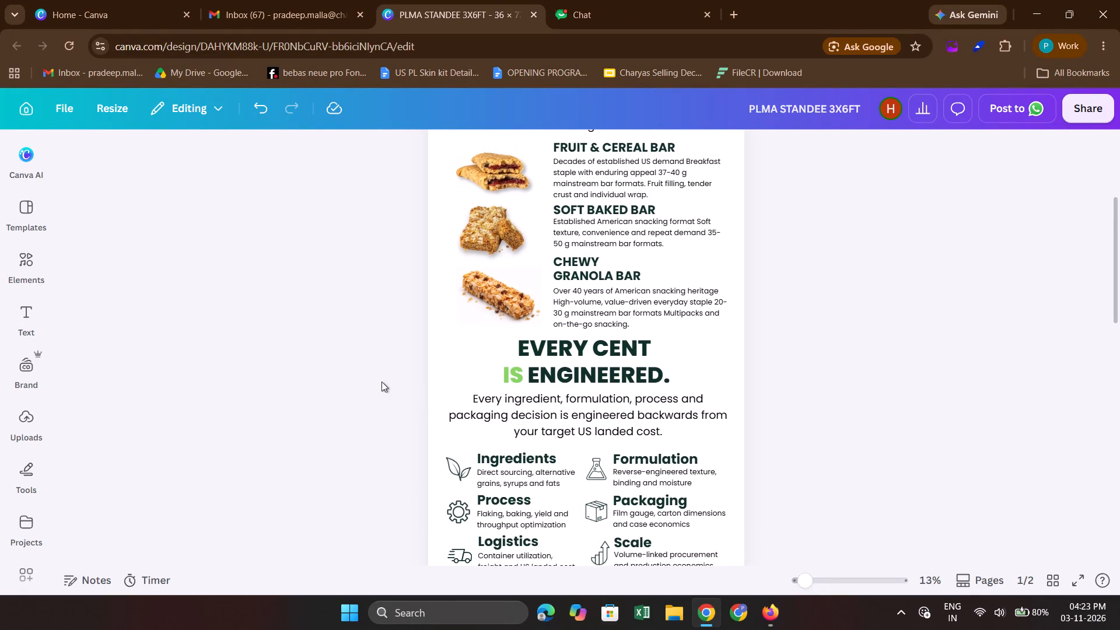
drag(398, 365, 649, 404)
key(Down)
key(Down)
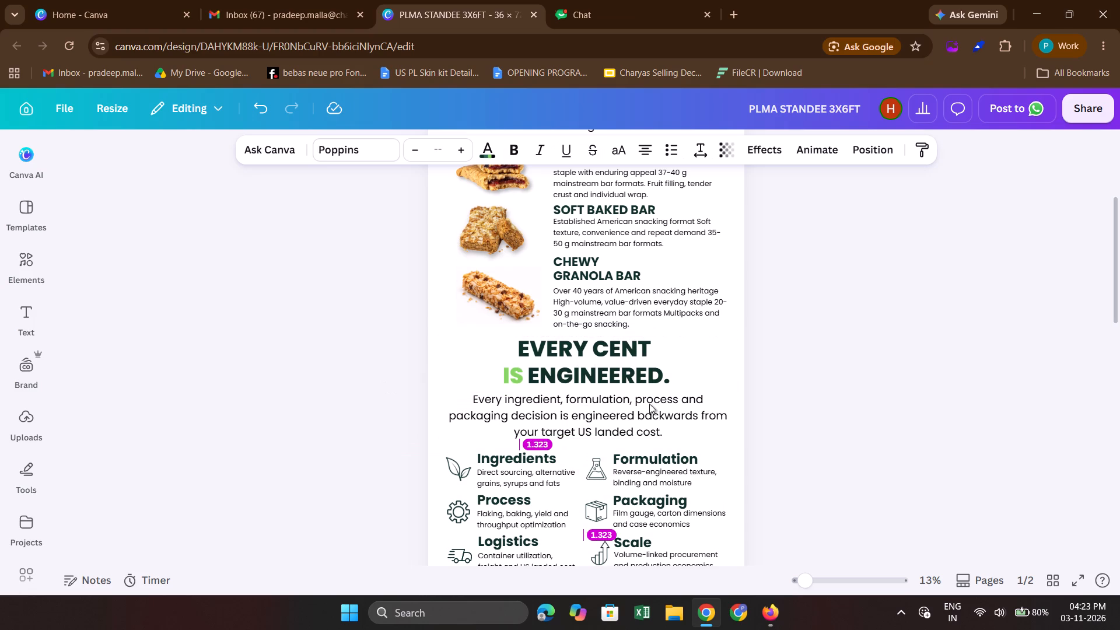
click(861, 353)
Review page 1's vertical spacing from the Charya's logo and top headline down to the closing tagline.
scroll(861, 353, up, 1)
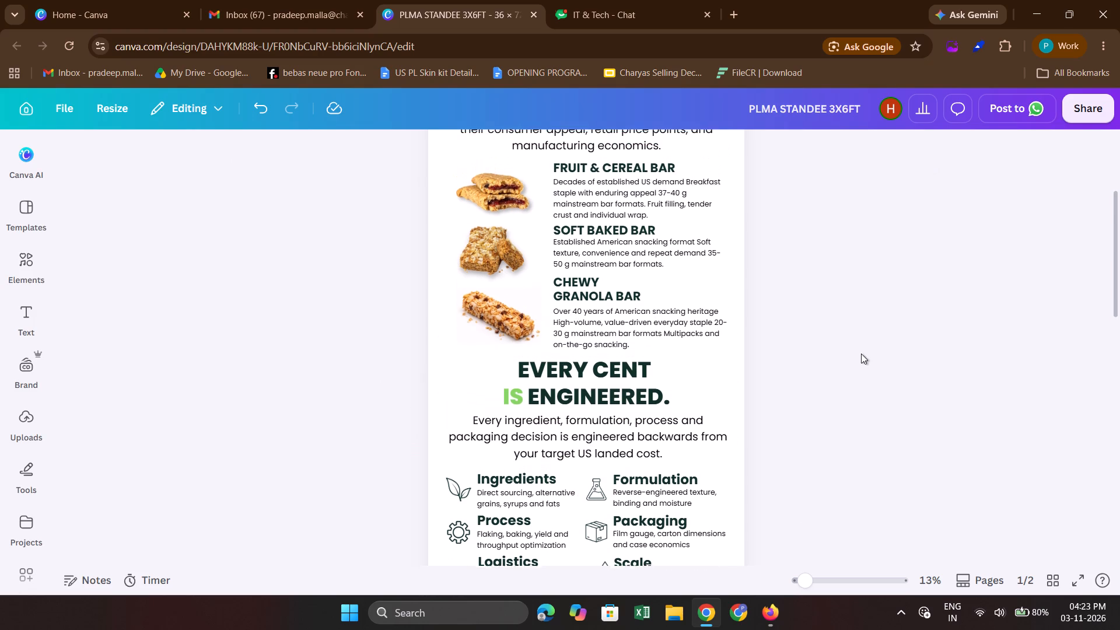
scroll(861, 353, up, 1)
scroll(749, 328, up, 1)
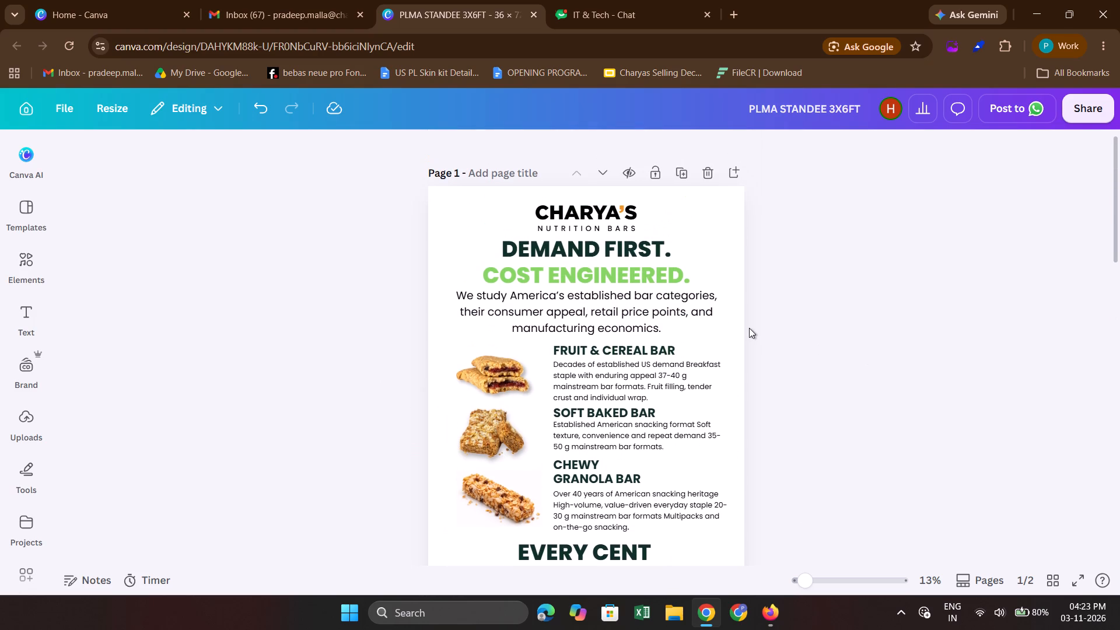
scroll(749, 328, up, 1)
click(622, 254)
click(787, 253)
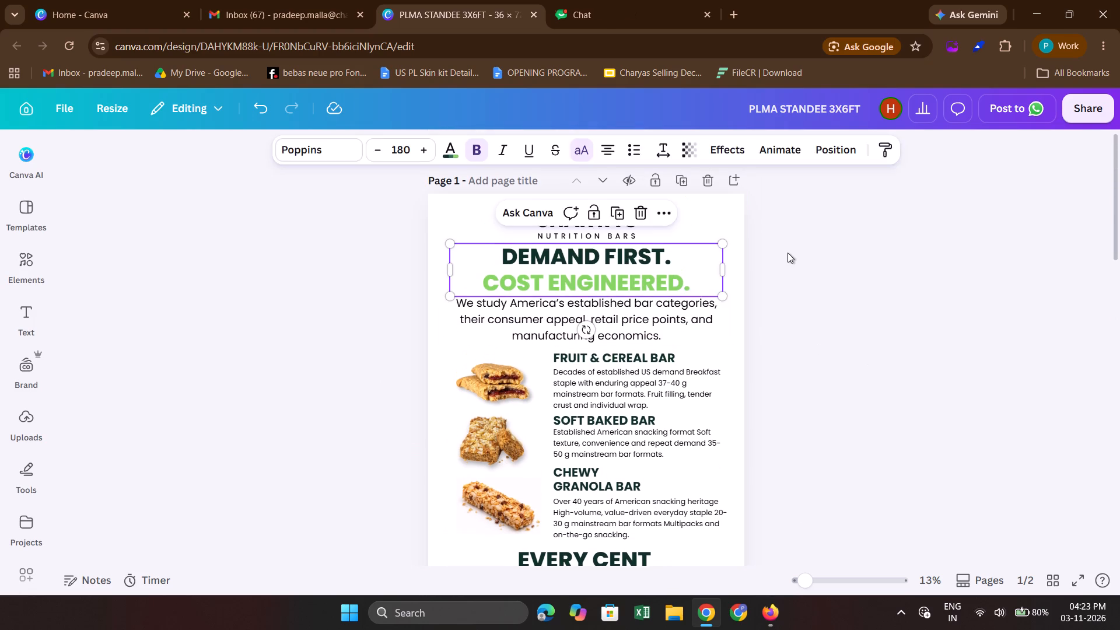
scroll(787, 253, down, 4)
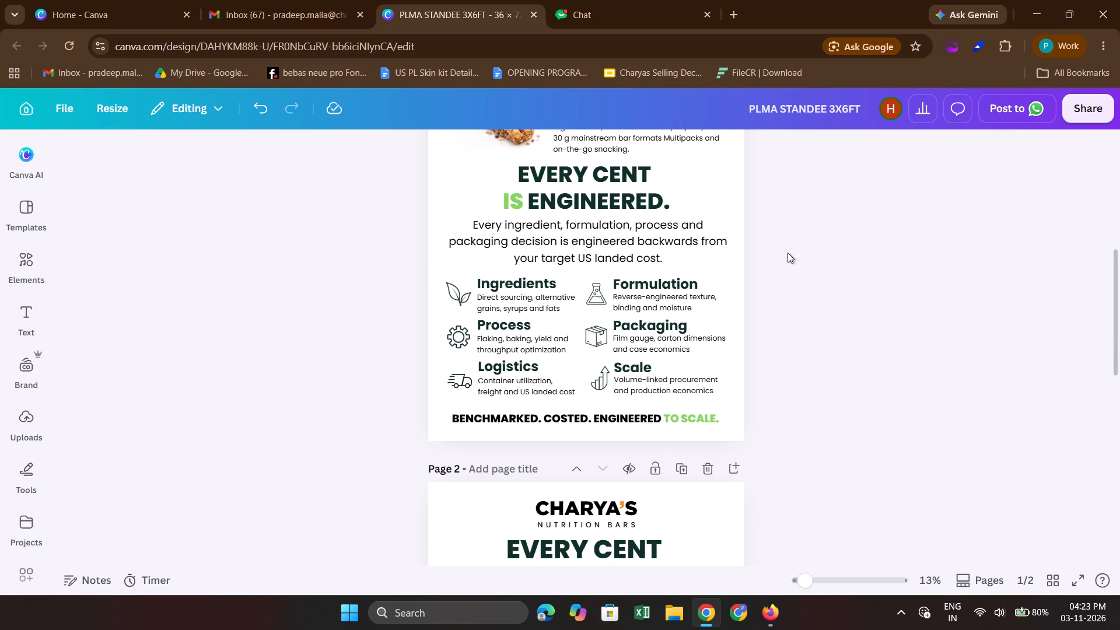
scroll(787, 253, up, 1)
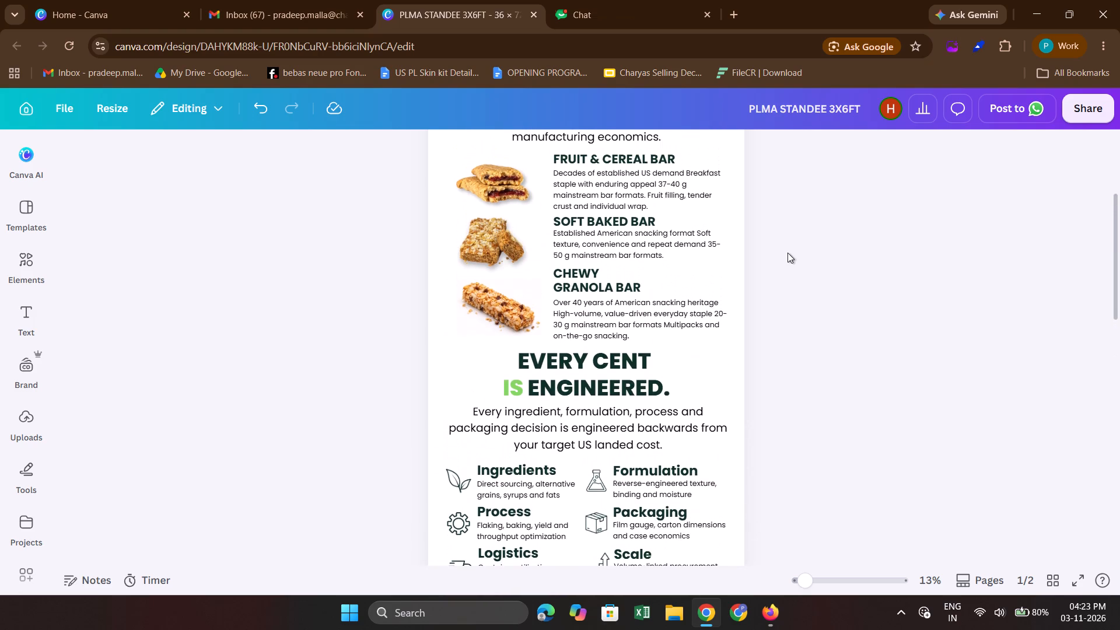
scroll(787, 253, up, 1)
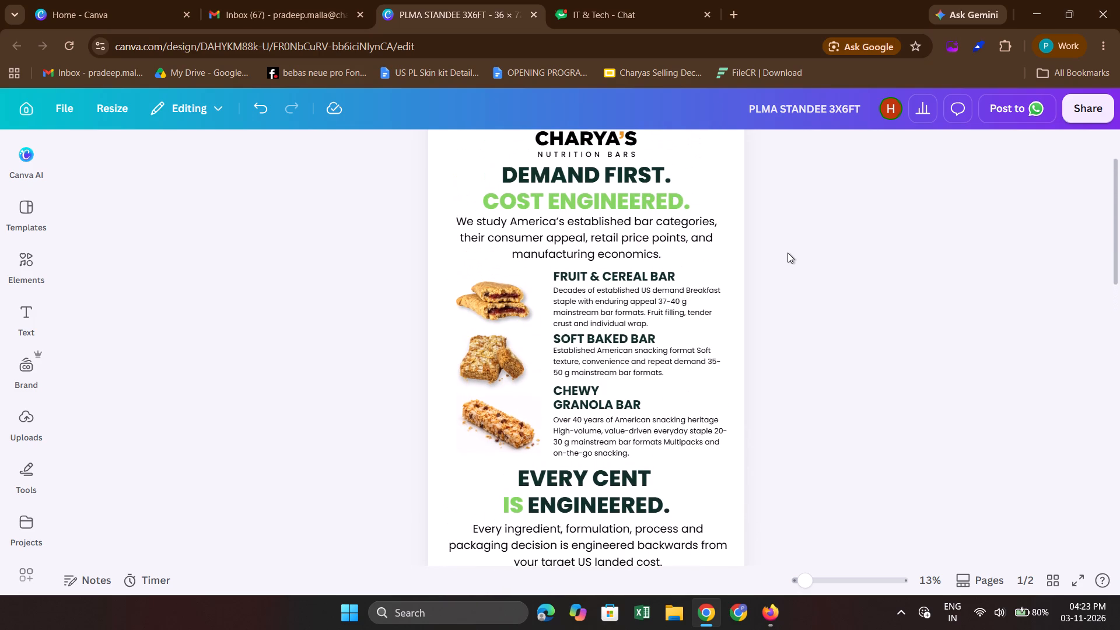
Widen the "CHEWY GRANOLA BAR" heading's text box and remove its line break to put the heading on one line.
click(579, 407)
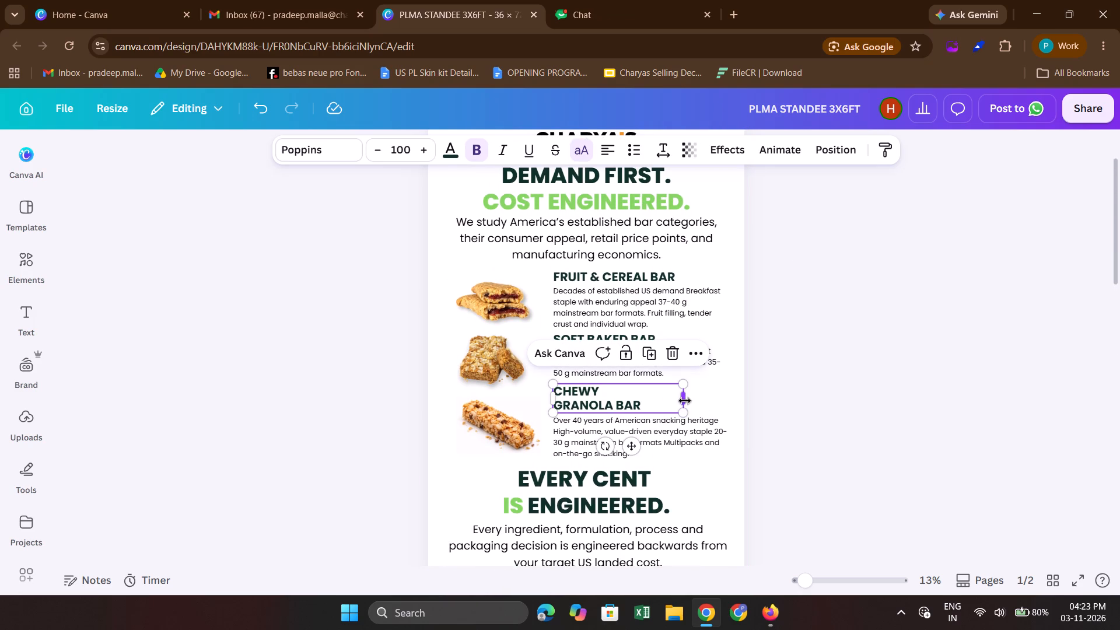
drag(685, 401, 730, 402)
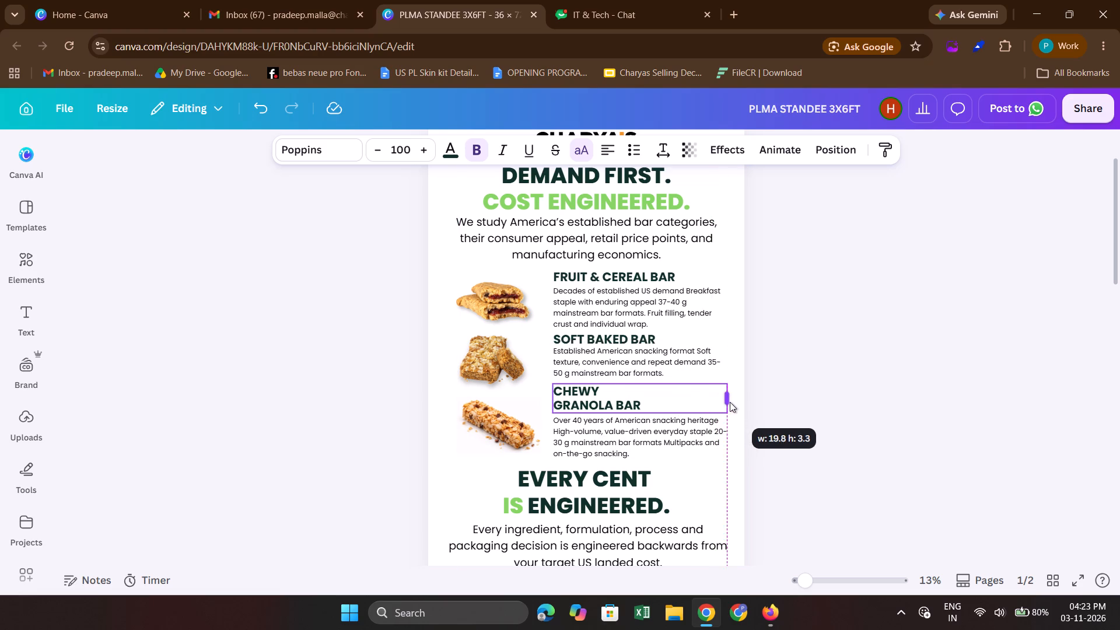
drag(730, 402, 717, 402)
double_click(560, 402)
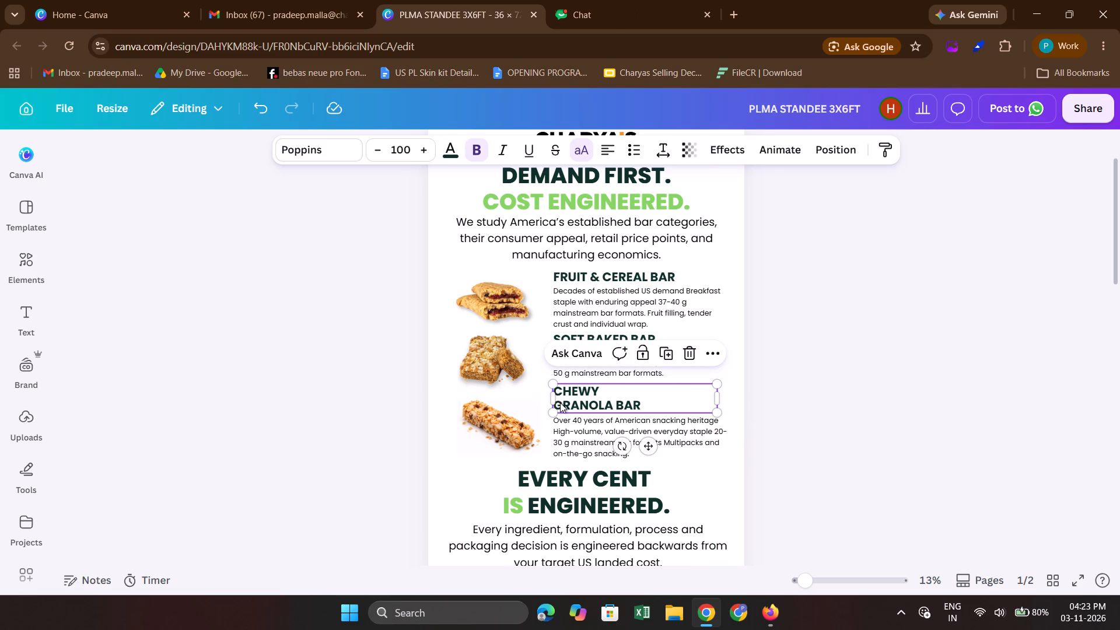
click(560, 402)
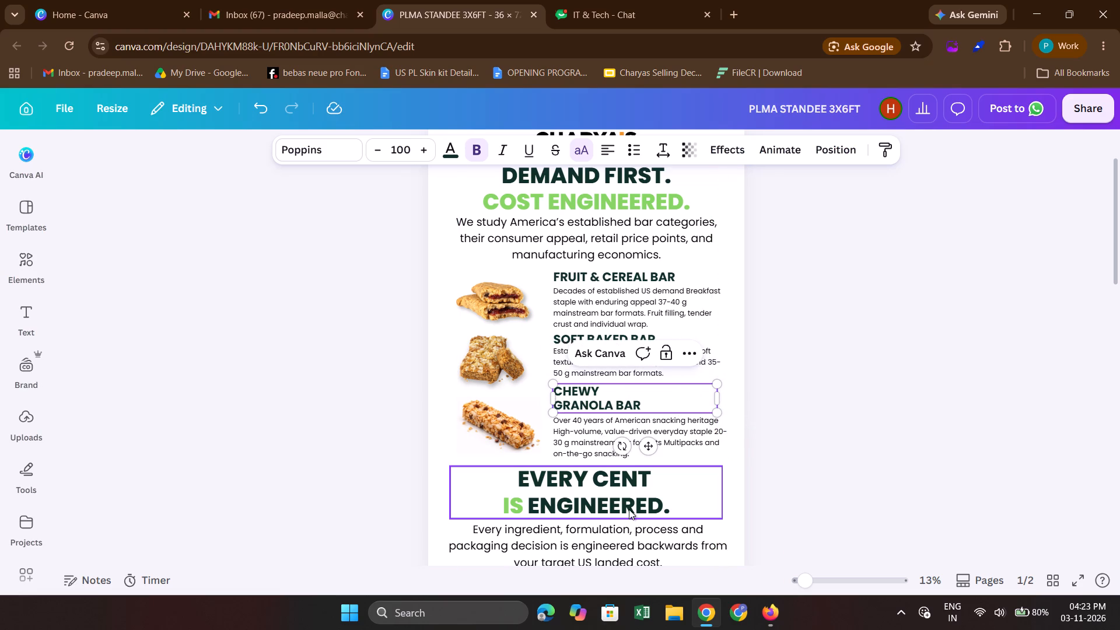
key(BackSpace)
click(827, 468)
Nudge the Soft Baked Bar image, heading and description slightly down together, away from the Fruit & Cereal Bar block.
scroll(583, 421, up, 1)
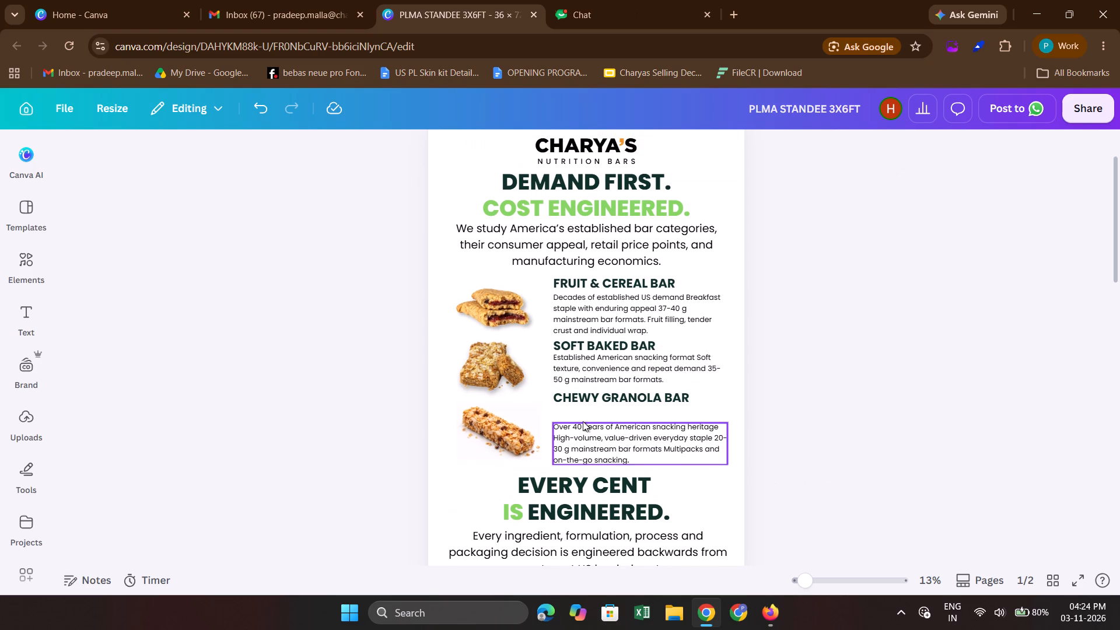
drag(414, 346, 526, 364)
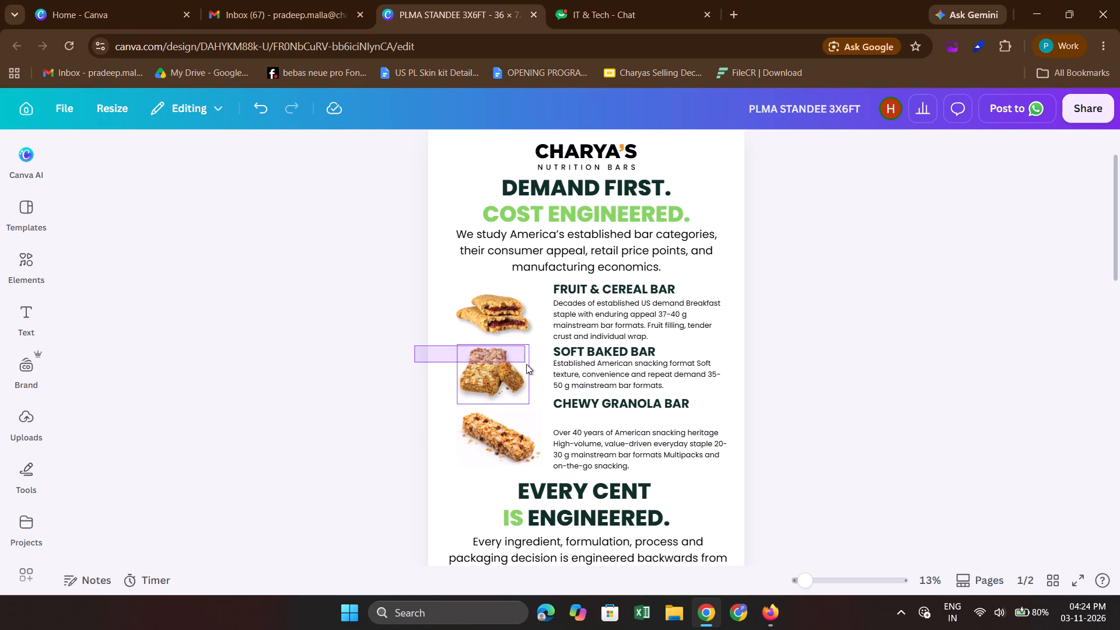
drag(526, 364, 580, 382)
key(Down)
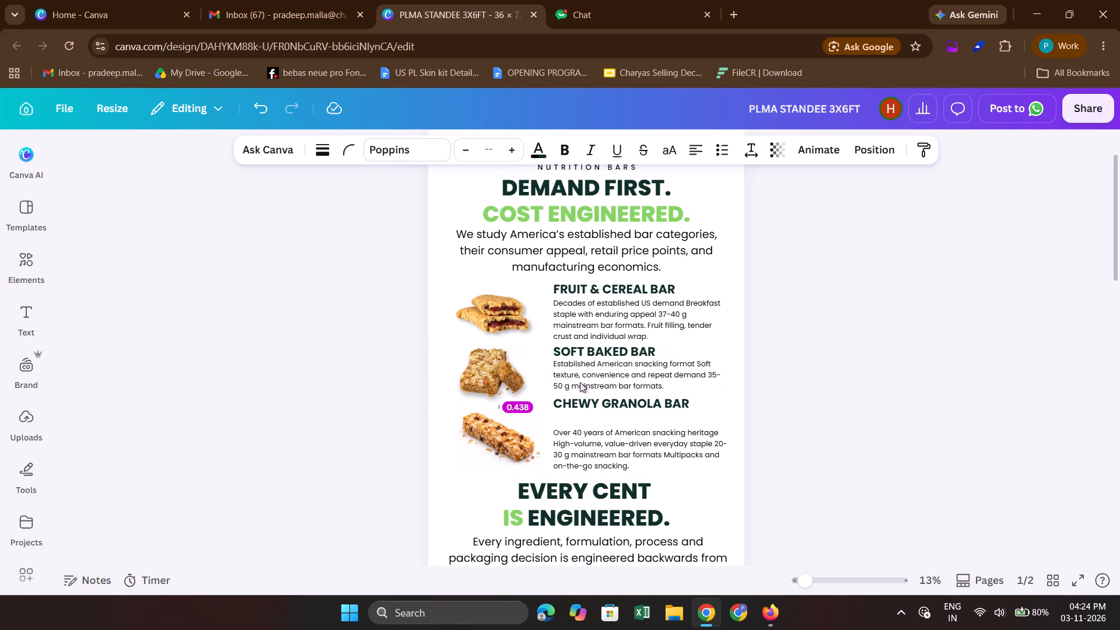
key(Down)
key(Down)
key(Down)
key(Down)
key(Down)
Move the "CHEWY GRANOLA BAR" heading down to sit directly above its description.
scroll(580, 382, down, 1)
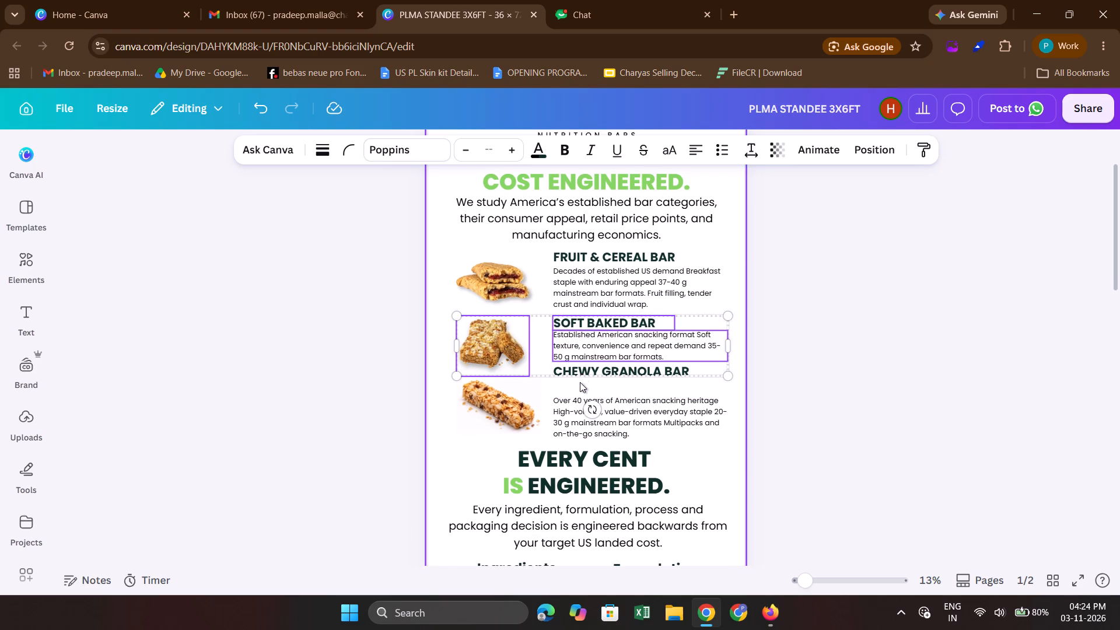
click(600, 367)
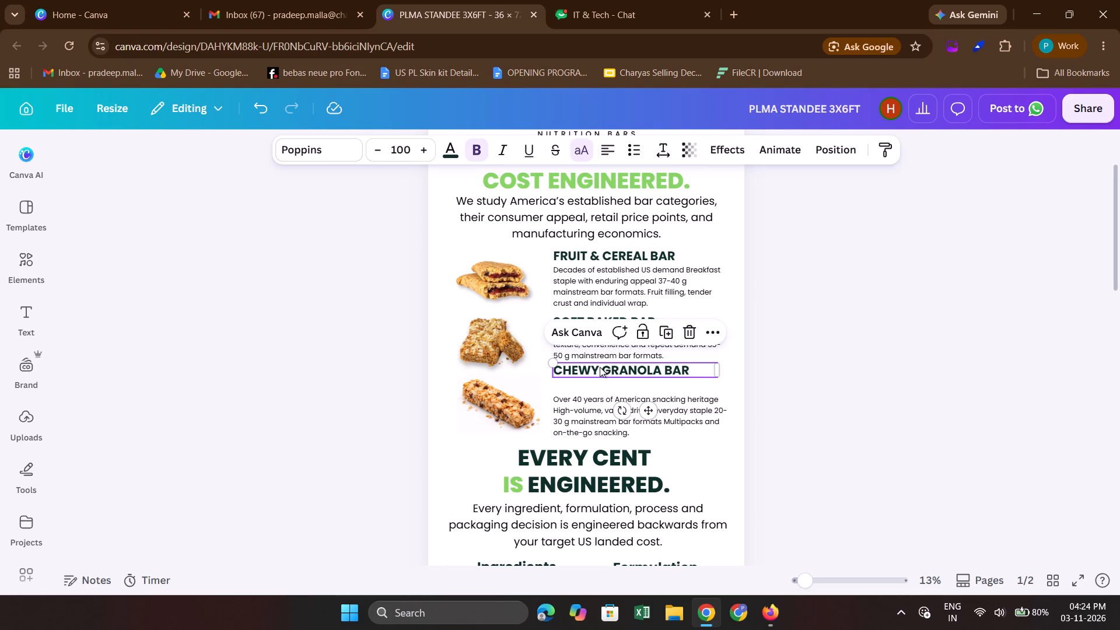
key(shift+Down)
key(shift+Down)
key(shift+Up)
key(Down)
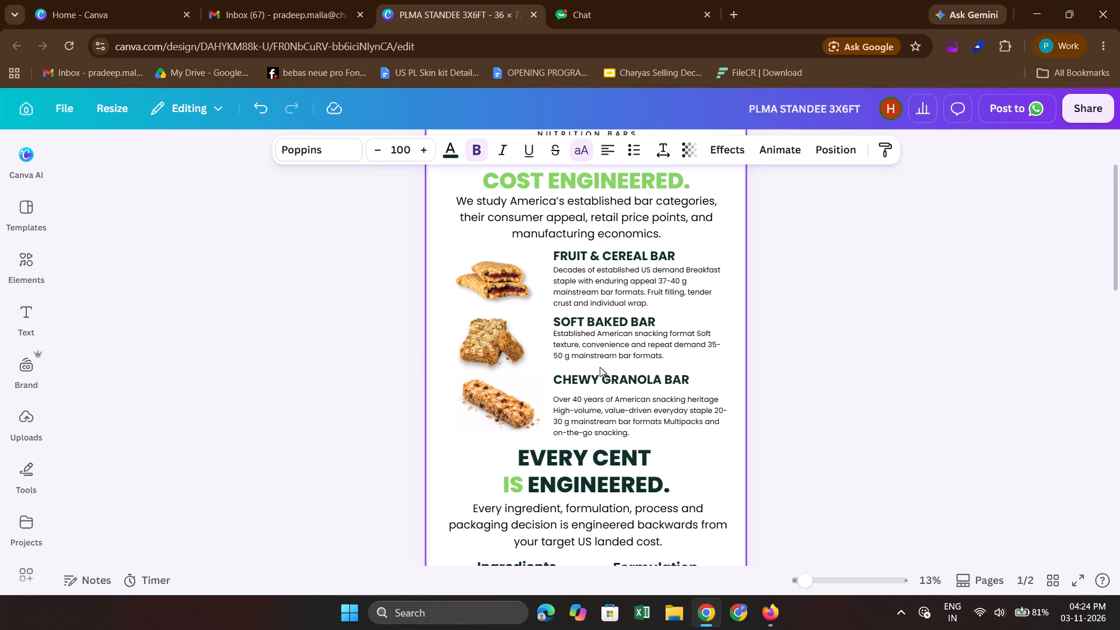
key(Down)
key(Down)
key(Down)
key(Down)
key(Down)
key(Down)
key(Down)
key(Down)
key(Down)
key(Down)
key(Down)
key(Down)
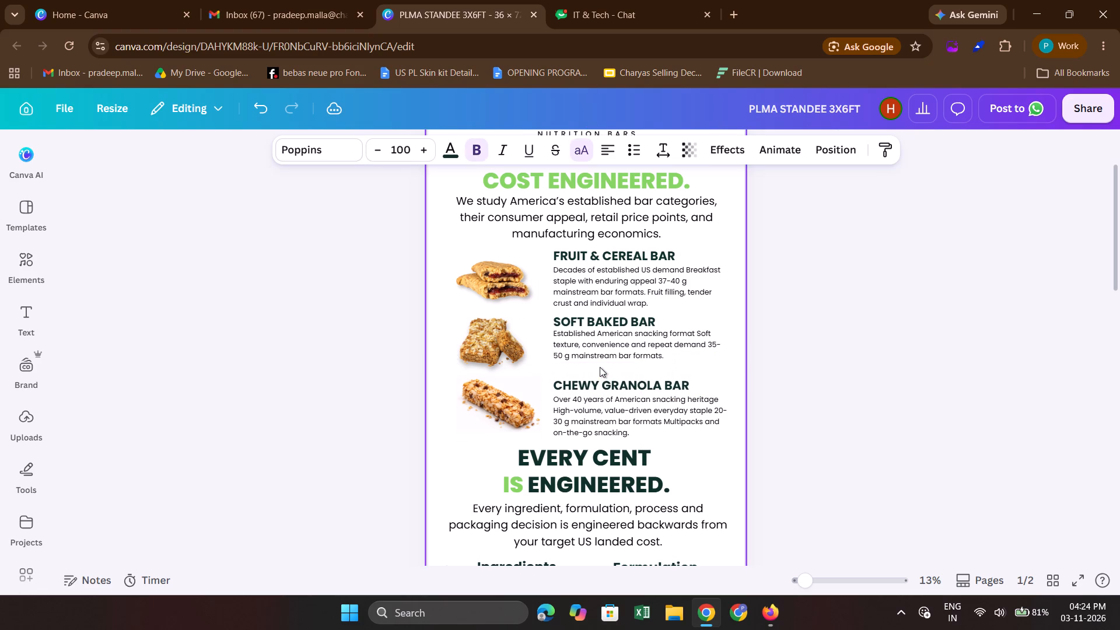
key(Down)
key(Down)
key(Down)
key(Down)
key(Down)
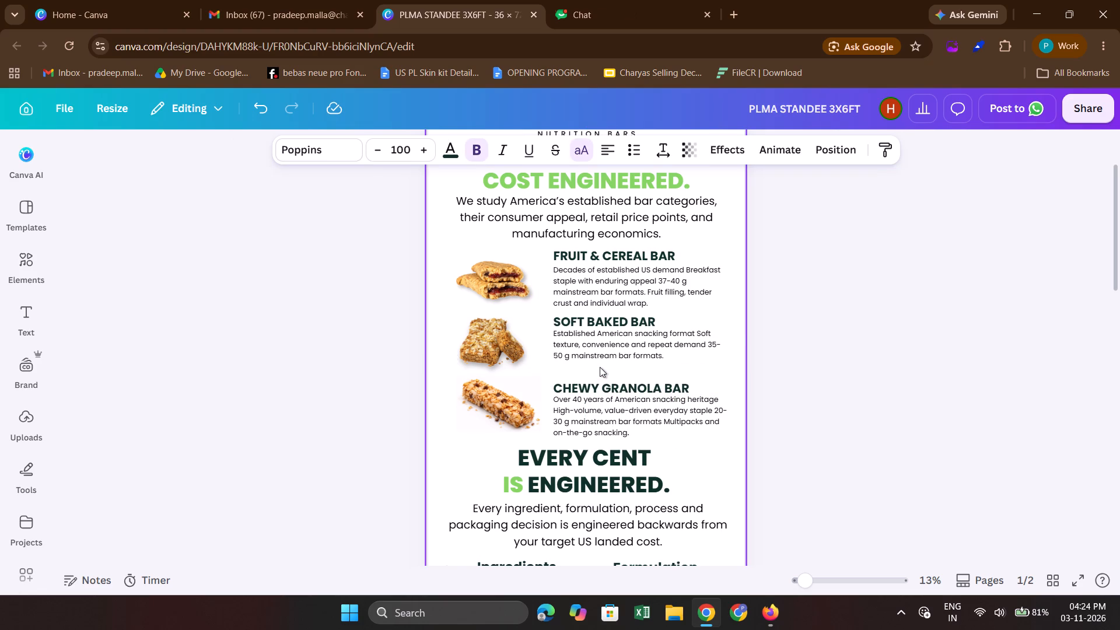
key(Up)
click(776, 352)
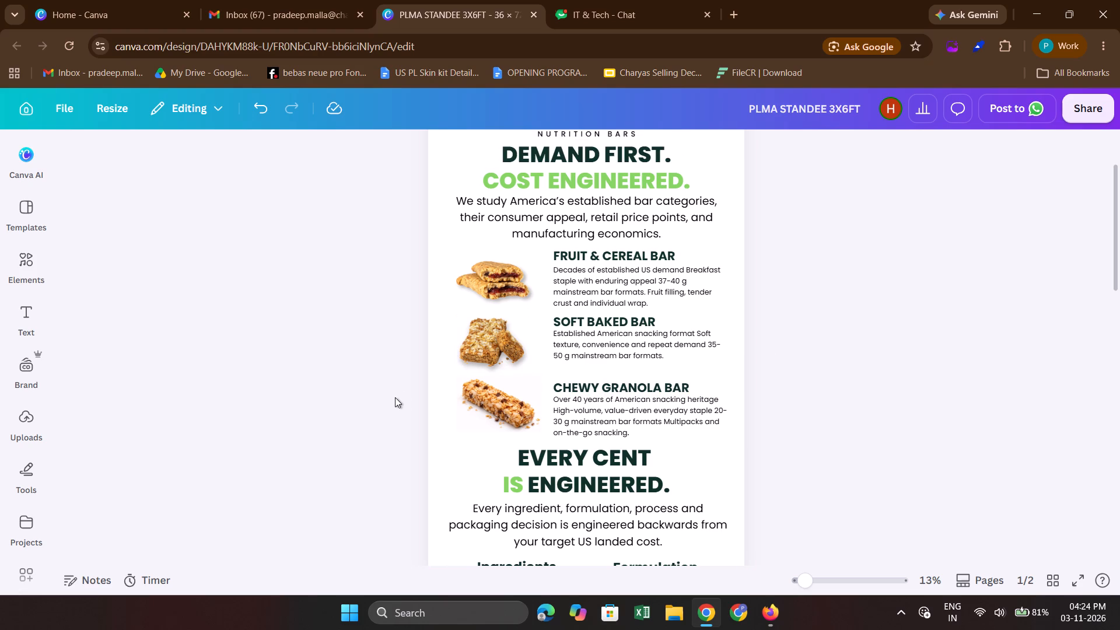
Move the Chewy Granola Bar image, heading and description up together, close beneath the Soft Baked Bar description.
drag(390, 401, 497, 405)
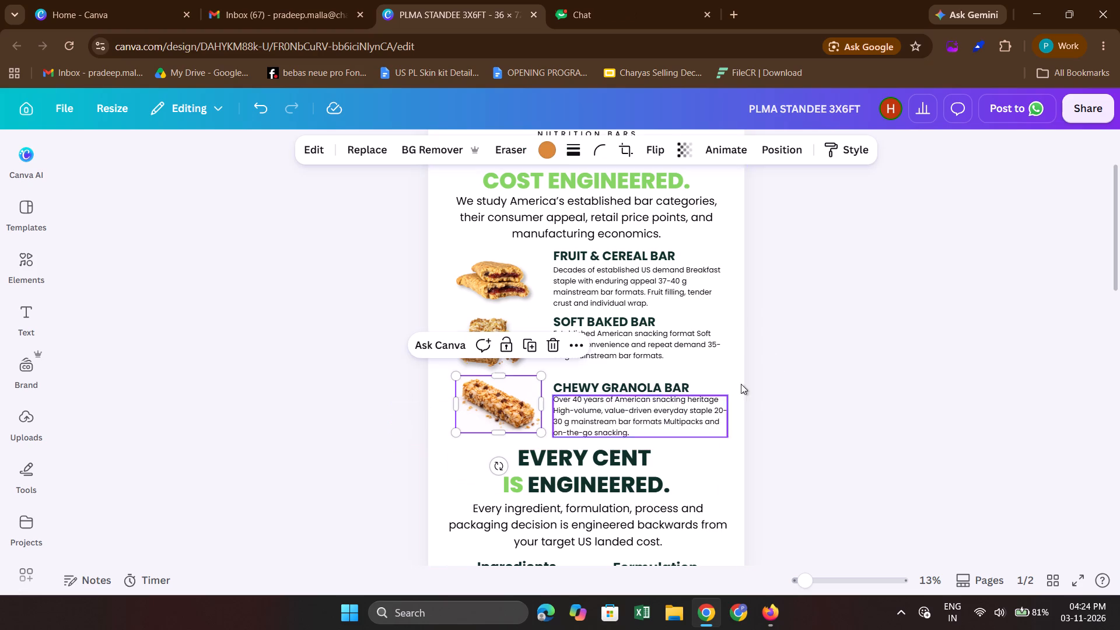
click(776, 369)
drag(773, 381, 640, 358)
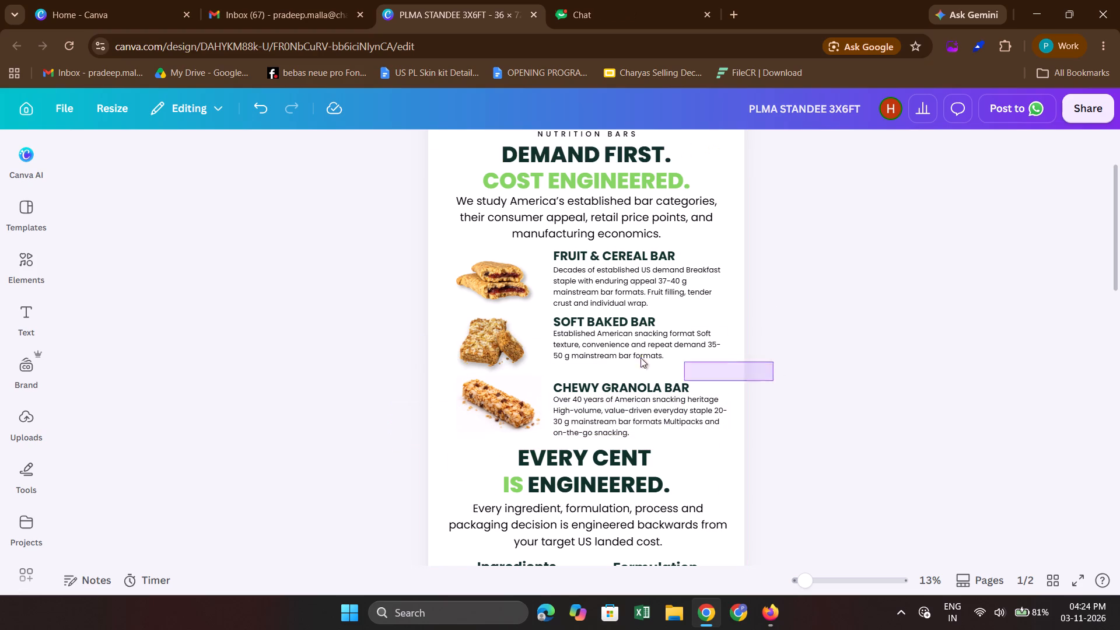
drag(640, 358, 505, 416)
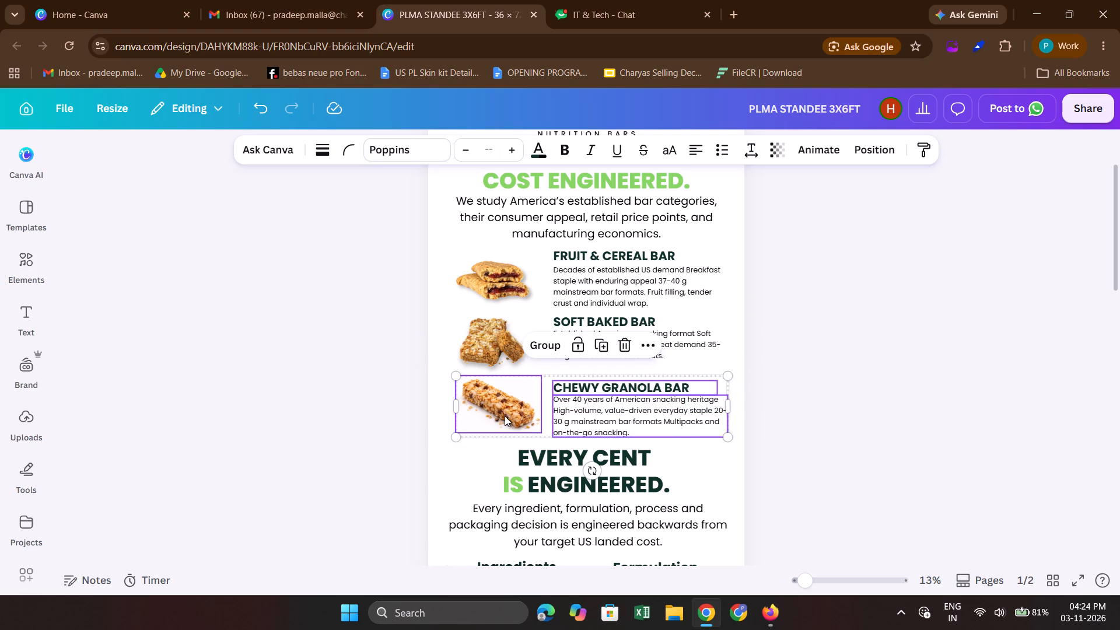
key(Up)
key(Up)
key(Up)
key(Up)
key(Up)
key(Up)
key(Up)
key(Up)
key(Up)
key(Up)
key(Up)
key(Up)
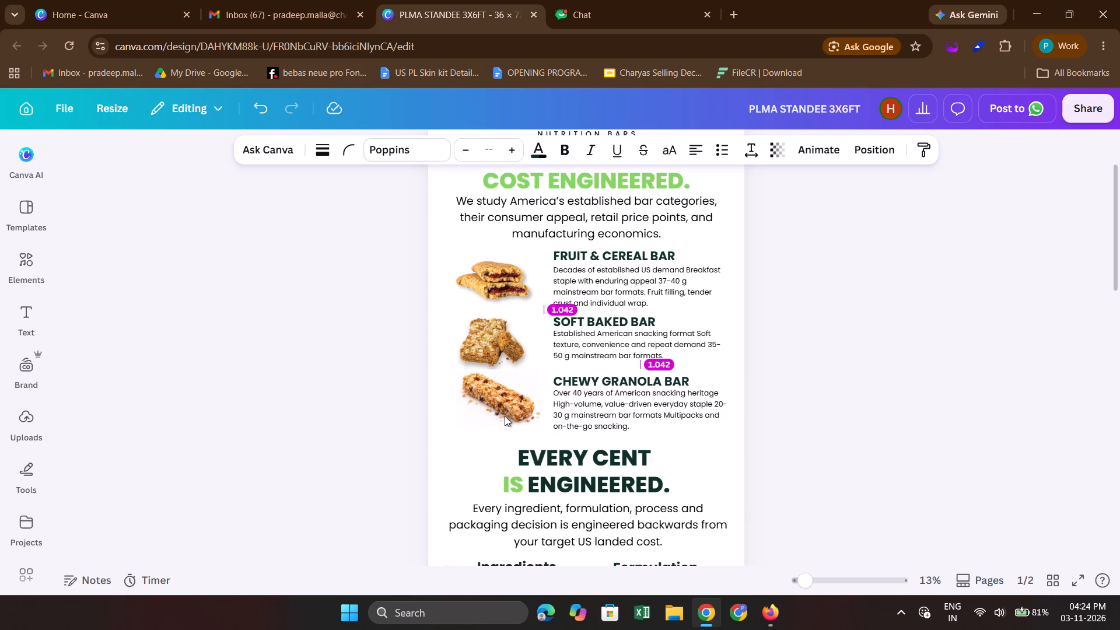
key(Up)
key(Up)
key(Up)
key(Up)
key(Up)
key(Up)
key(Up)
key(Up)
key(Up)
key(Up)
key(Up)
key(Up)
key(Up)
key(Up)
key(Up)
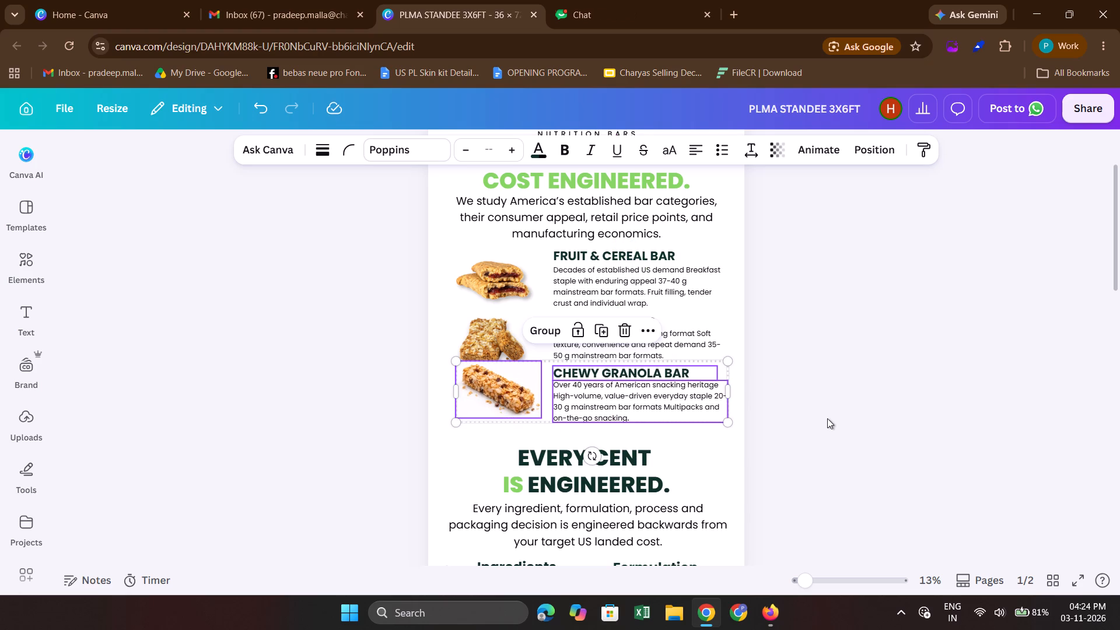
click(827, 418)
Shrink the Chewy Granola Bar image to about 7 in wide and reposition it in the image column beside its description.
click(499, 388)
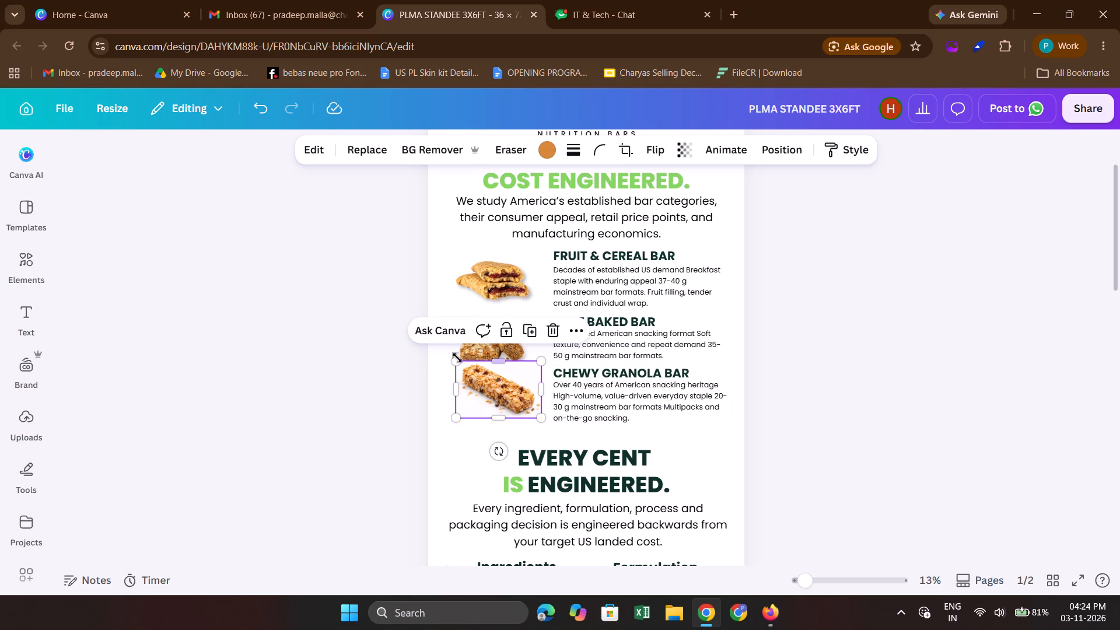
drag(454, 359, 470, 387)
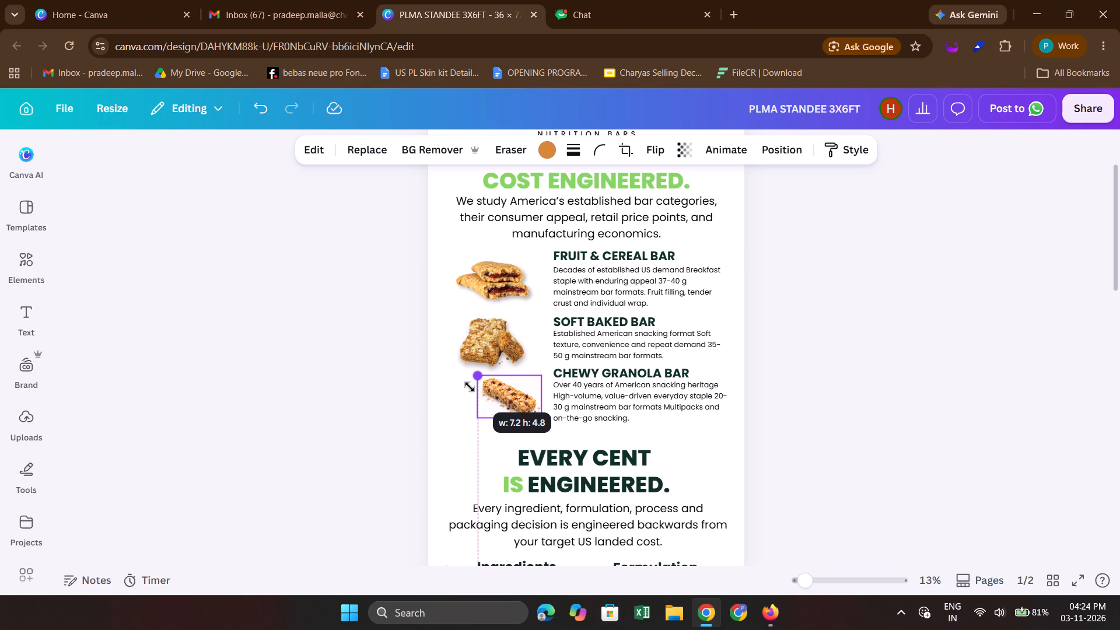
drag(470, 387, 472, 387)
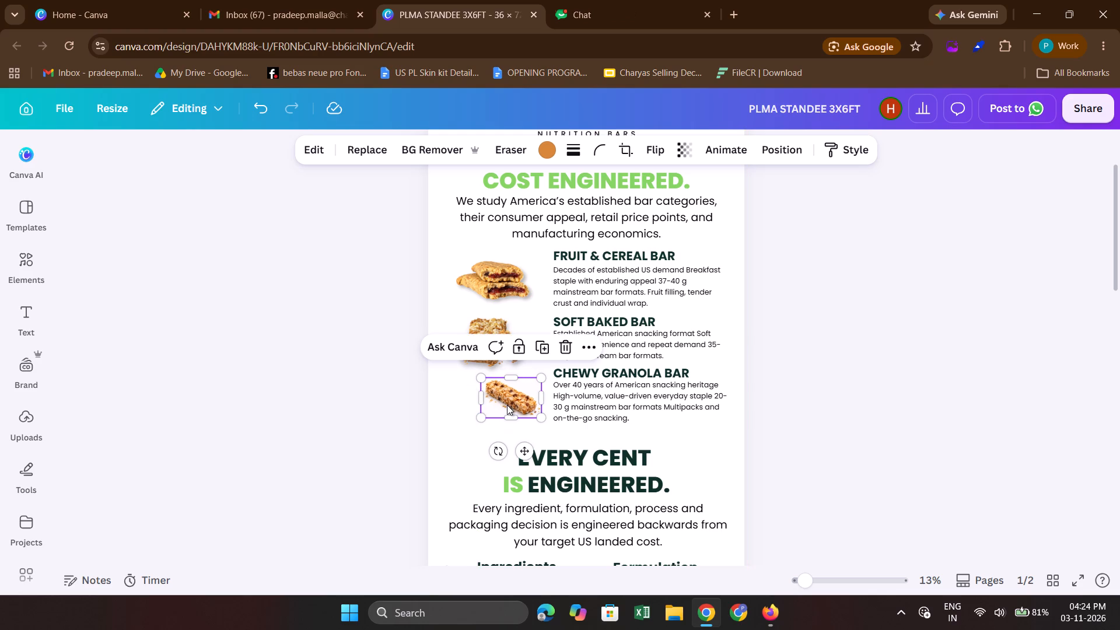
drag(507, 405, 484, 408)
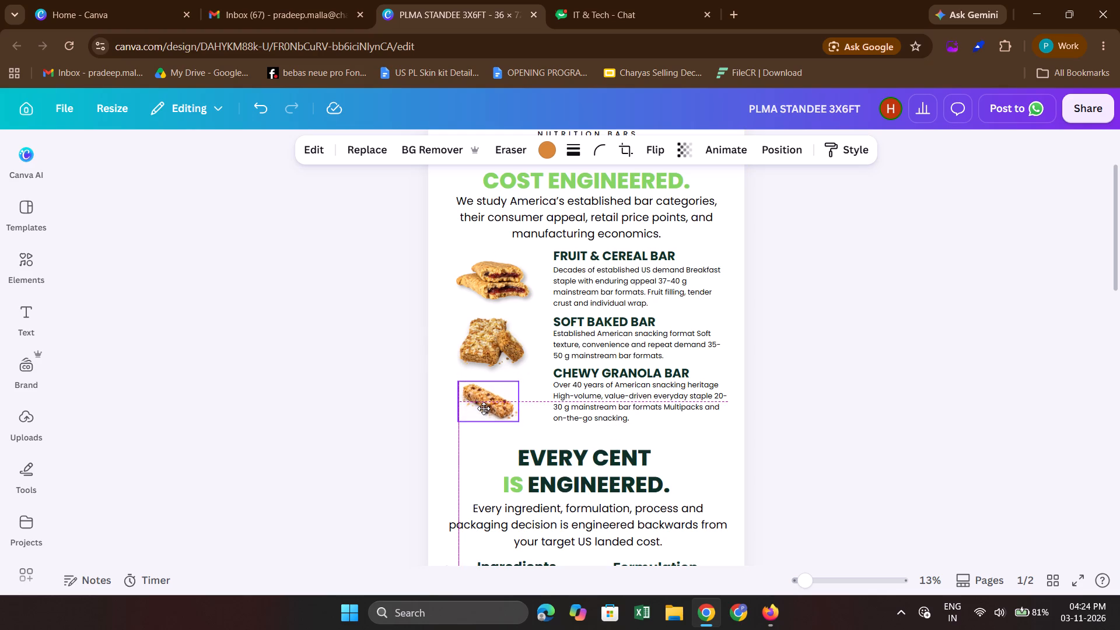
drag(484, 408, 483, 408)
drag(487, 406, 492, 405)
Shrink the Soft Baked Bar image slightly and centre it in the image column above the Chewy Granola Bar image.
click(503, 324)
click(496, 337)
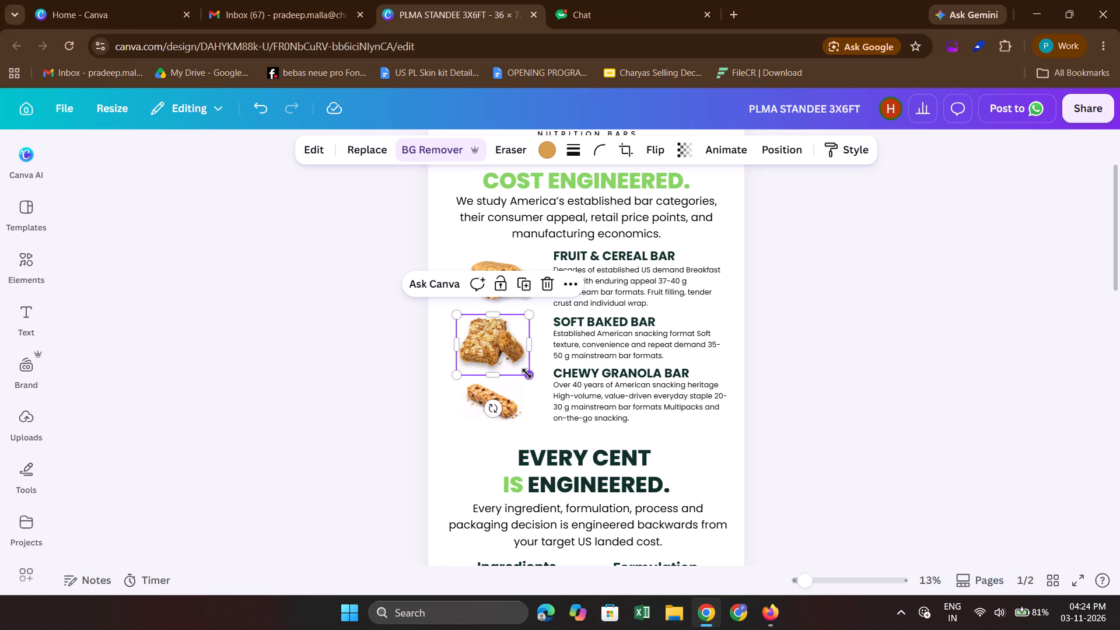
drag(527, 373, 512, 362)
drag(491, 341, 494, 341)
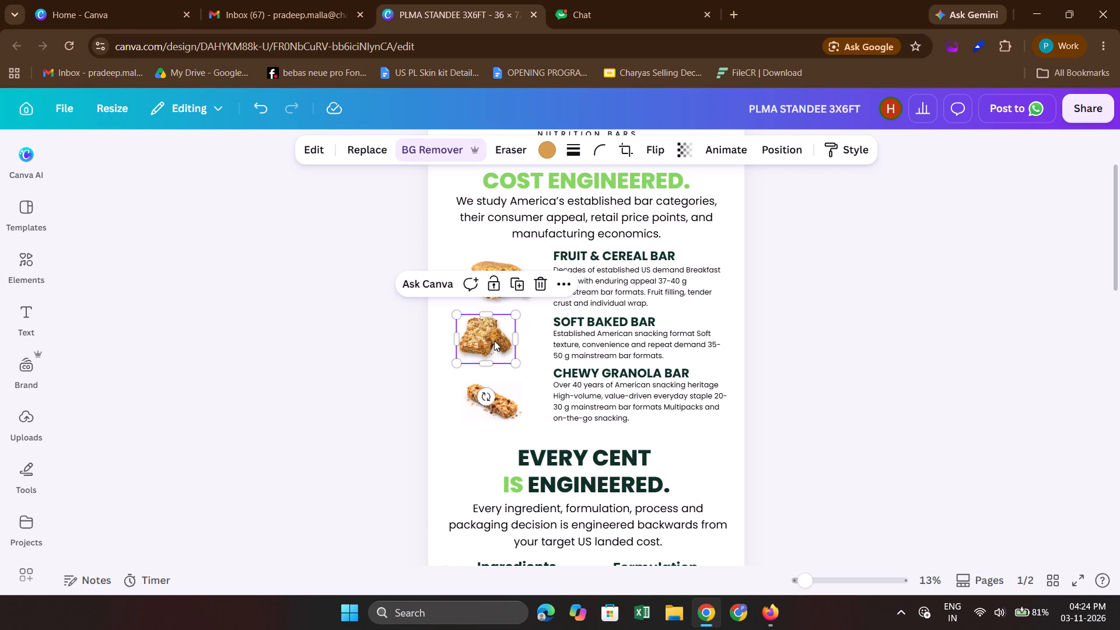
drag(494, 341, 500, 344)
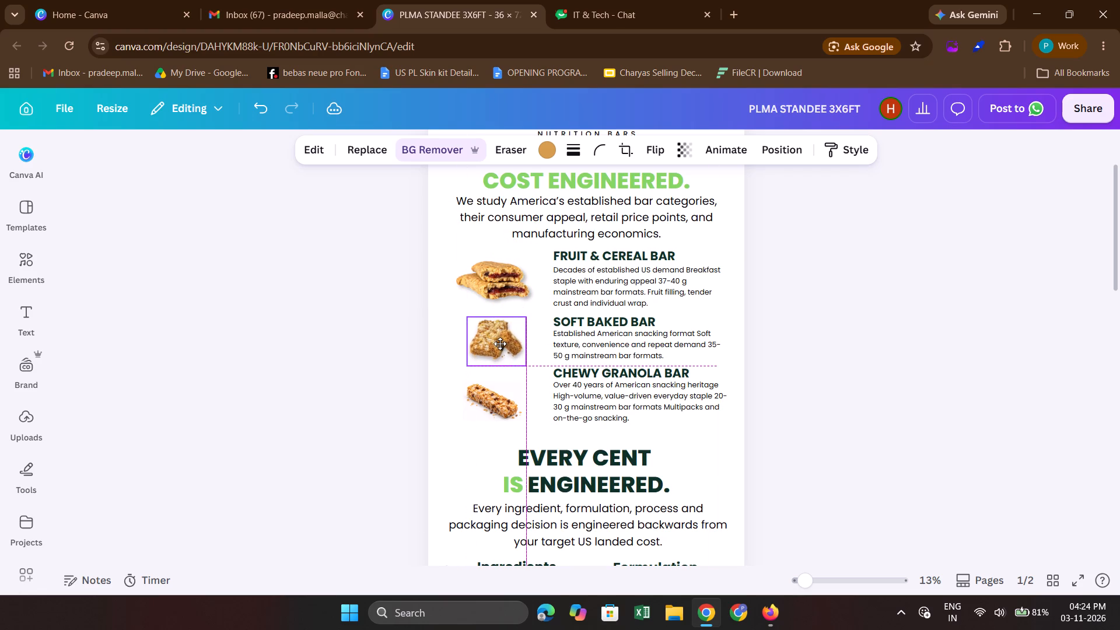
drag(500, 344, 499, 342)
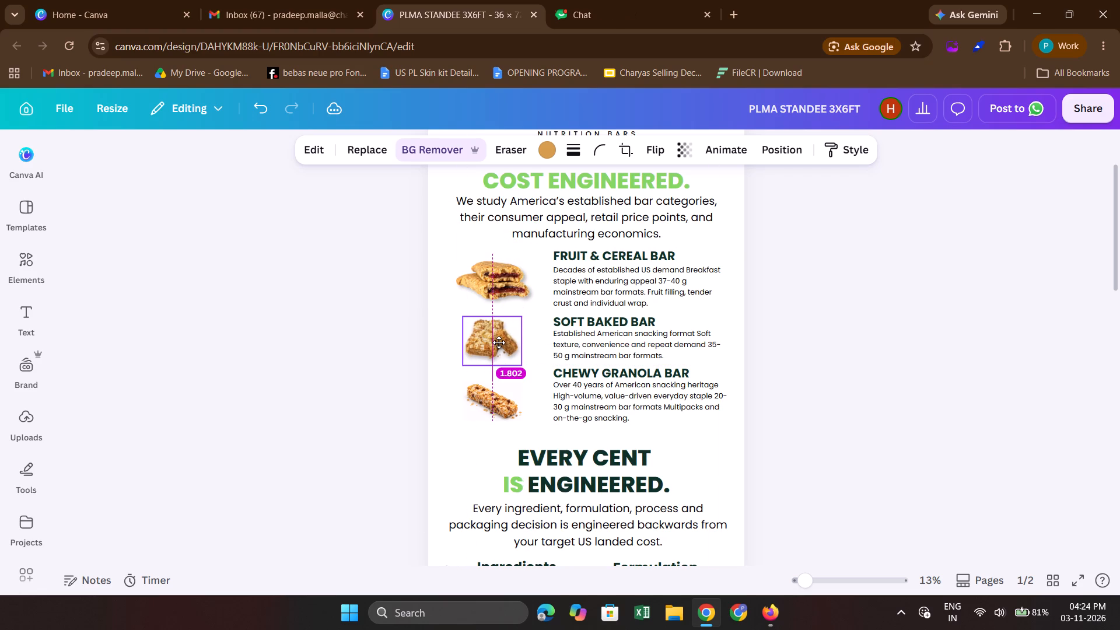
drag(499, 342, 499, 344)
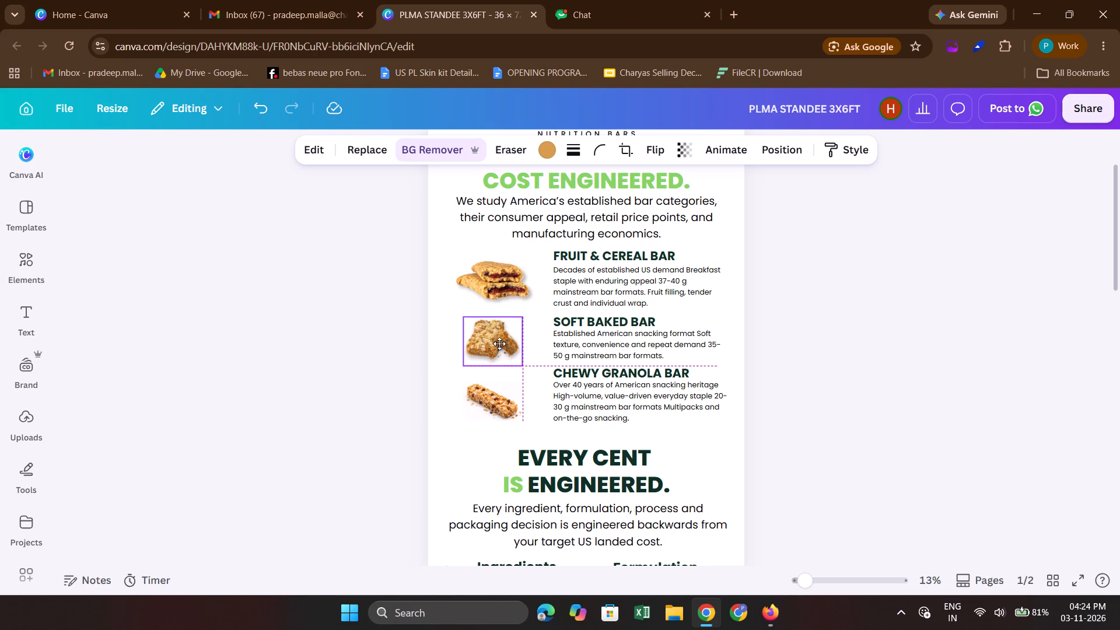
drag(499, 344, 500, 344)
click(500, 344)
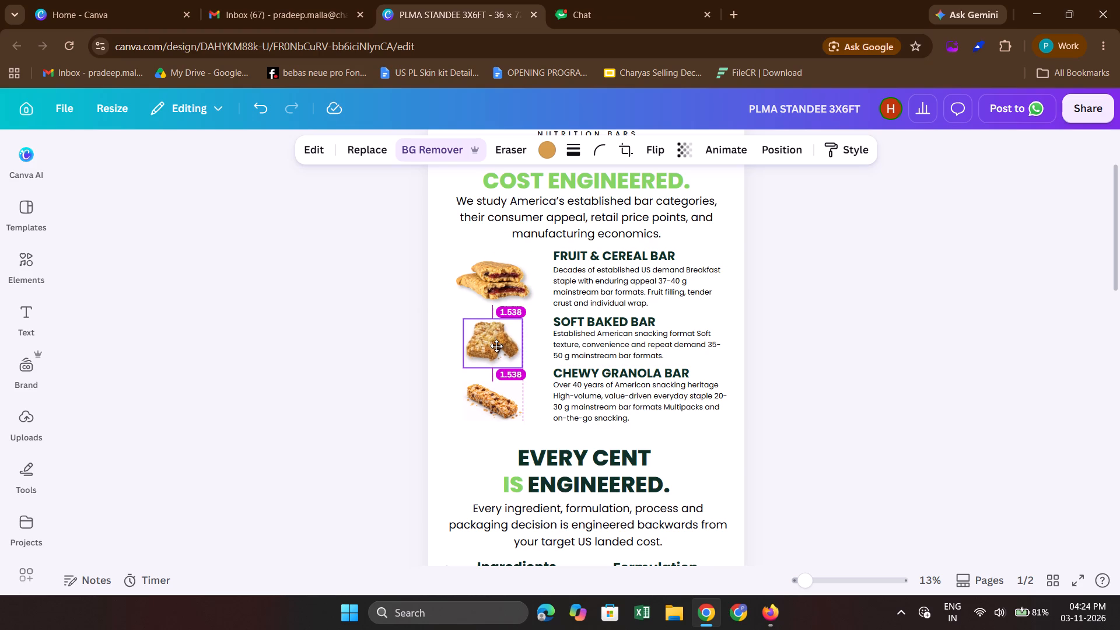
click(834, 323)
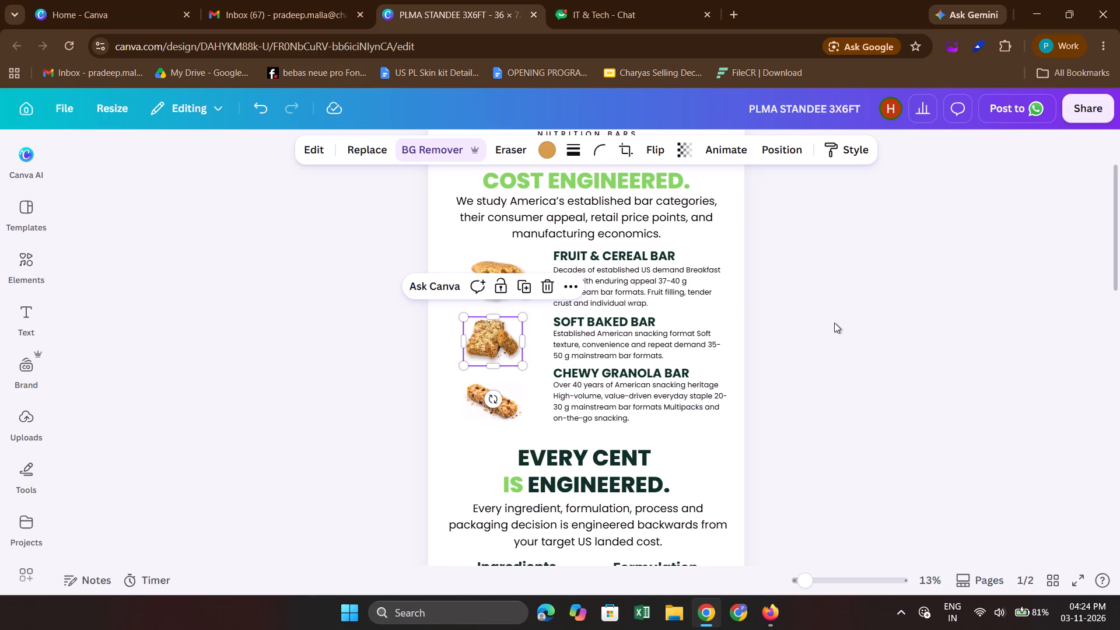
Shrink the Fruit & Cereal Bar image slightly from its upper-left corner to bring it closer in size to the other product images.
click(492, 267)
click(487, 281)
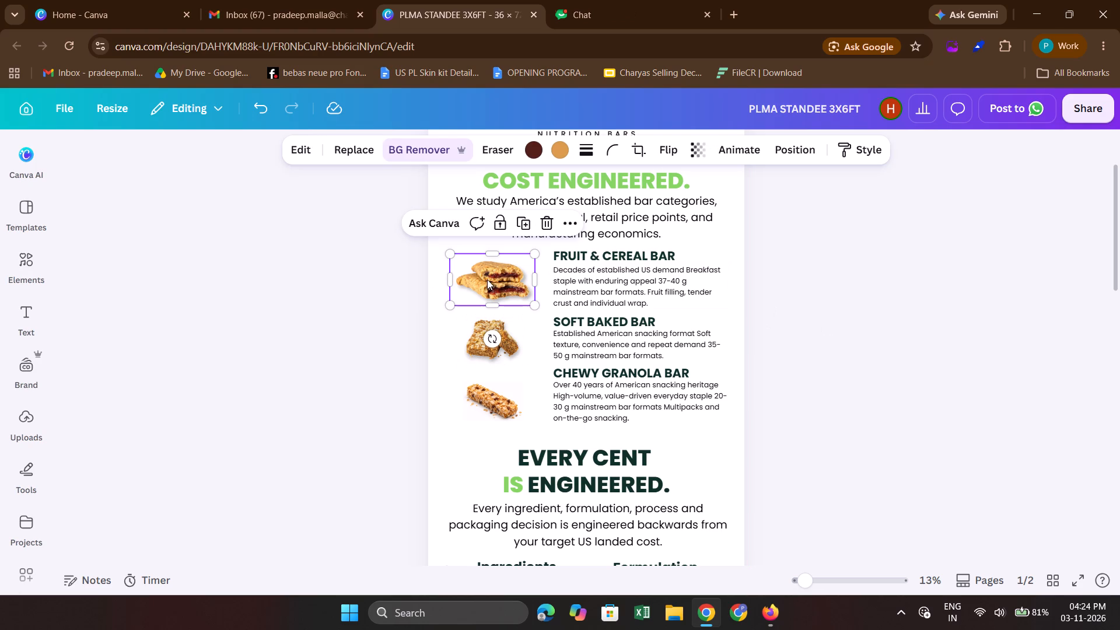
click(349, 272)
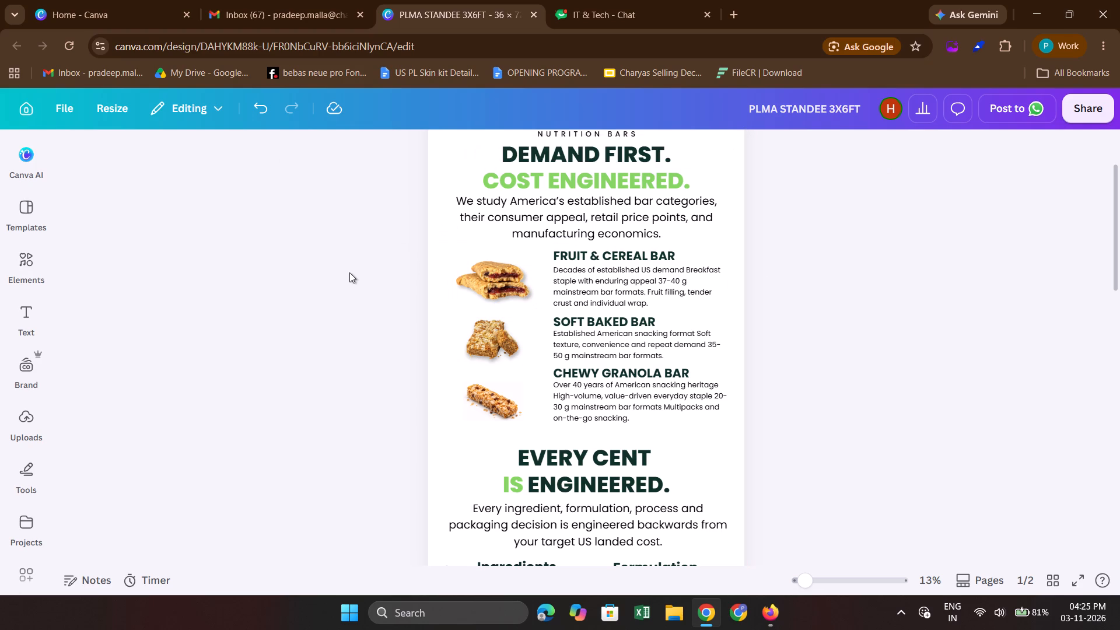
click(487, 277)
drag(449, 256, 462, 257)
click(806, 310)
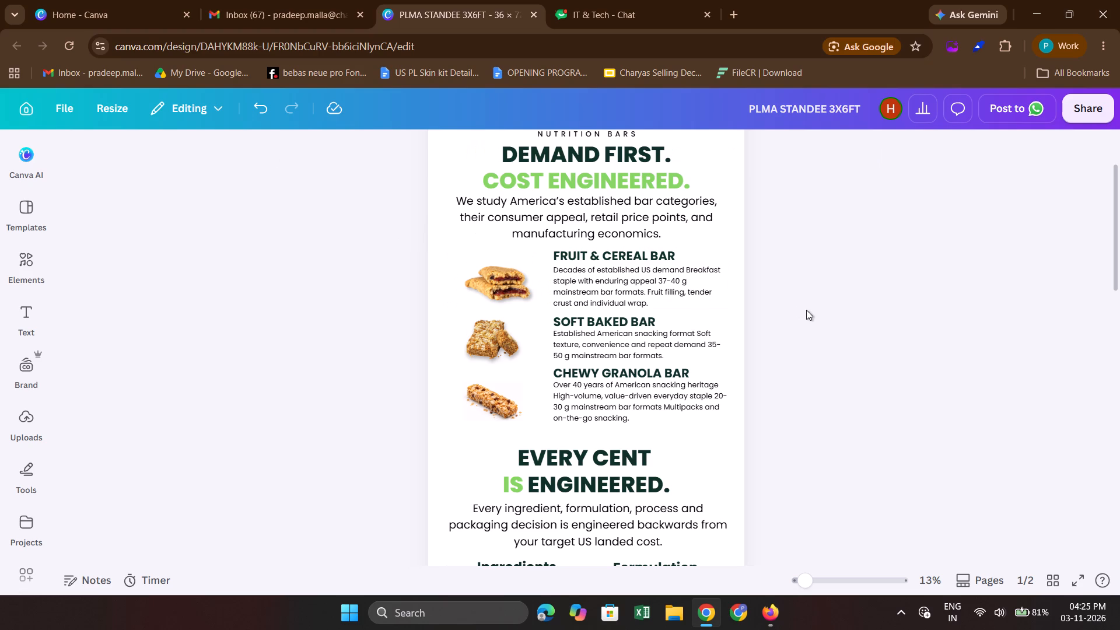
click(800, 323)
Move the Chewy Granola Bar image slightly up and right so it is centred under the Fruit & Cereal Bar image.
click(497, 415)
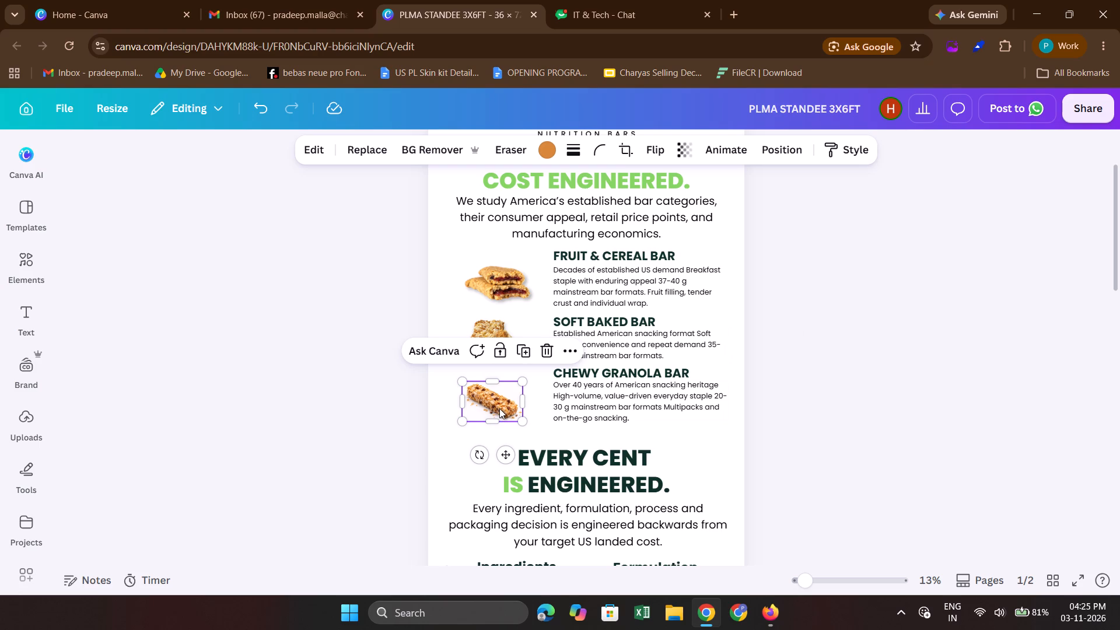
click(499, 408)
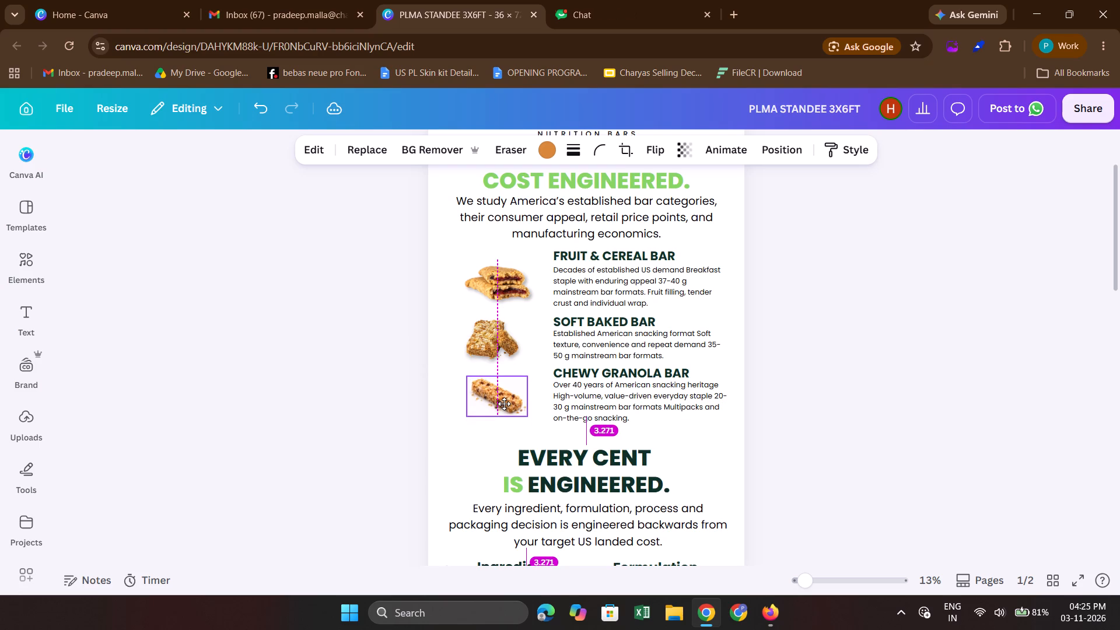
click(884, 345)
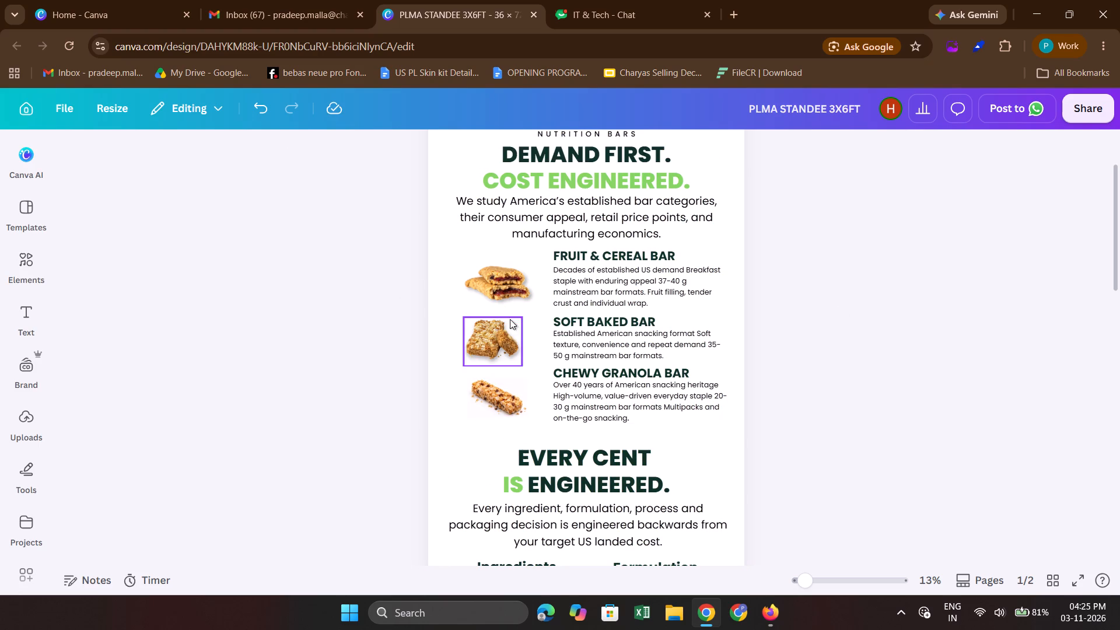
Move the Soft Baked Bar image slightly right to line up with the product images above and below it.
click(480, 333)
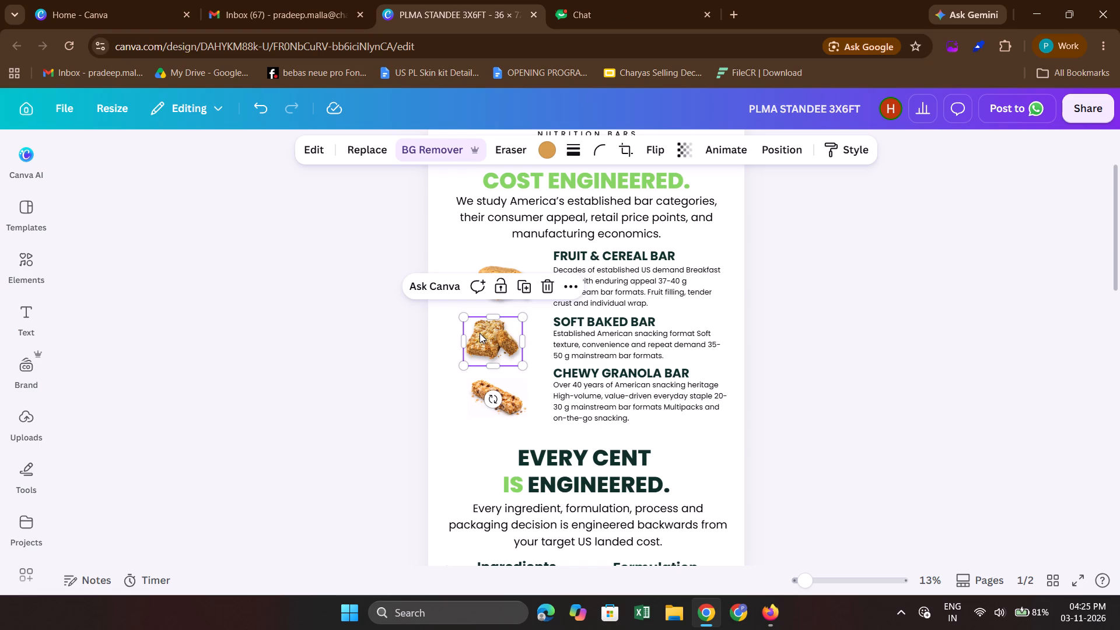
click(812, 283)
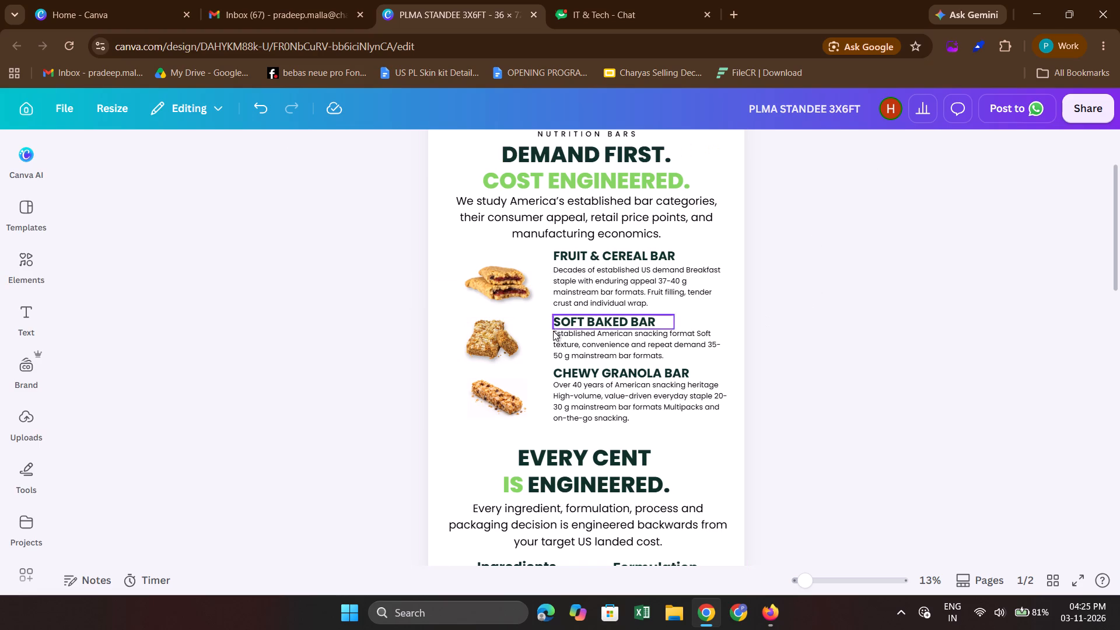
click(502, 340)
drag(502, 340, 512, 340)
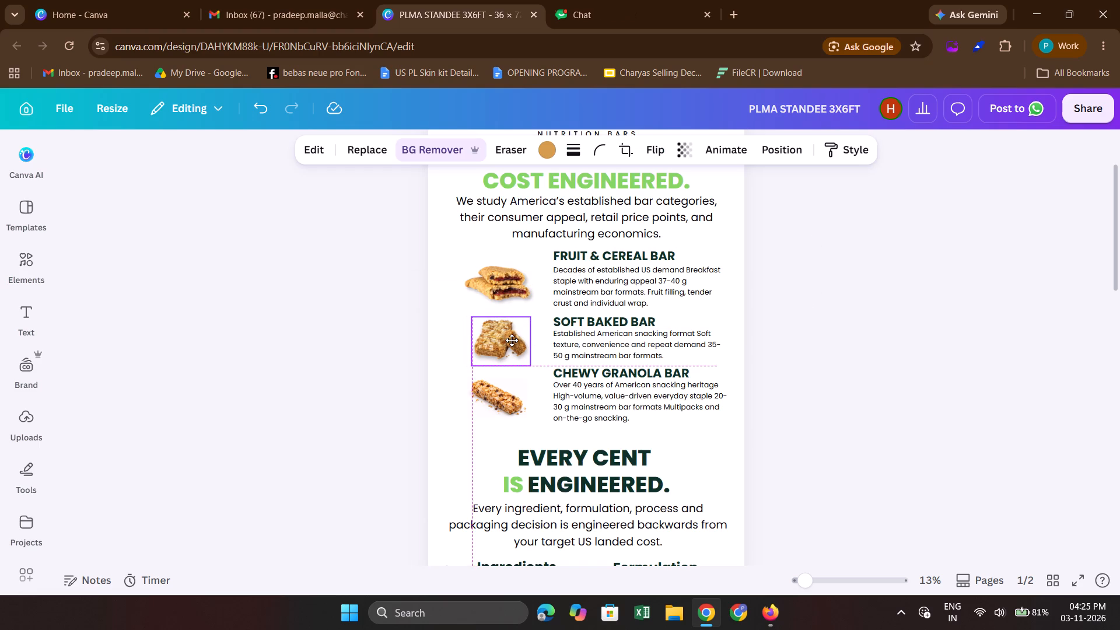
drag(512, 340, 510, 340)
drag(510, 340, 509, 340)
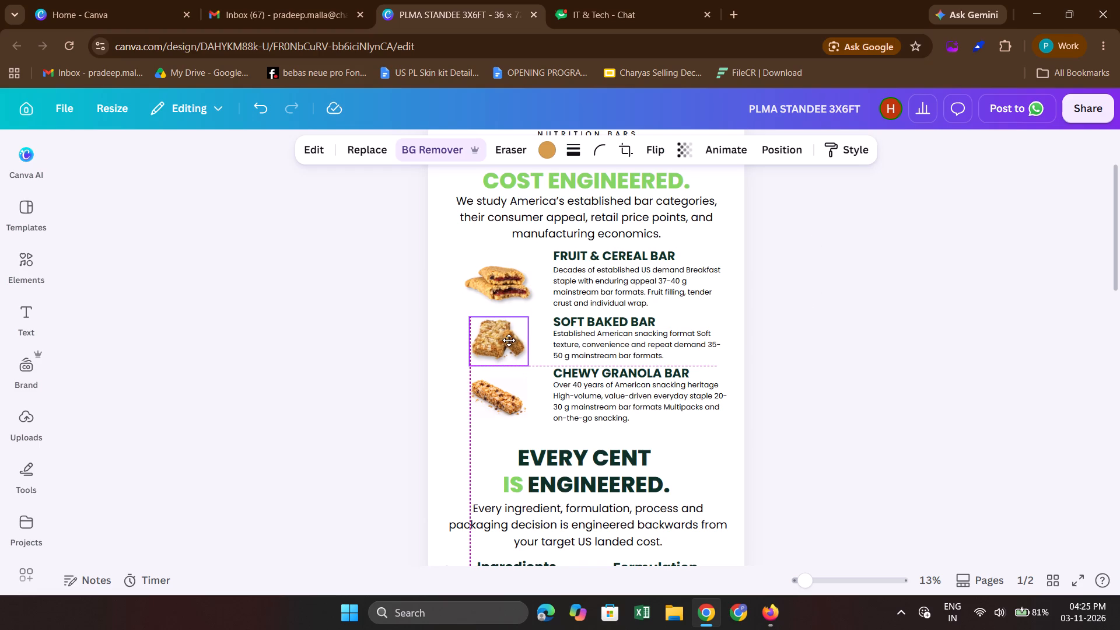
drag(509, 340, 510, 339)
click(790, 347)
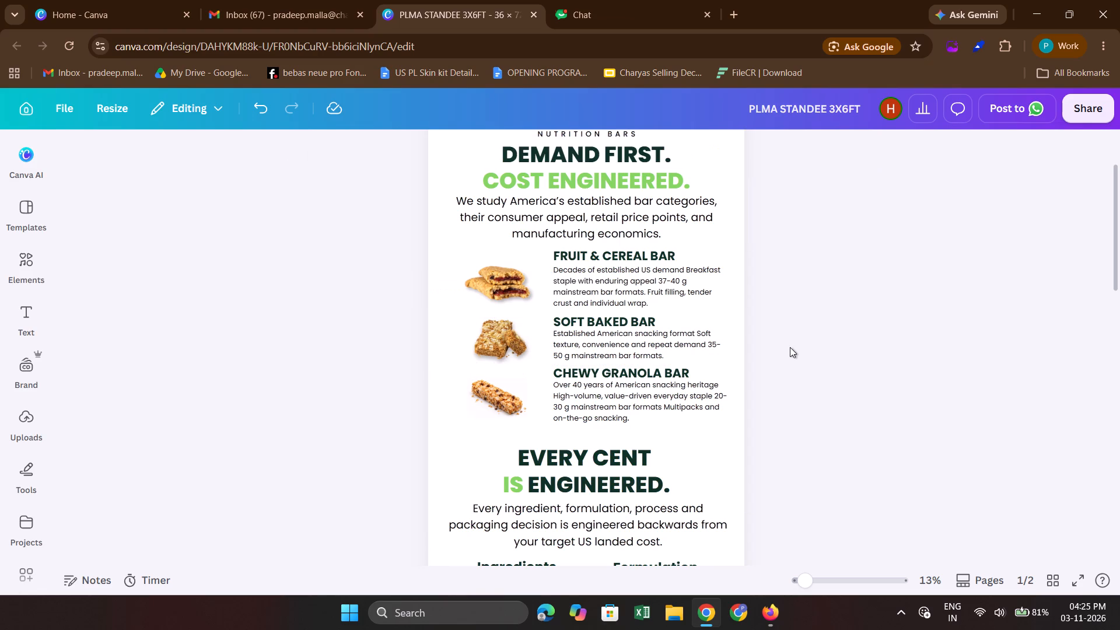
Nudge the Chewy Granola Bar description slightly down, away from its heading.
scroll(790, 347, up, 1)
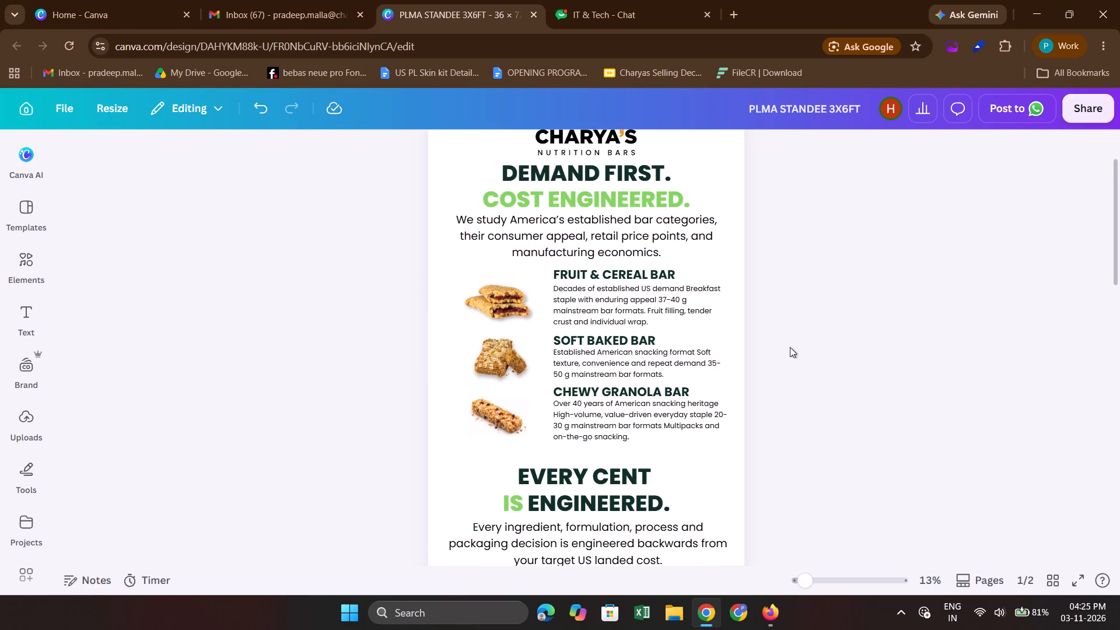
scroll(790, 347, down, 1)
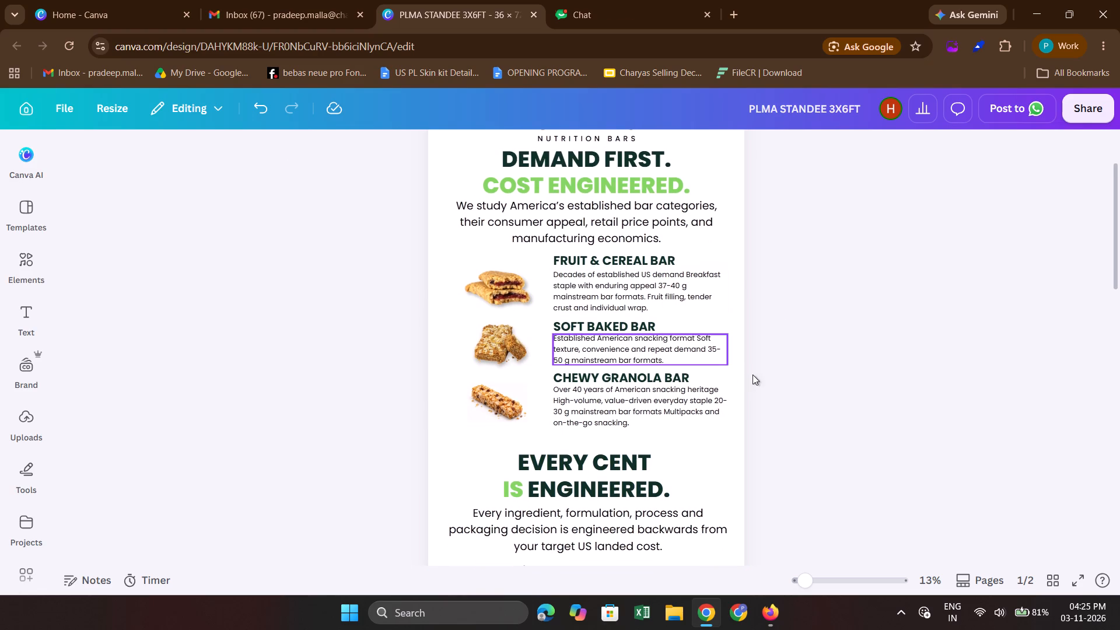
click(639, 407)
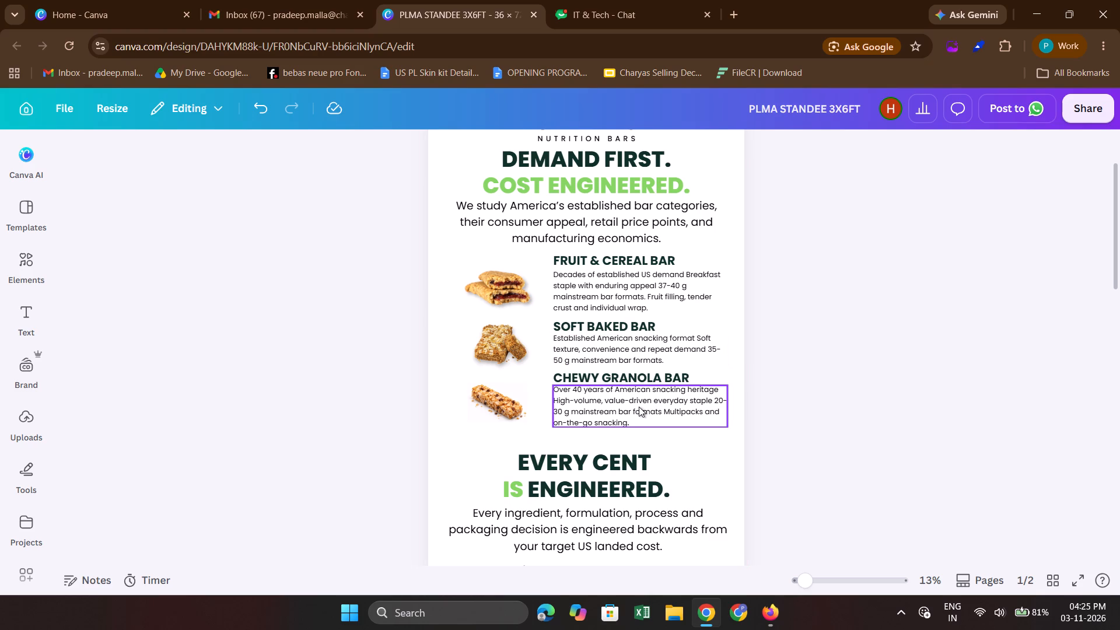
key(Down)
key(Down)
key(Down)
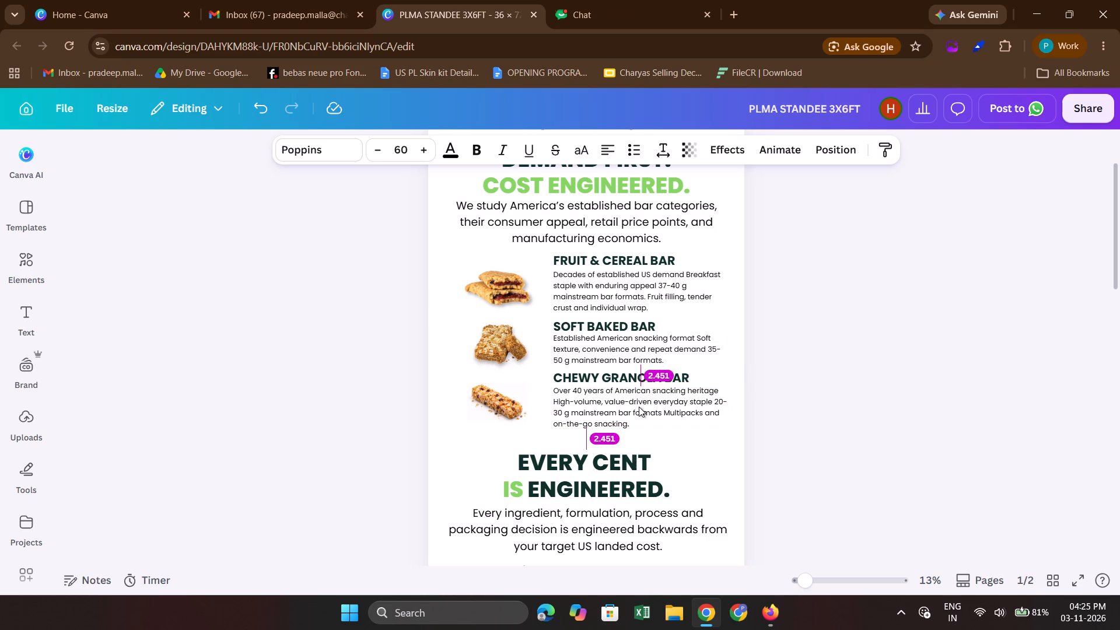
click(822, 372)
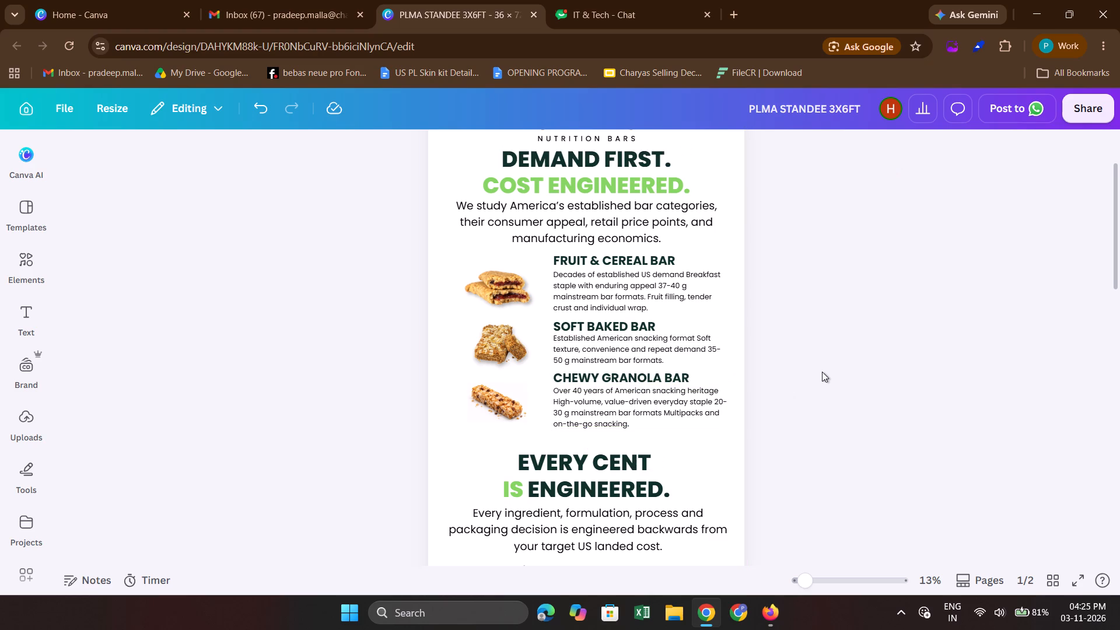
Nudge the Fruit & Cereal Bar description slightly up, closer to its heading.
click(623, 274)
key(Up)
key(Up)
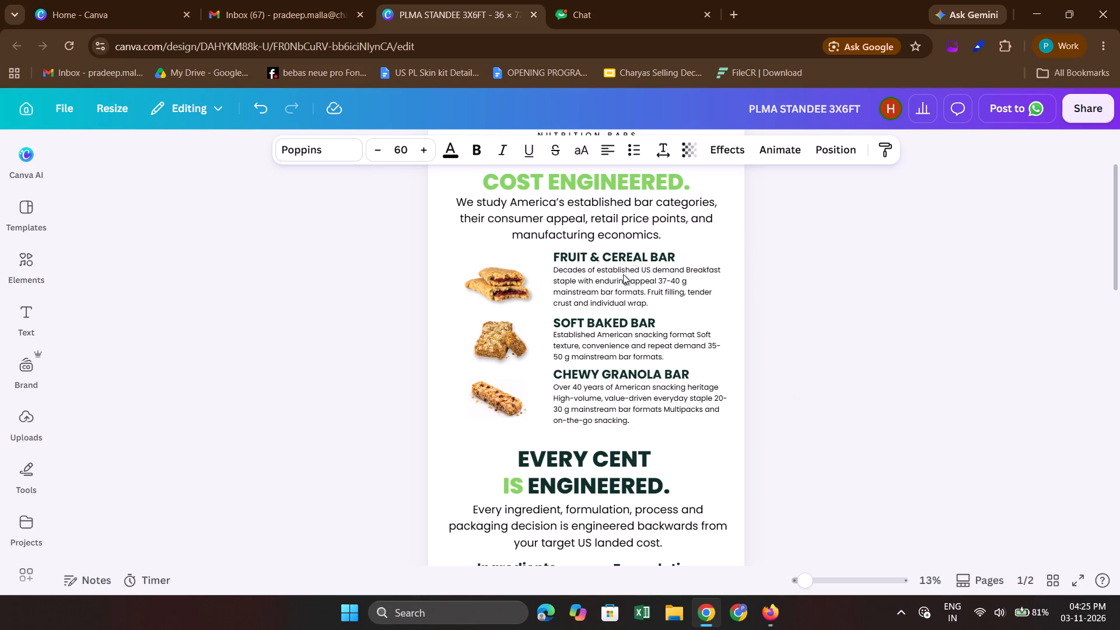
click(768, 302)
Nudge the Soft Baked Bar and Chewy Granola Bar images, headings and descriptions up together, closer to the Fruit & Cereal Bar block.
scroll(768, 302, down, 1)
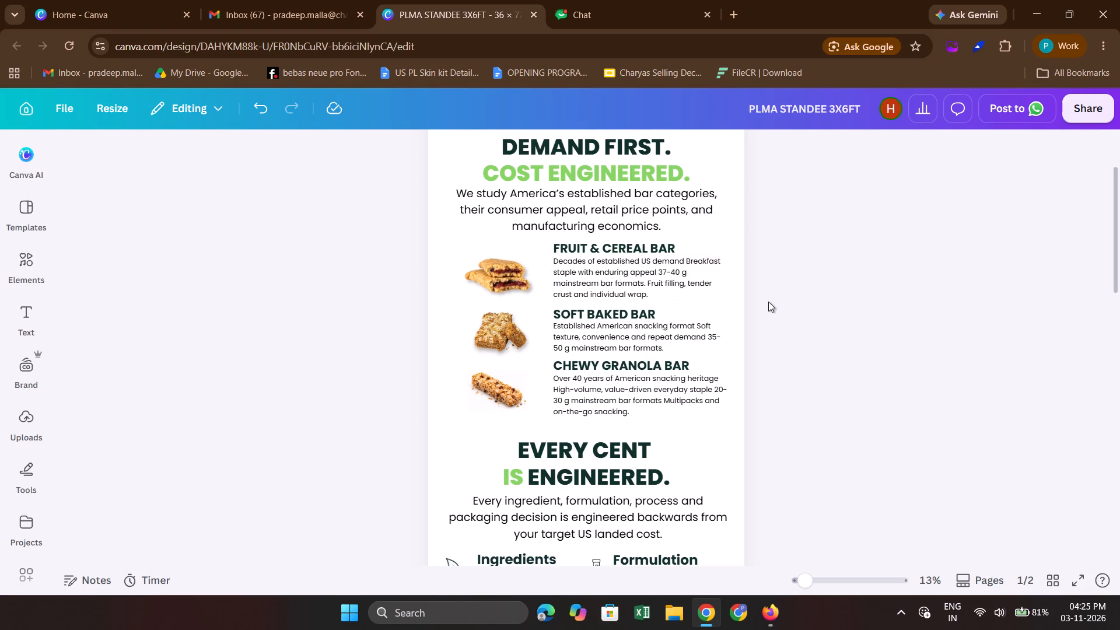
drag(410, 319, 617, 426)
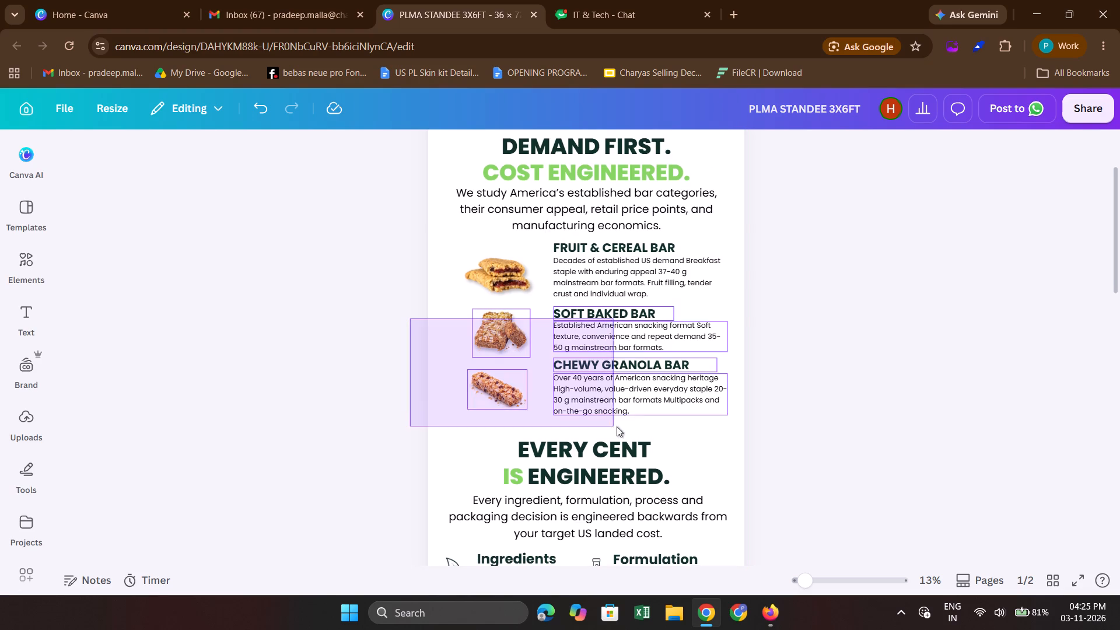
drag(617, 426, 644, 401)
key(Up)
key(Up)
key(Up)
key(Up)
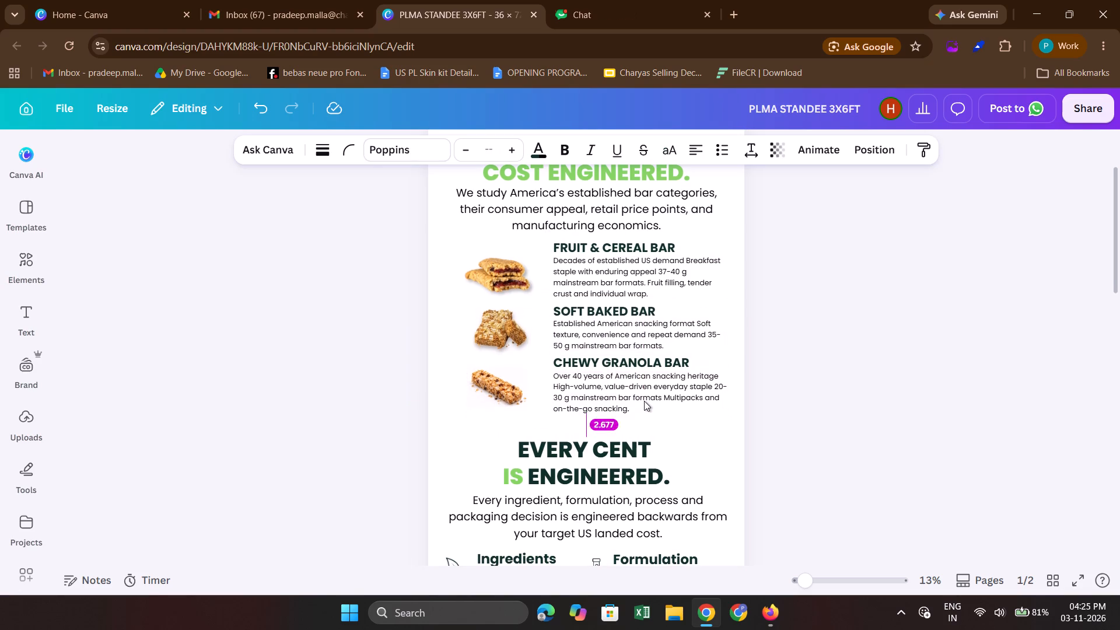
key(Up)
key(Up)
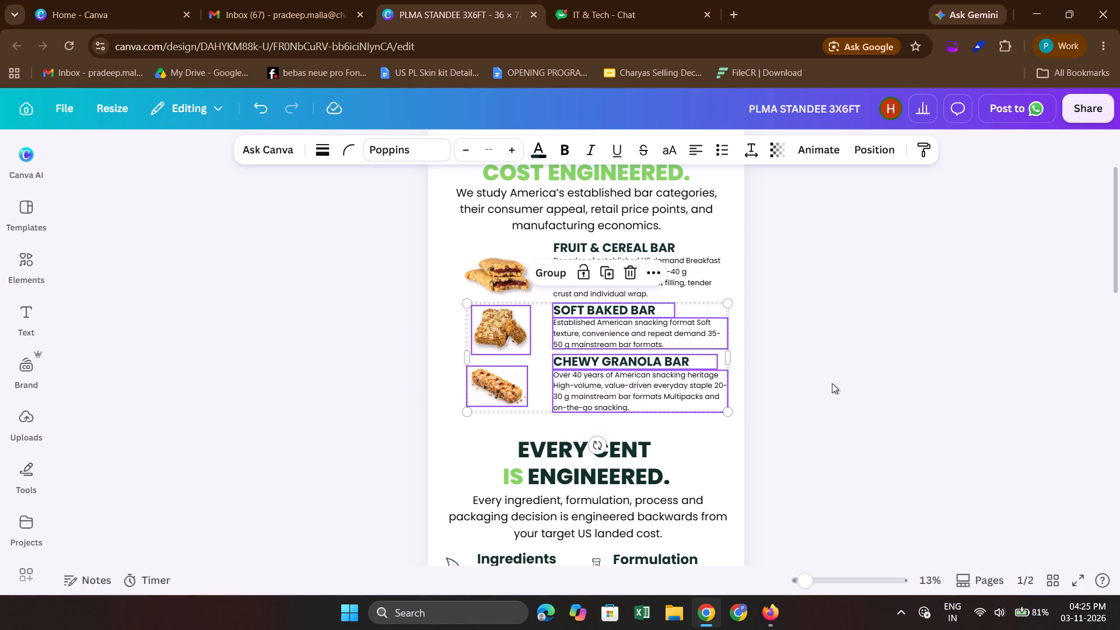
click(832, 383)
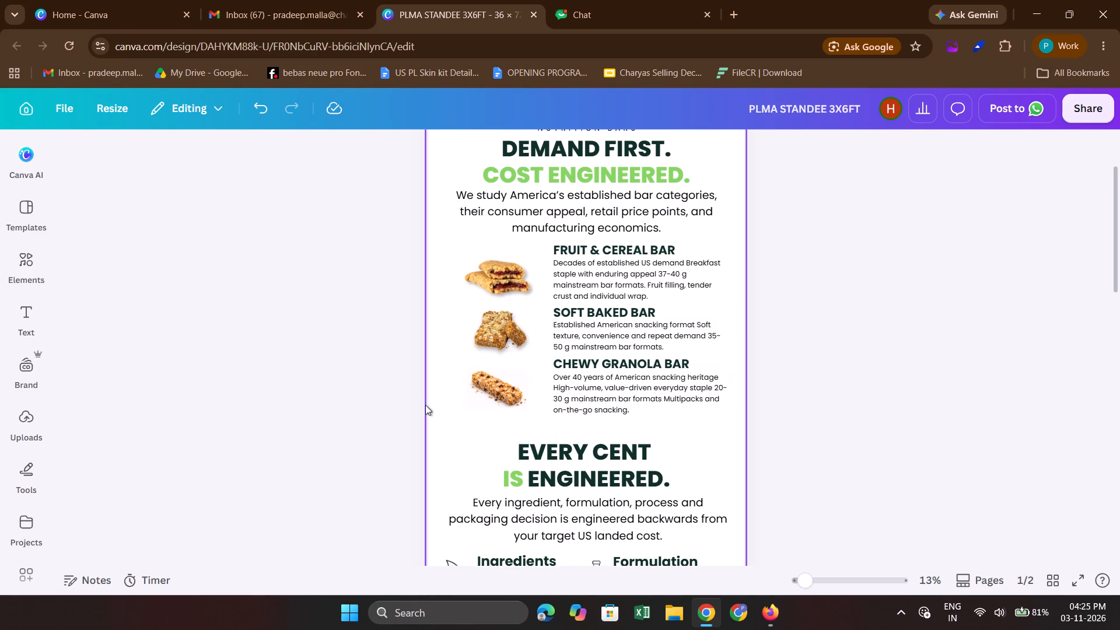
Move the "EVERY CENT IS ENGINEERED." heading, its paragraph and all six icon blocks up together, closer to the Chewy Granola Bar description.
scroll(385, 390, down, 1)
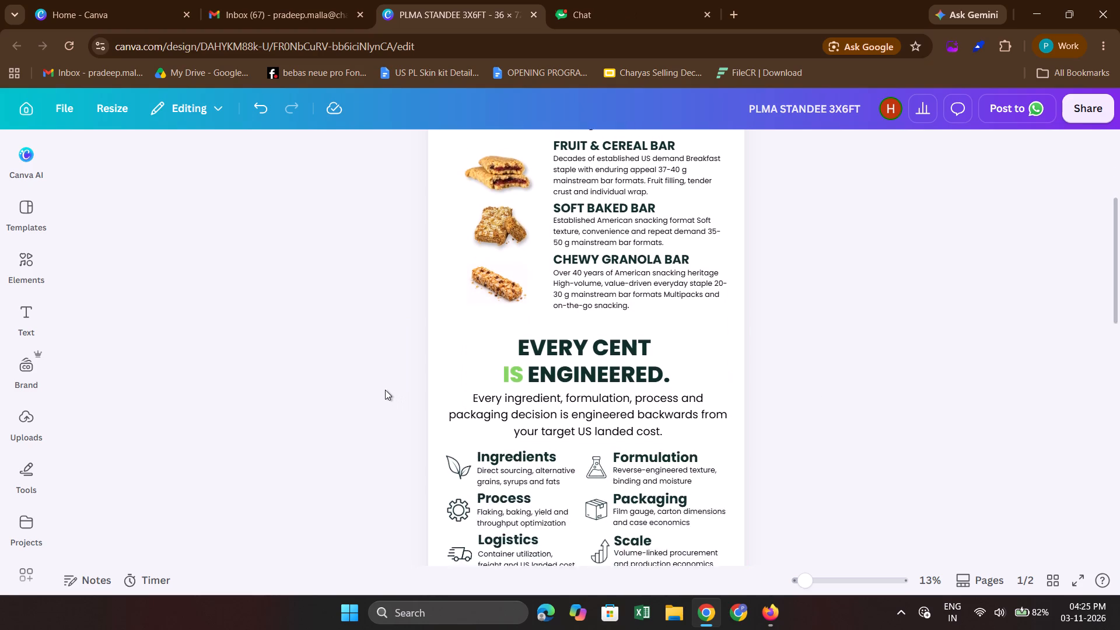
scroll(385, 390, down, 1)
drag(376, 277, 645, 475)
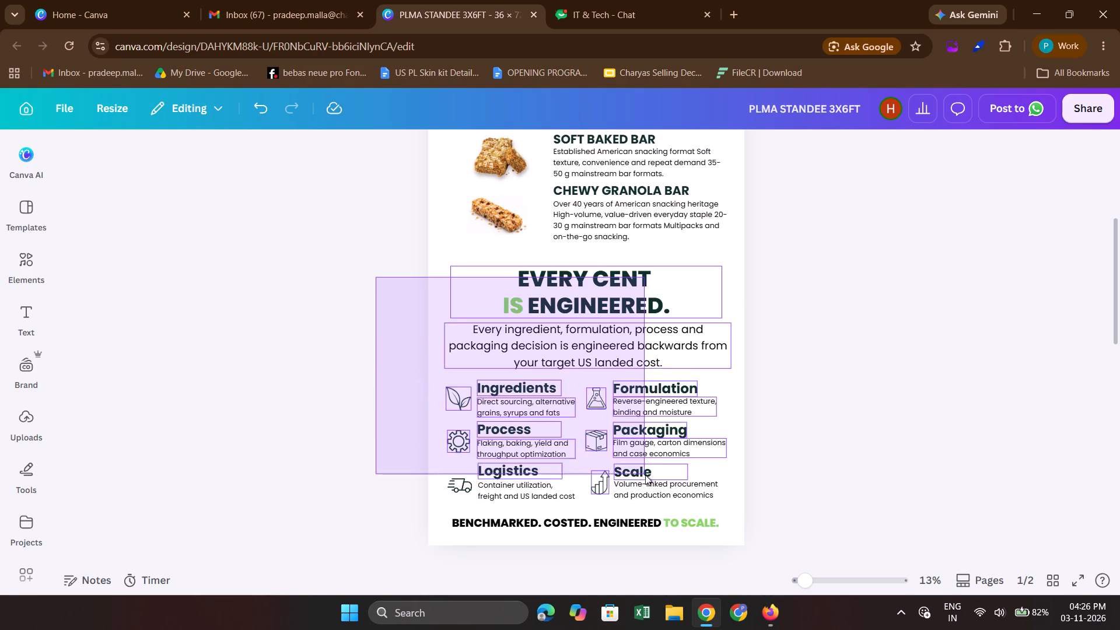
drag(645, 475, 804, 494)
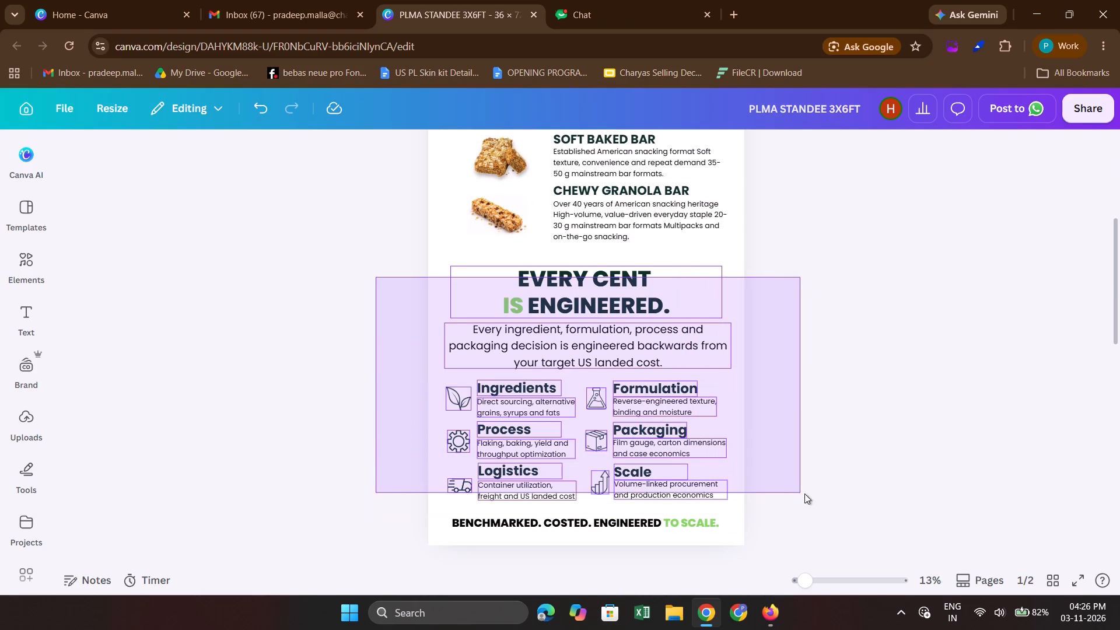
drag(804, 494, 822, 494)
key(Up)
key(Up)
key(Up)
key(Up)
key(Up)
key(Up)
key(Up)
key(Up)
key(Up)
key(Up)
key(Up)
key(Up)
key(Up)
key(Up)
key(Up)
key(Up)
key(Up)
key(Up)
key(Up)
key(Up)
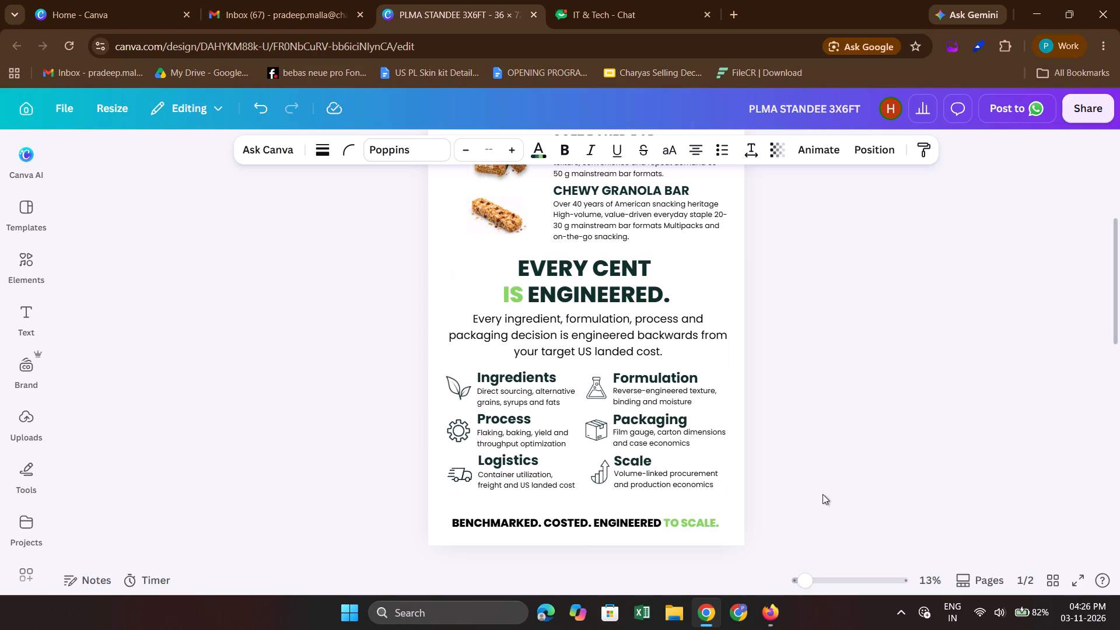
Fine-tune the "EVERY CENT IS ENGINEERED." heading, its paragraph and the six icon blocks slightly upward together.
key(Up)
key(Down)
click(960, 435)
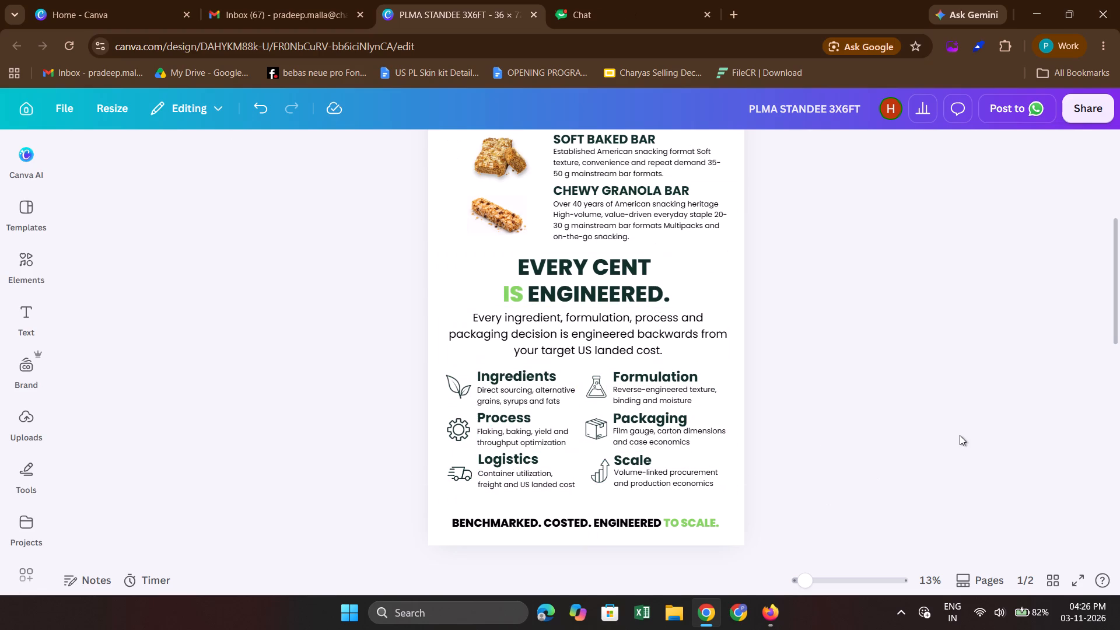
click(899, 398)
Move the paragraph under "EVERY CENT IS ENGINEERED." and all six icon blocks down together, widening the gap below the heading.
scroll(899, 398, down, 1)
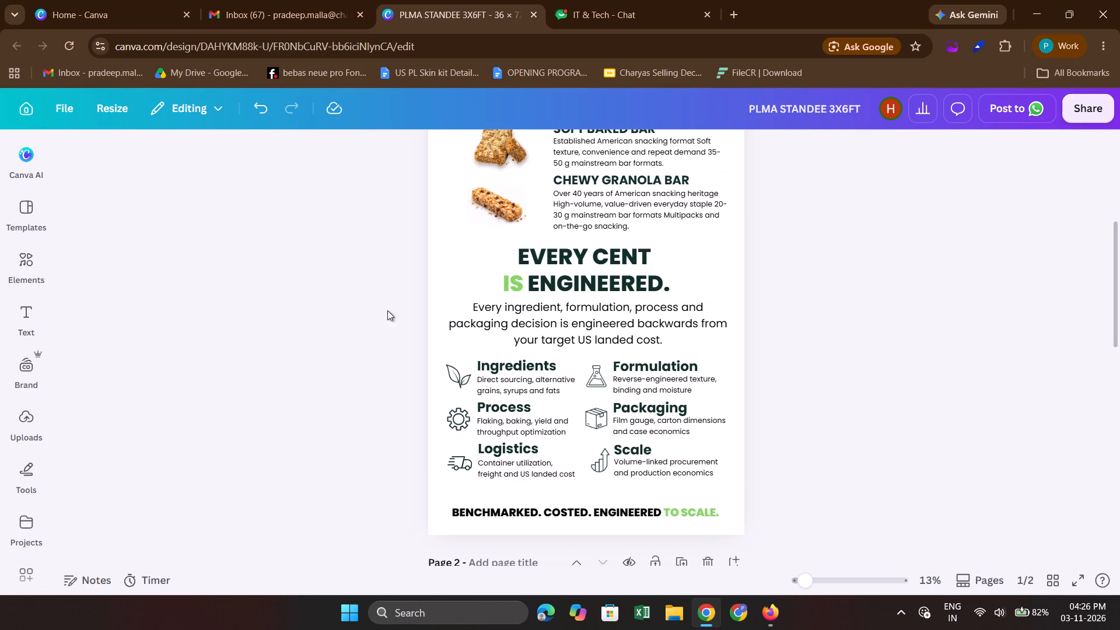
drag(374, 316, 683, 471)
key(shift+Down)
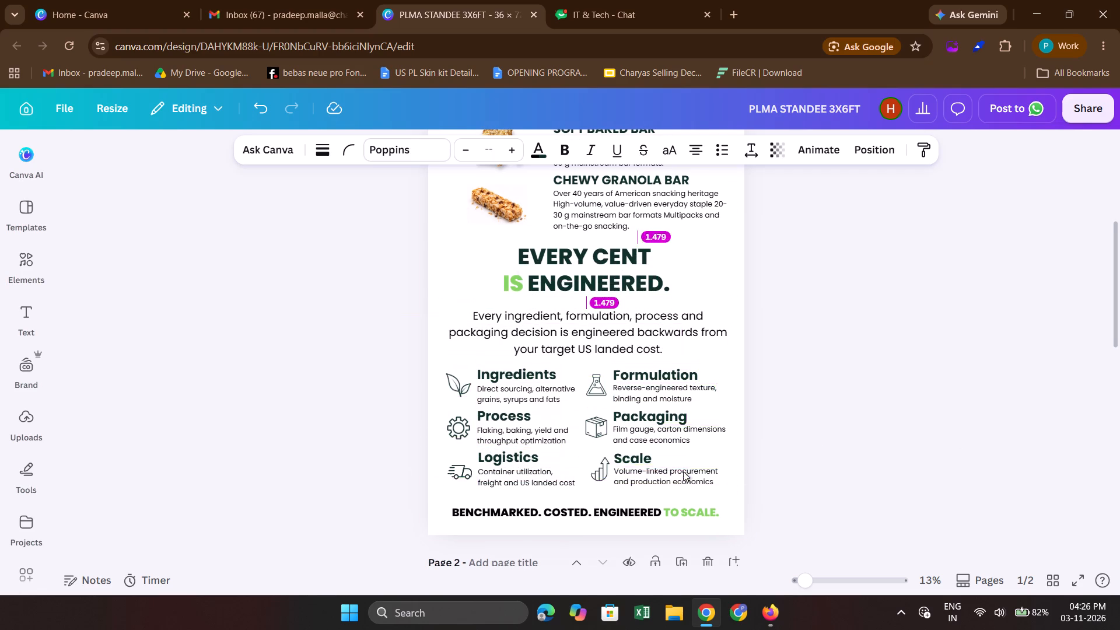
key(shift+Down)
key(shift+Up)
click(929, 415)
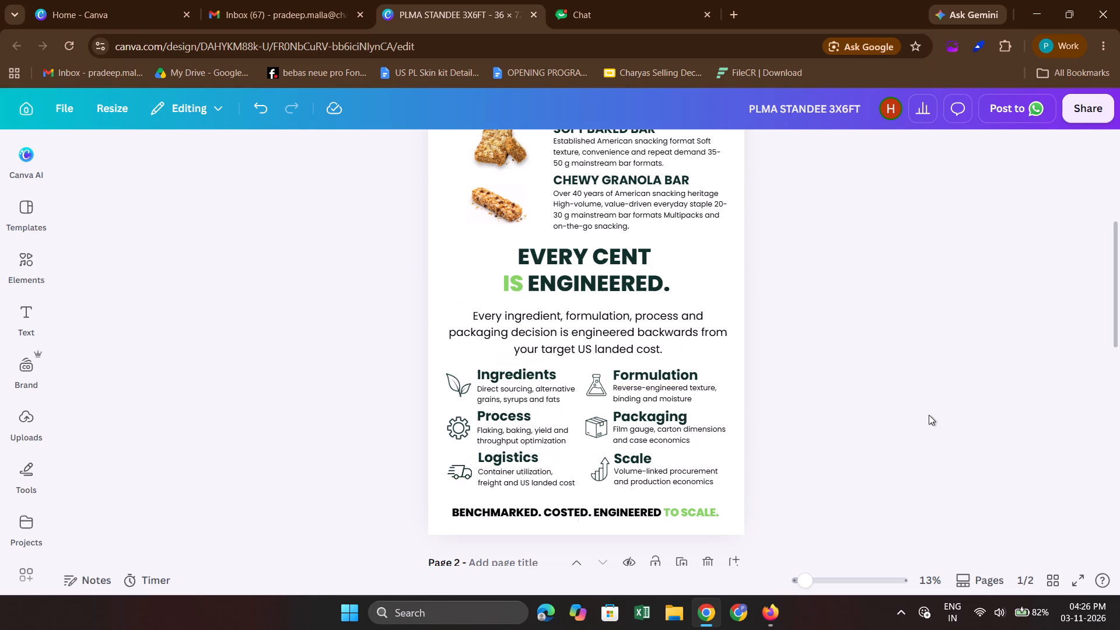
Review the vertical spacing of page 1 from the Charya's logo down to the closing "BENCHMARKED. COSTED. ENGINEERED TO SCALE." line.
scroll(838, 303, up, 4)
scroll(838, 303, down, 1)
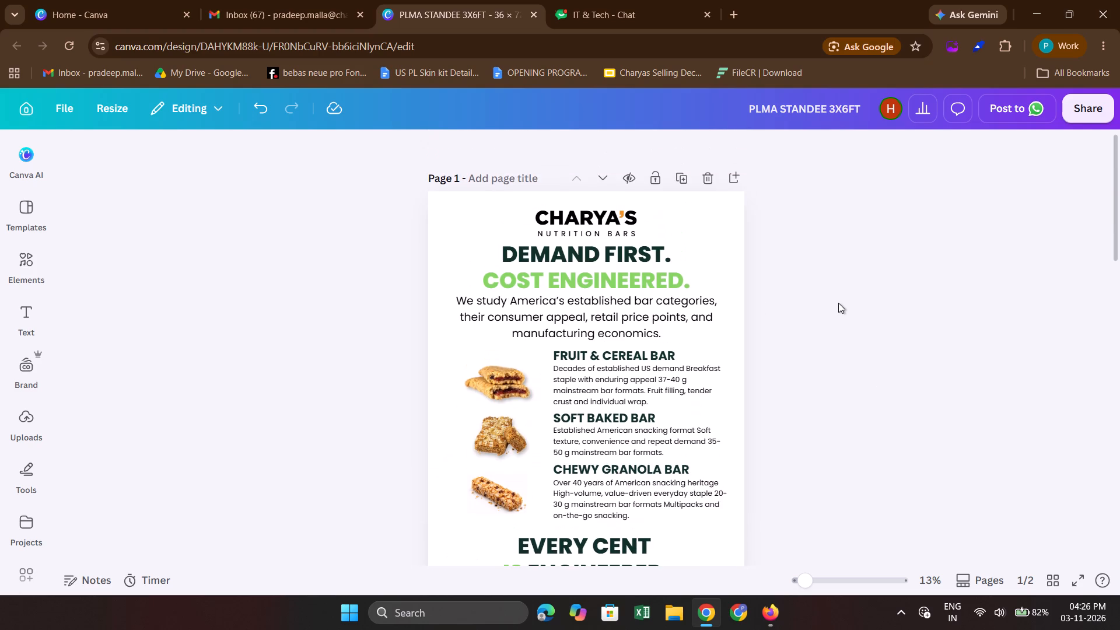
scroll(838, 303, down, 2)
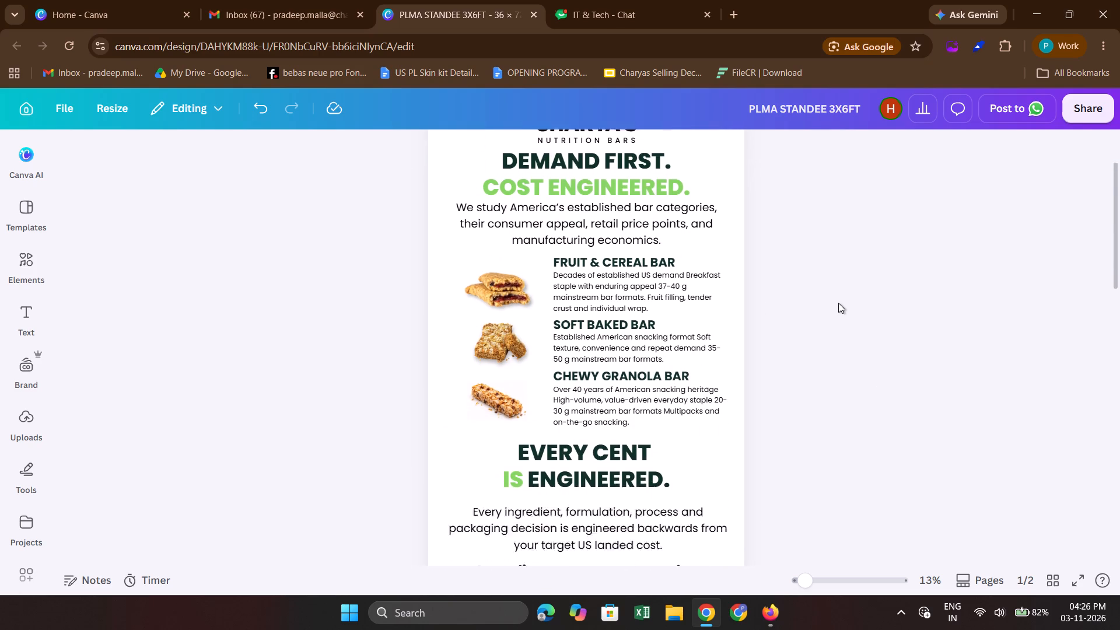
scroll(838, 303, up, 1)
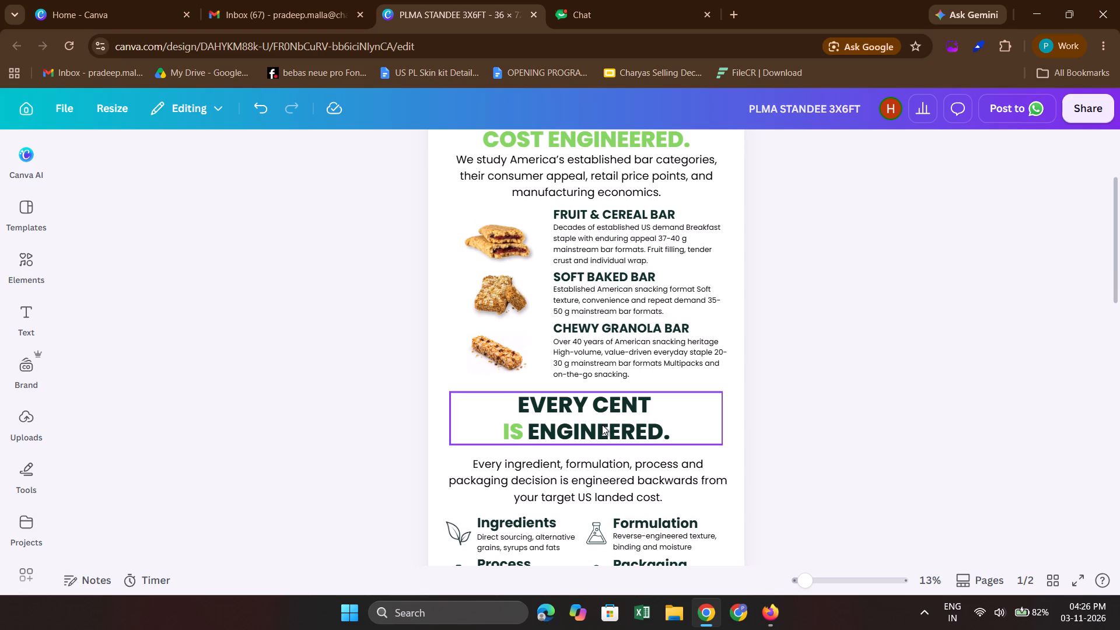
scroll(816, 342, down, 1)
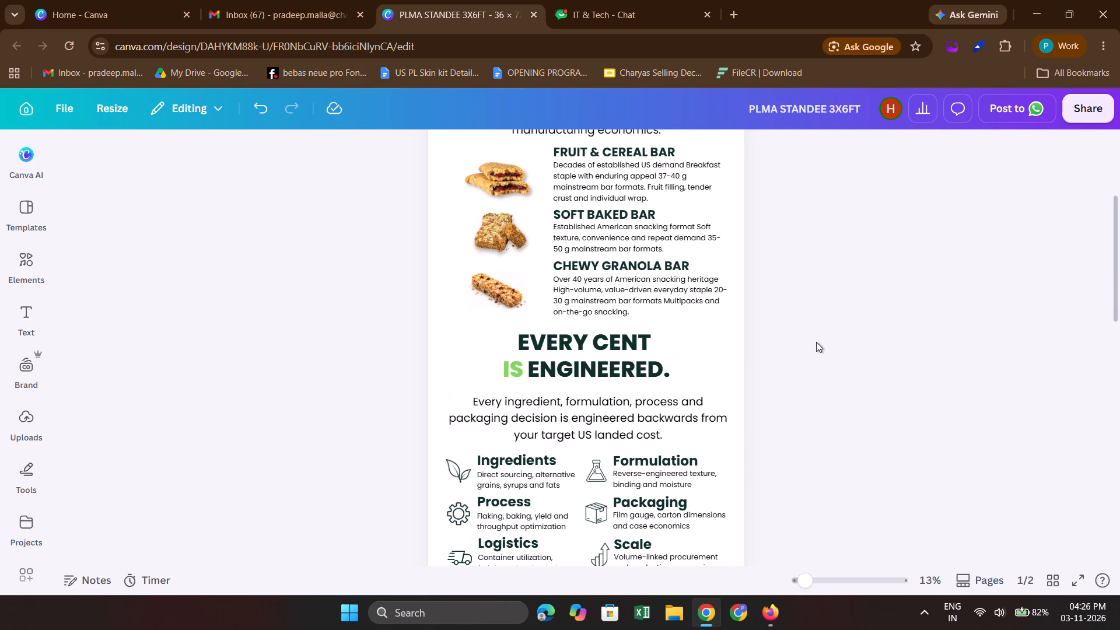
scroll(816, 342, down, 1)
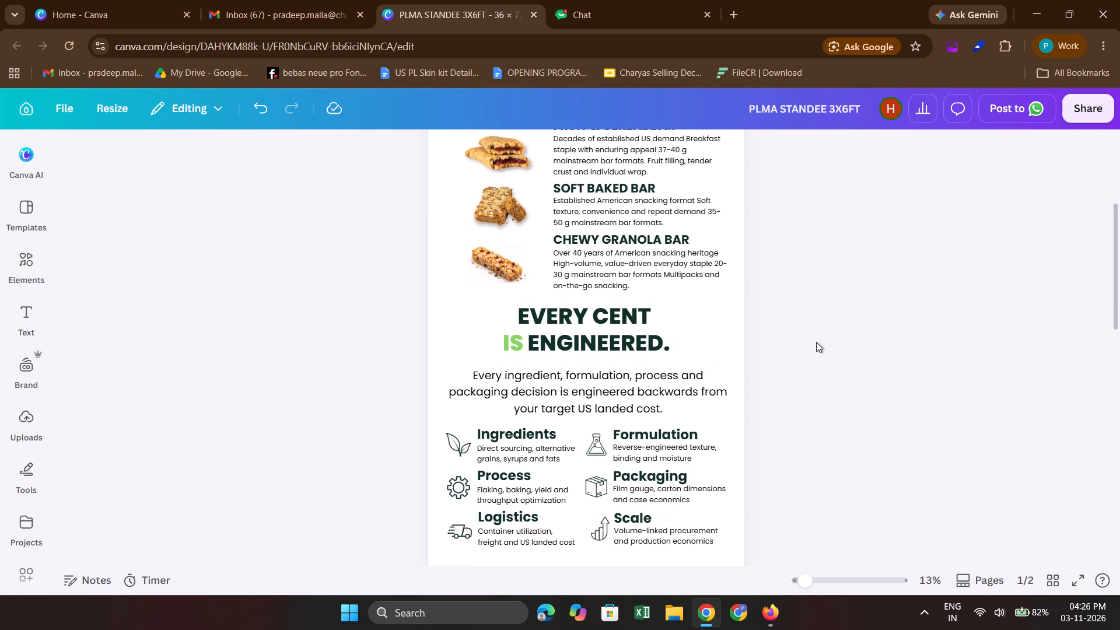
scroll(816, 342, down, 1)
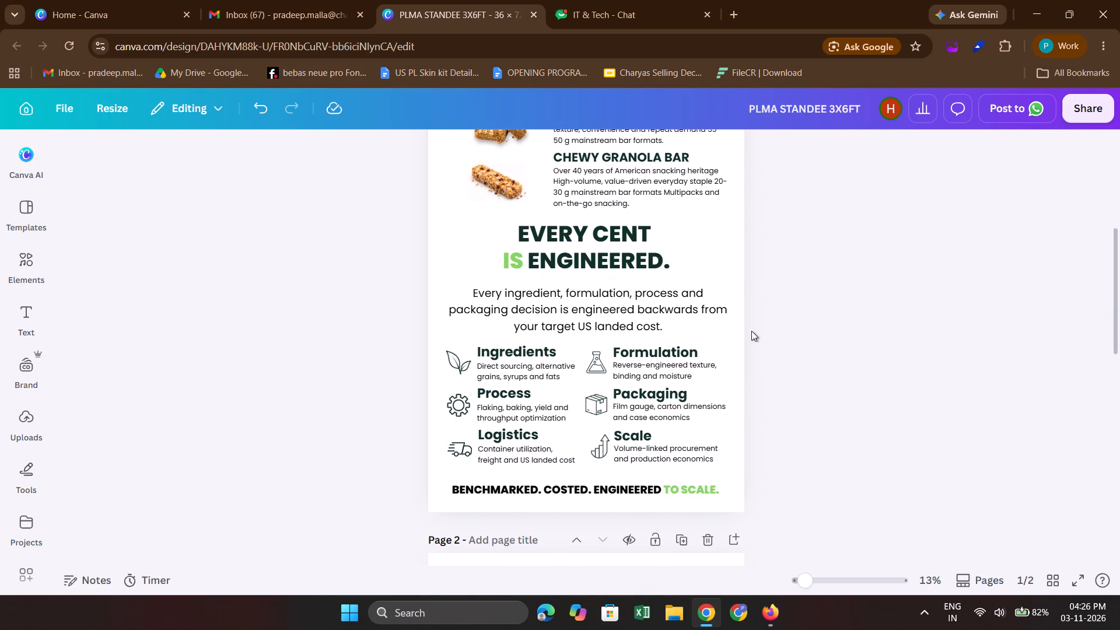
scroll(751, 331, up, 1)
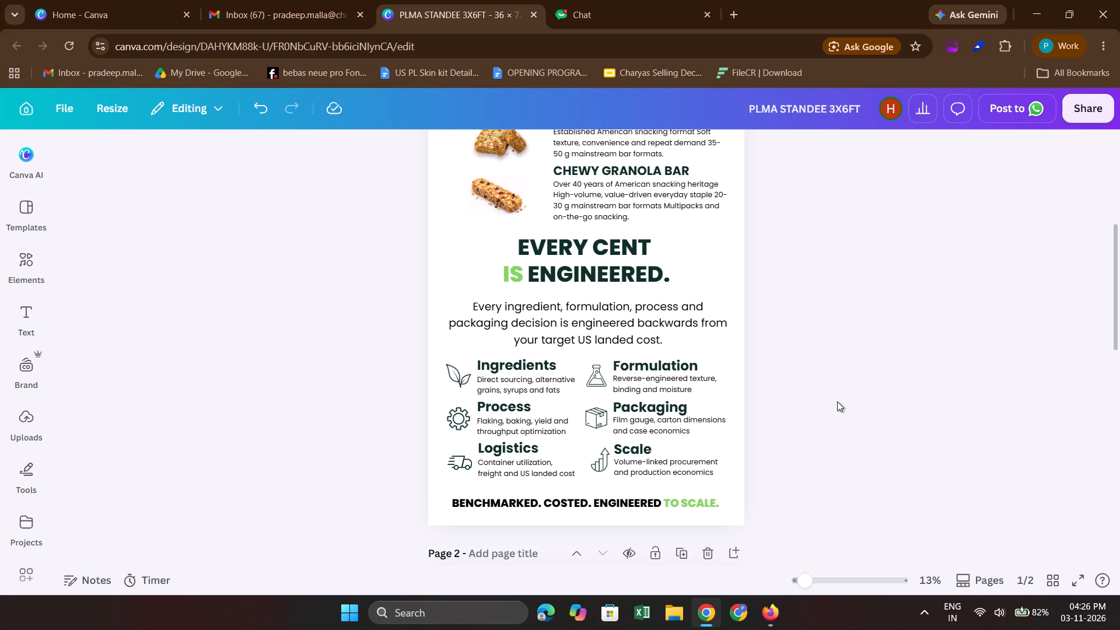
scroll(837, 401, down, 1)
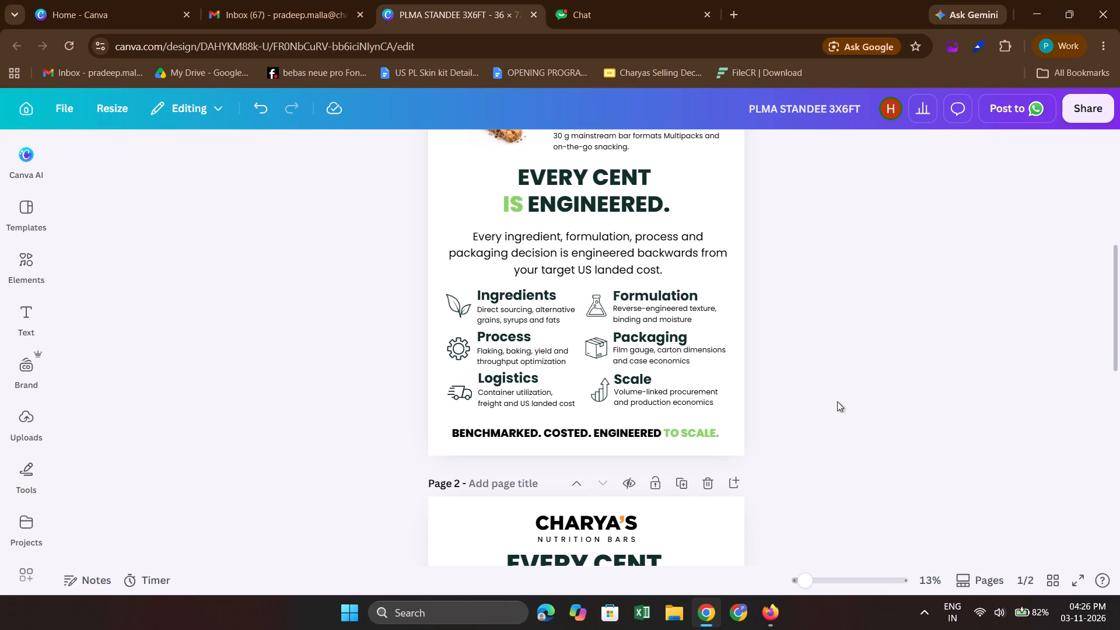
Shift the Scale icon under the Packaging icon and left-align the Formulation, Packaging and Scale icons with each other.
click(606, 397)
drag(598, 390, 591, 388)
click(591, 297)
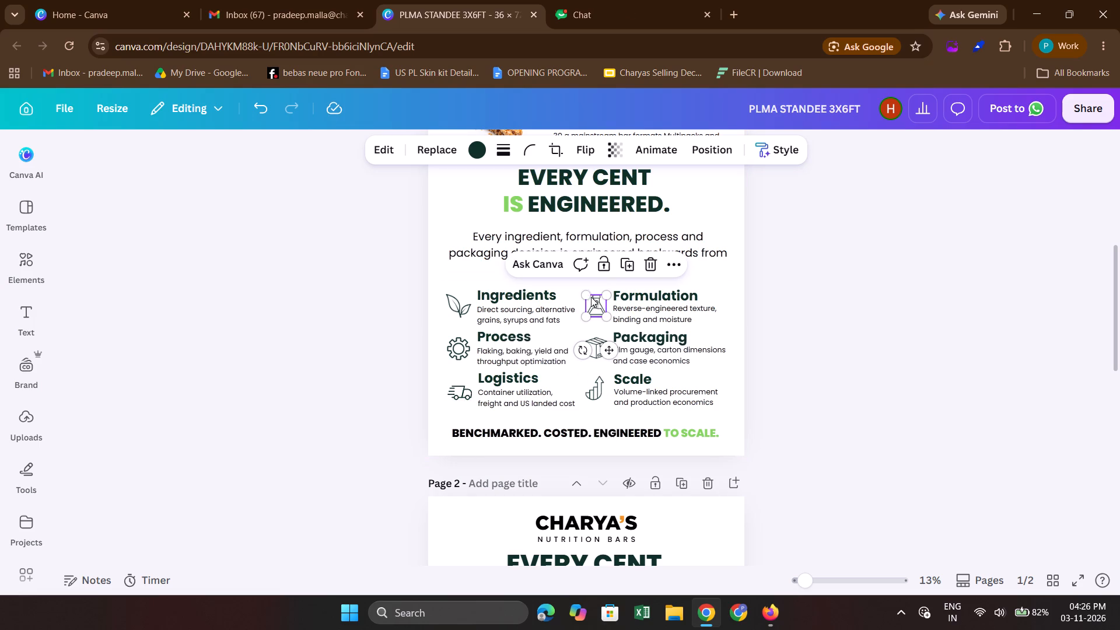
shift+click(596, 342)
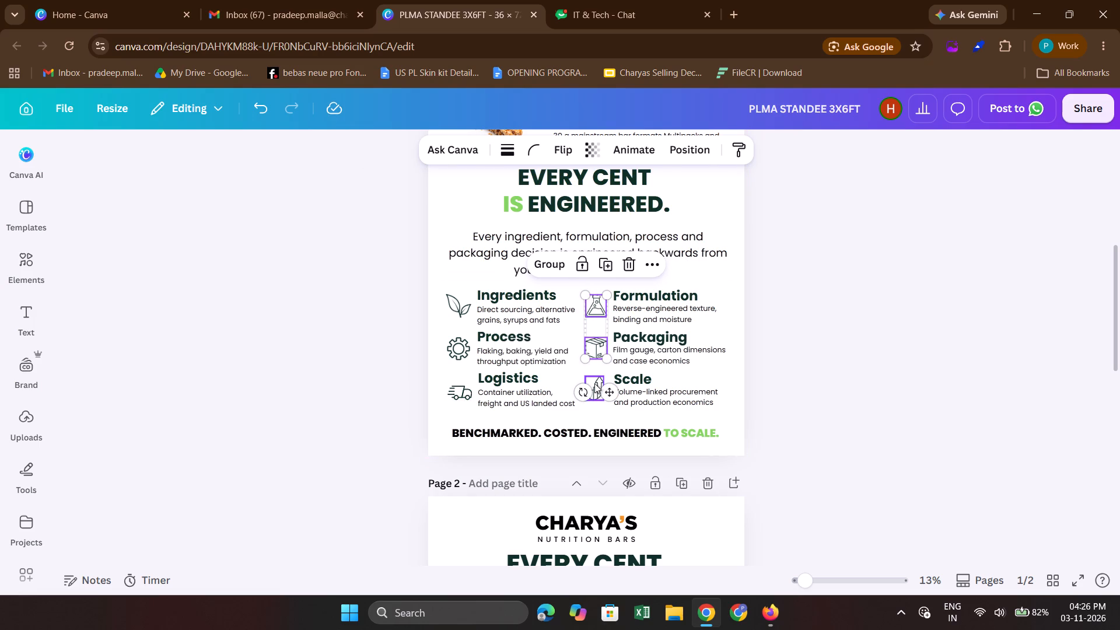
shift+click(594, 383)
click(685, 153)
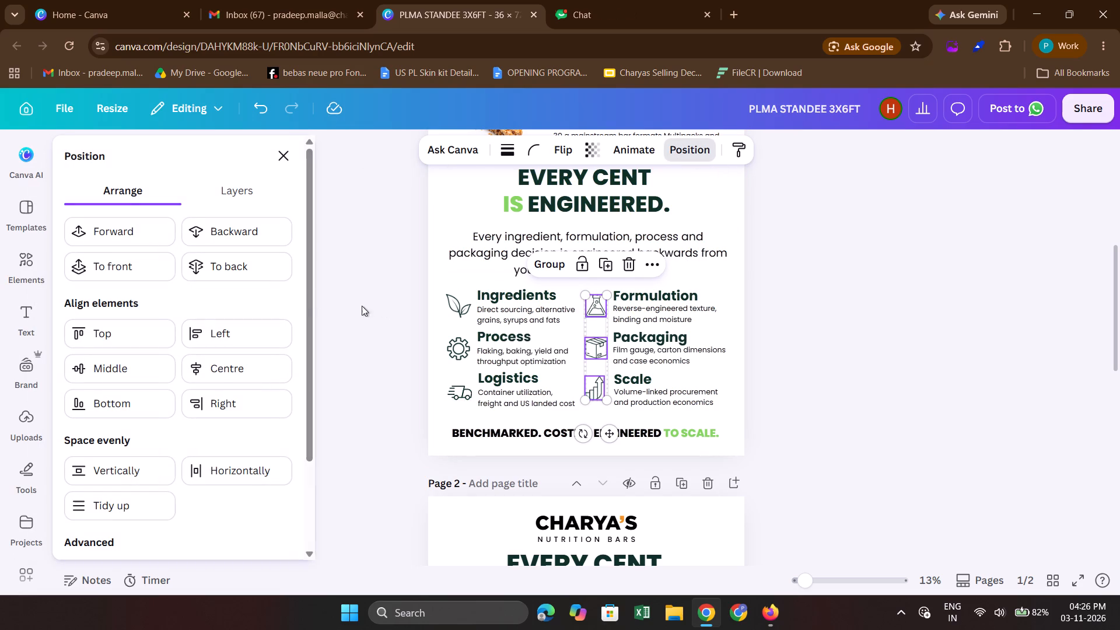
click(220, 324)
click(287, 160)
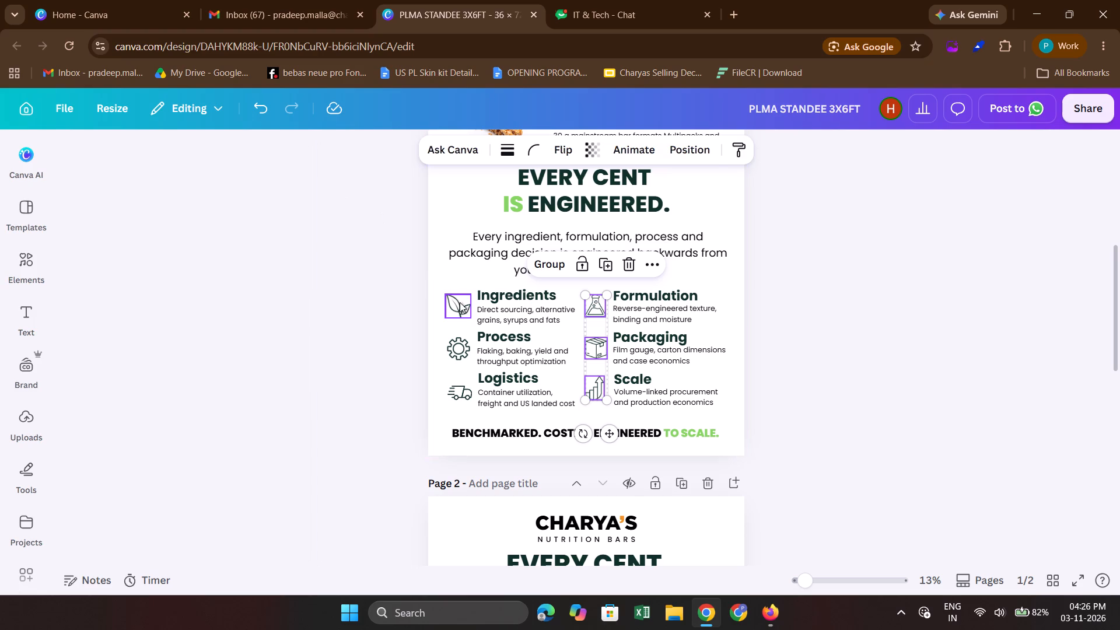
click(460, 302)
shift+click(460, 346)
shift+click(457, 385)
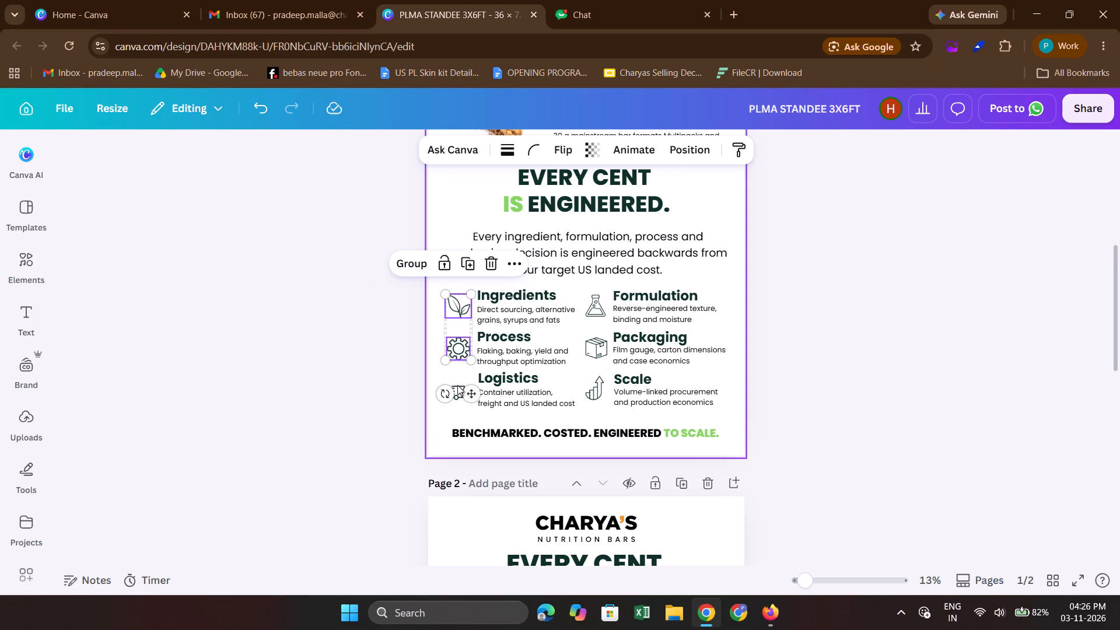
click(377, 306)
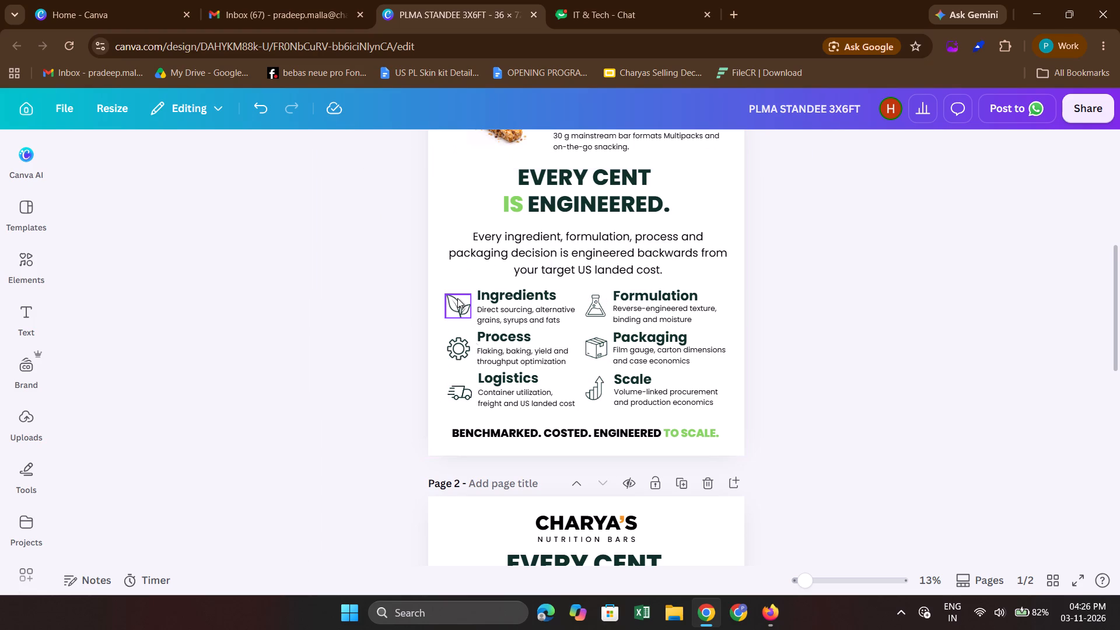
Left-align the Ingredients, Process and Logistics icons with each other.
click(457, 298)
shift+click(459, 348)
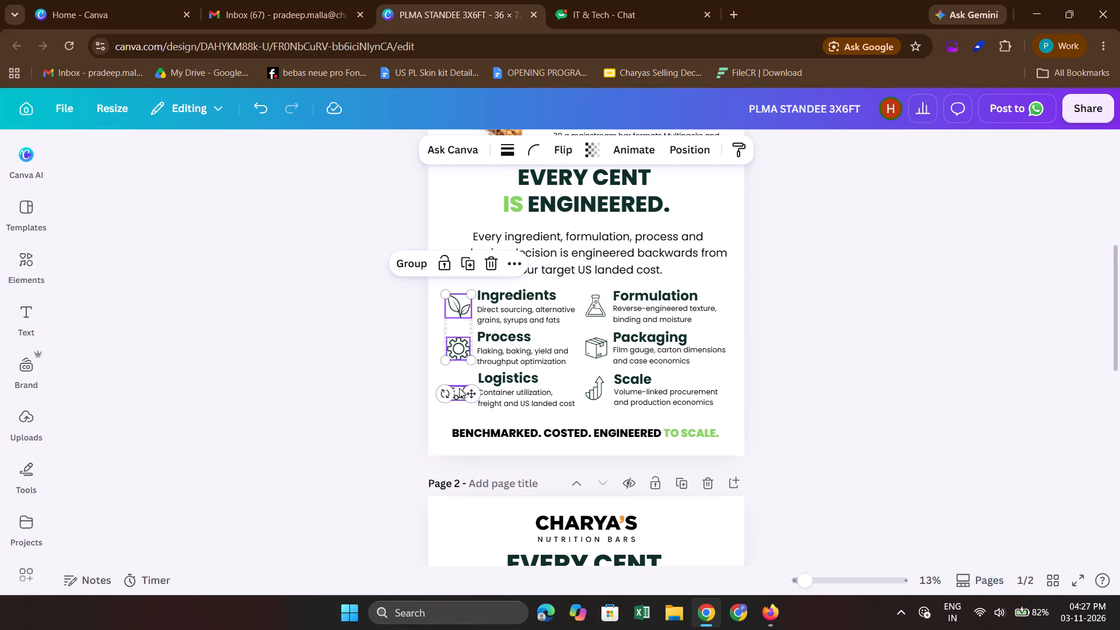
shift+click(459, 388)
click(676, 160)
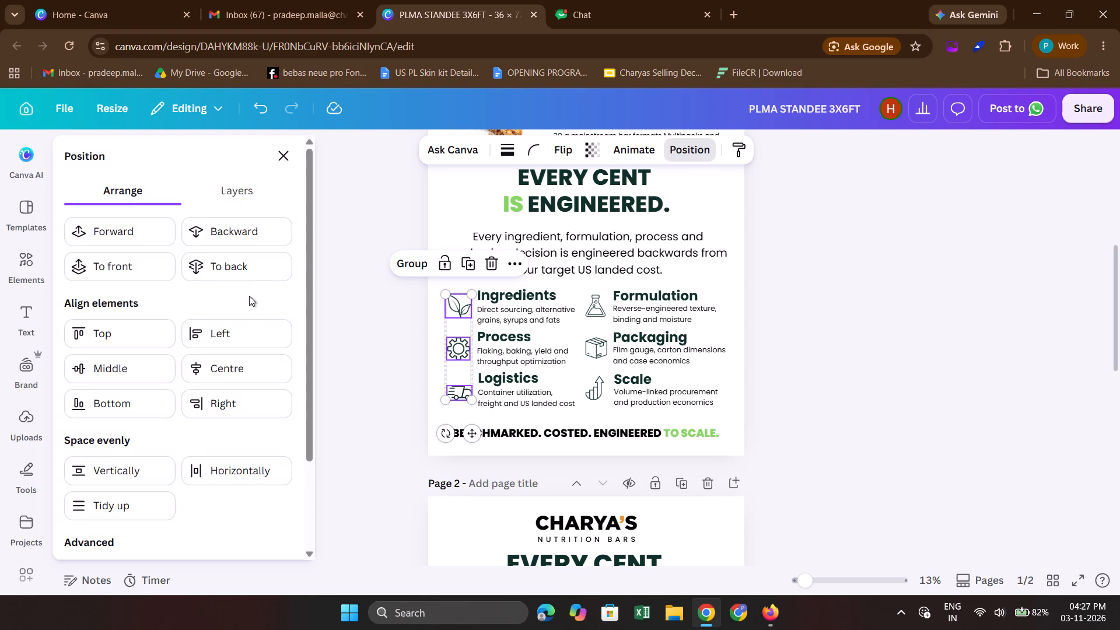
click(228, 330)
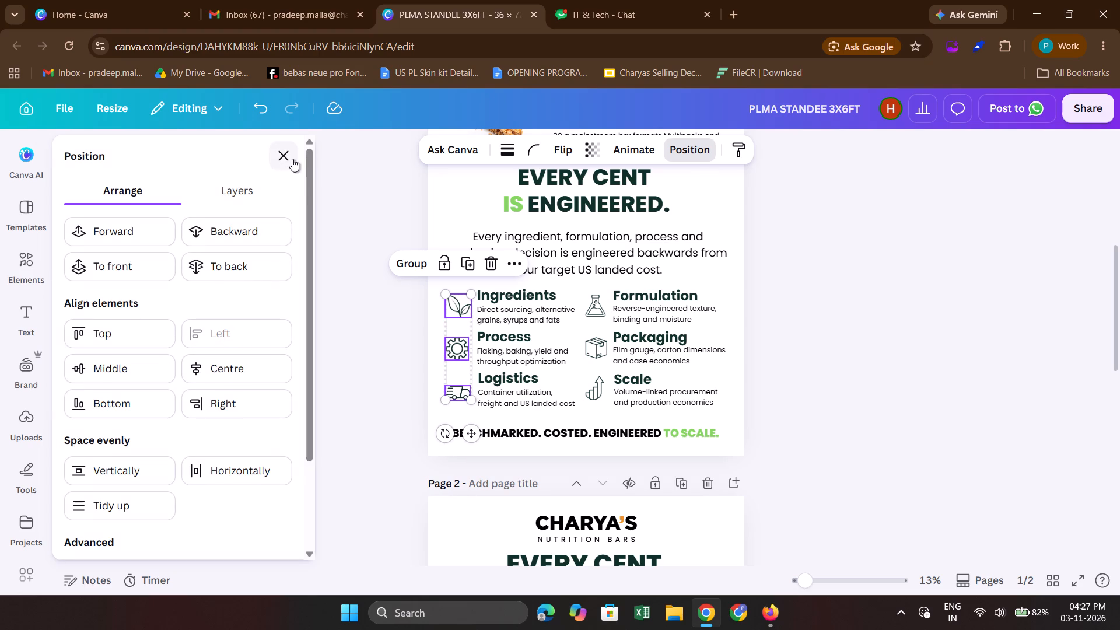
click(292, 159)
click(300, 307)
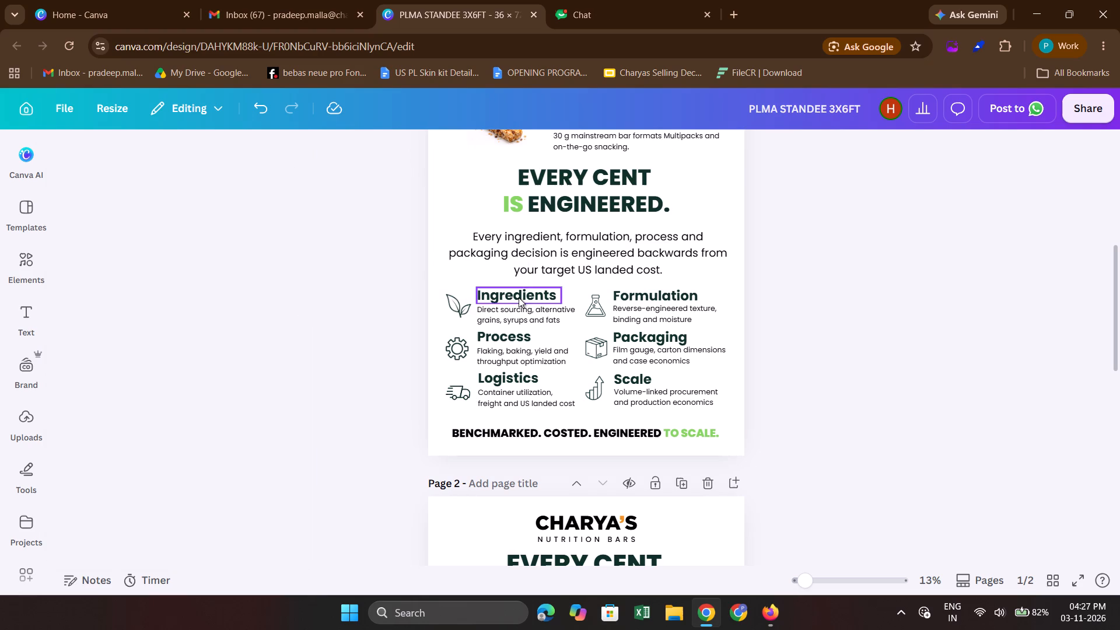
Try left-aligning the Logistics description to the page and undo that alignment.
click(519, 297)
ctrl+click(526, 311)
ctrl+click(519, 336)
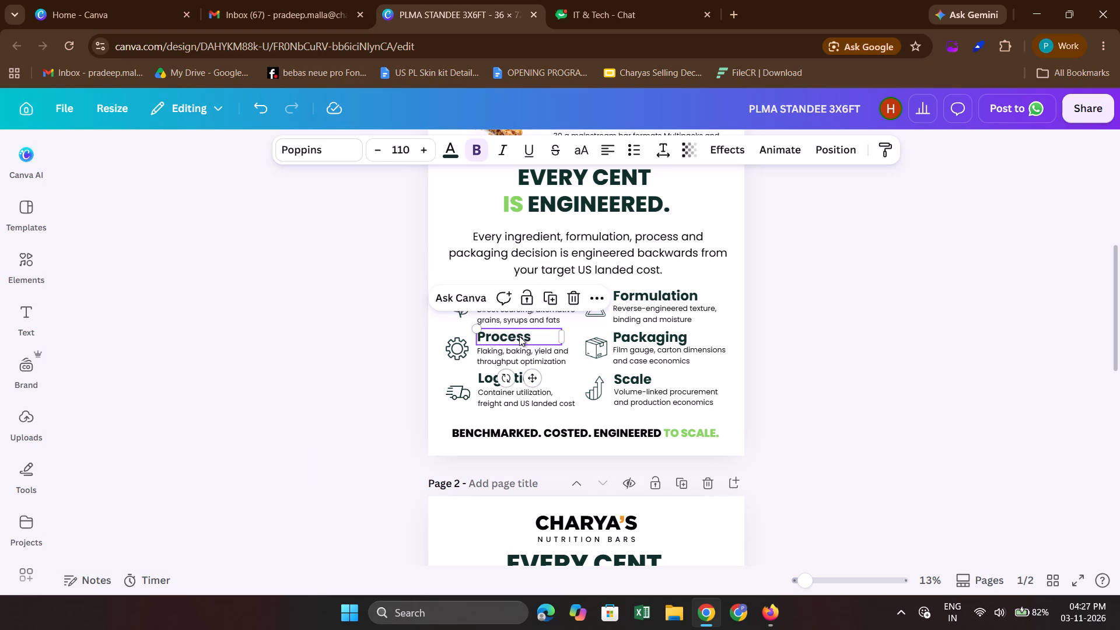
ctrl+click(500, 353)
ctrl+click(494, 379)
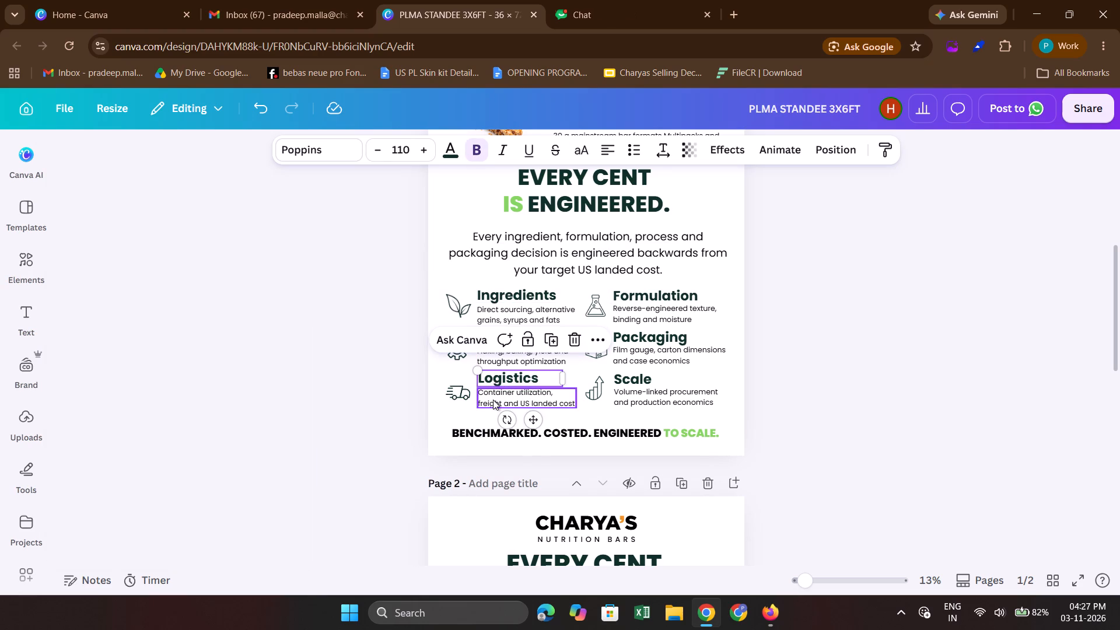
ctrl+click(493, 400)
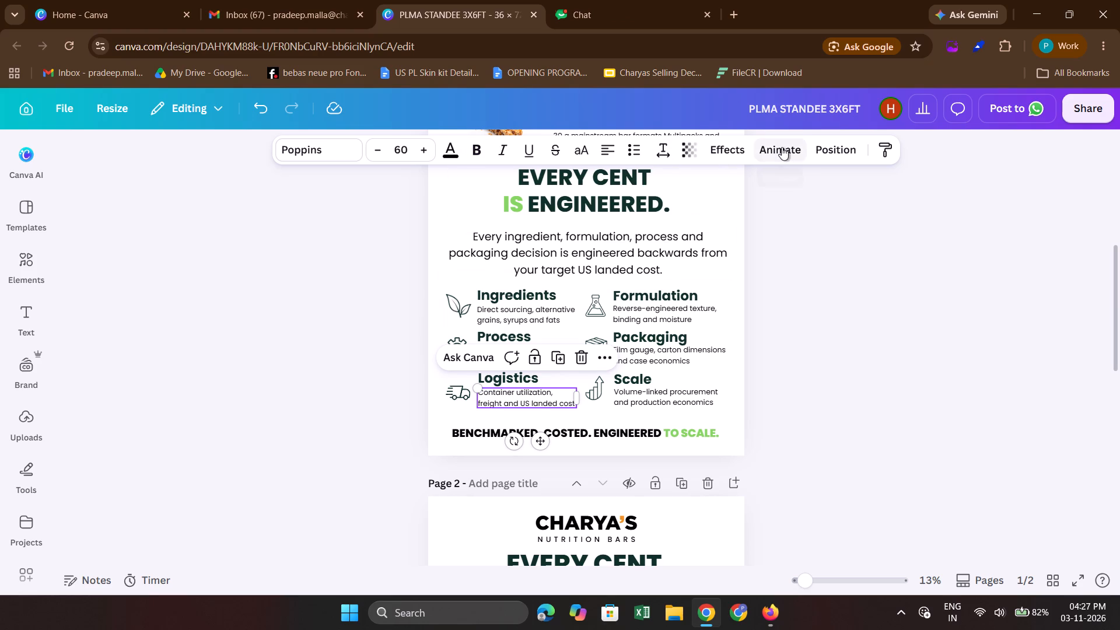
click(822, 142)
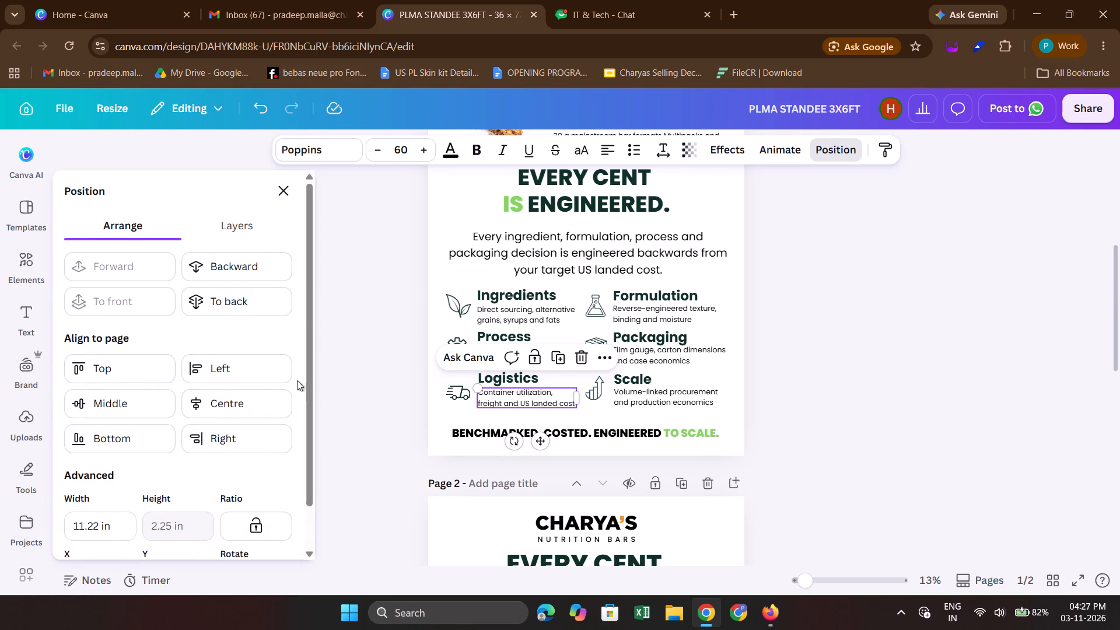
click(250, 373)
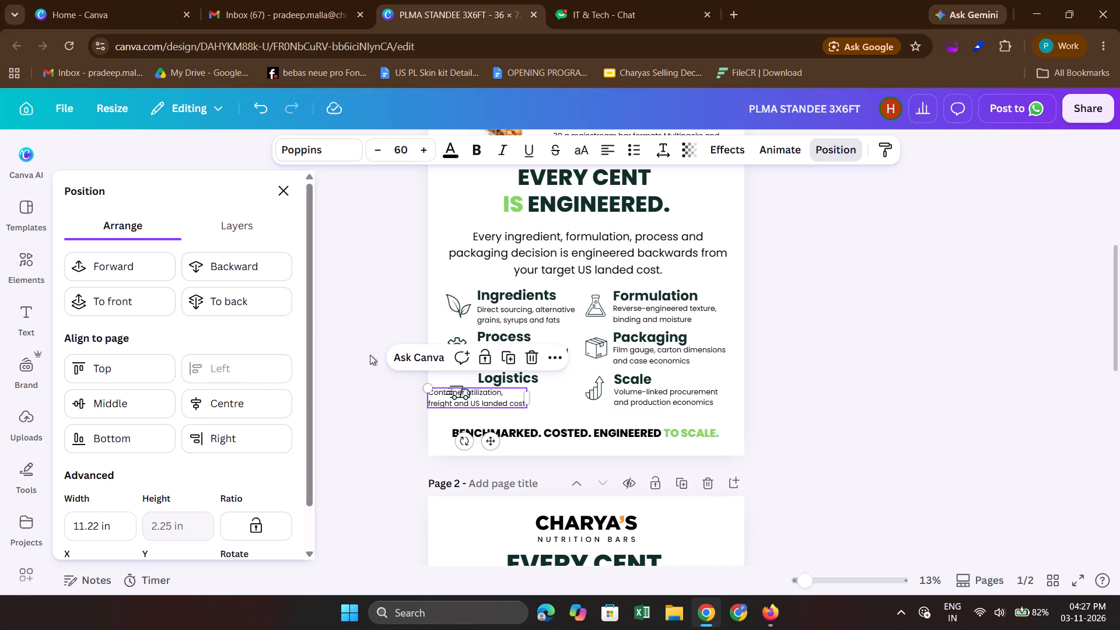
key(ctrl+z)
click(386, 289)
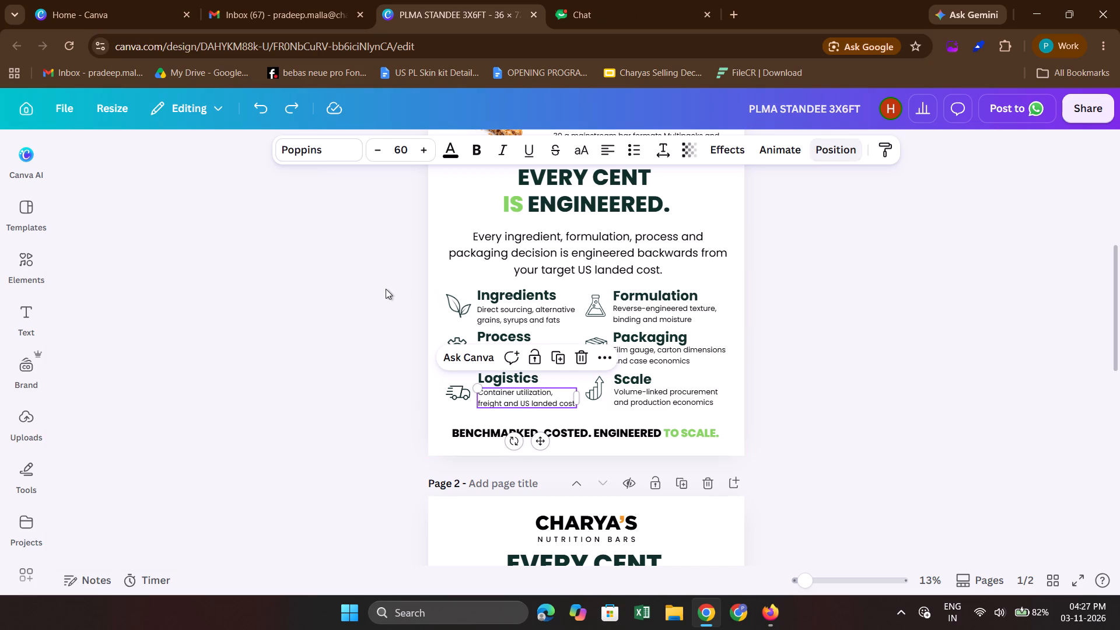
Select the Ingredients, Process and Logistics headings together with their descriptions.
click(503, 292)
shift+click(513, 313)
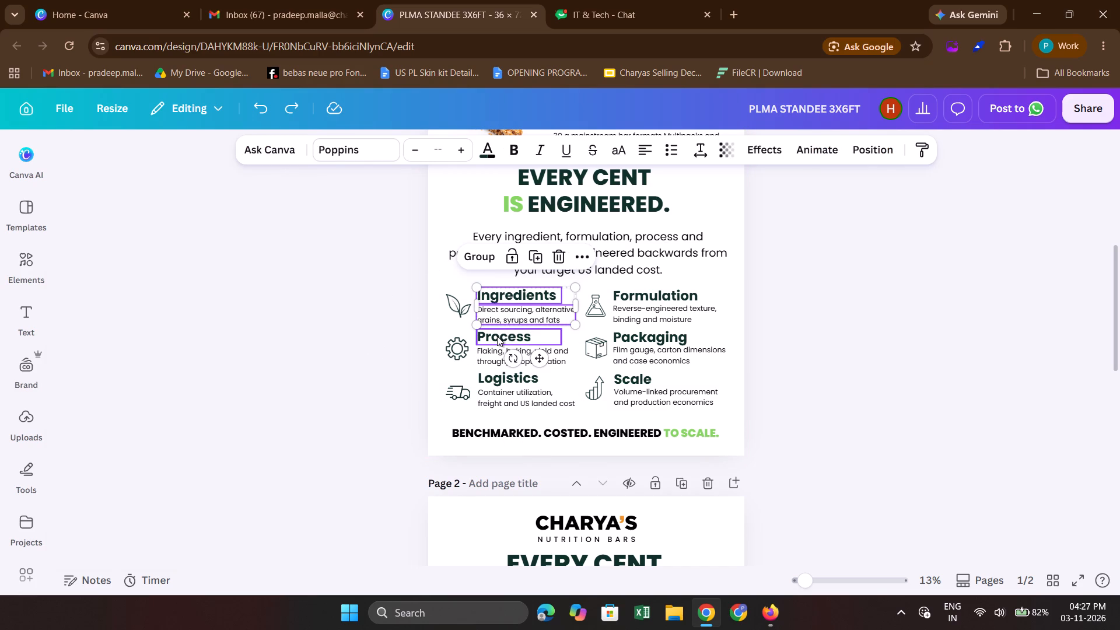
shift+click(497, 336)
shift+click(494, 349)
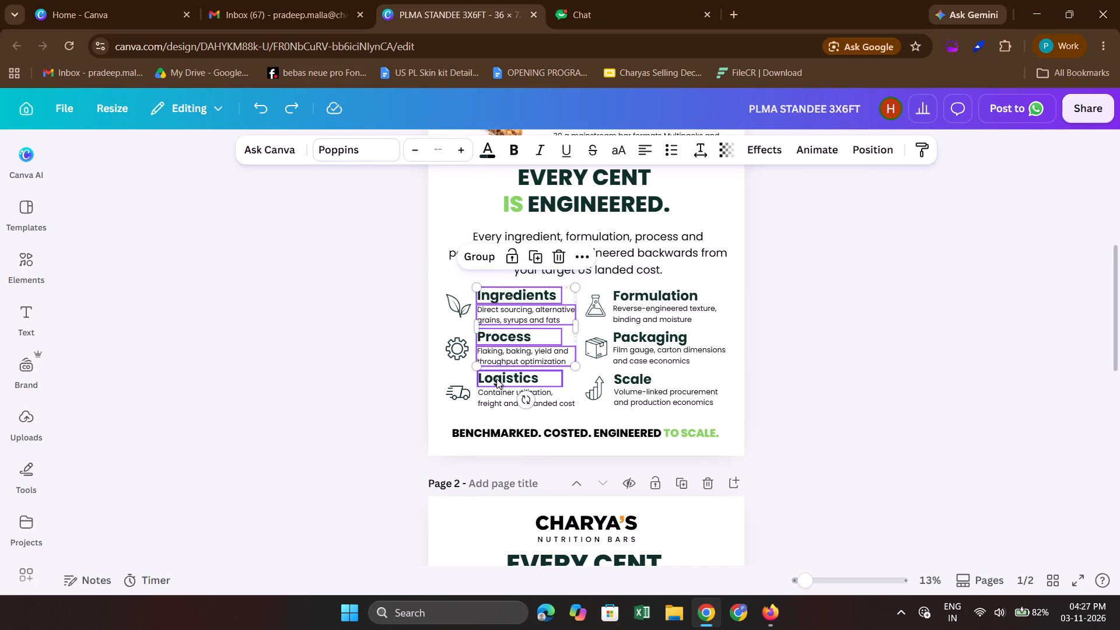
shift+click(496, 379)
shift+click(503, 397)
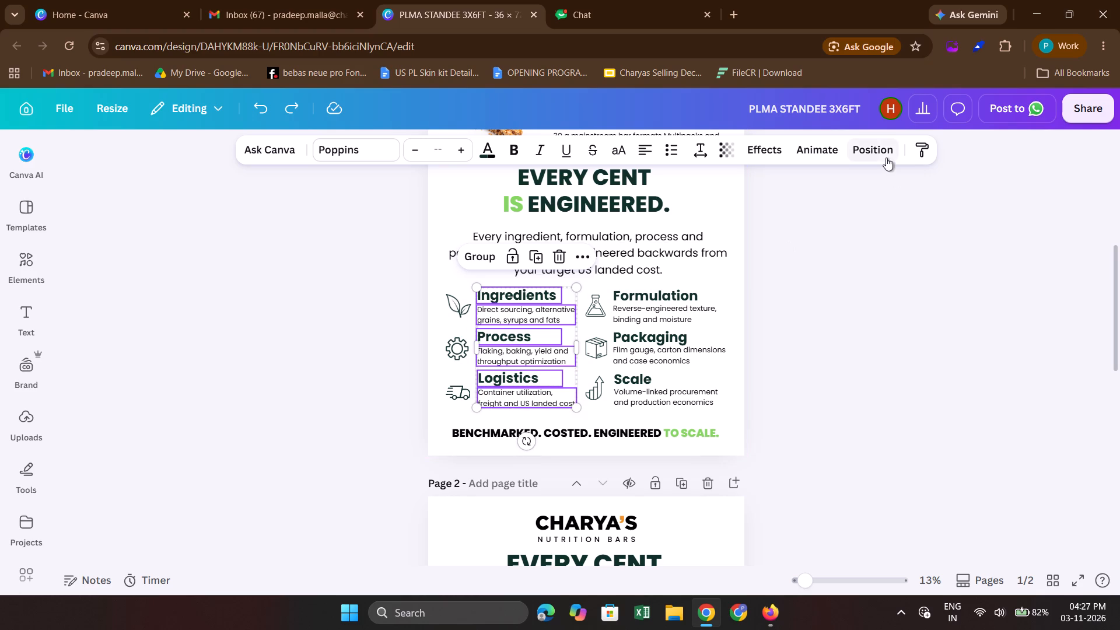
Left-align the selected Ingredients, Process and Logistics headings and descriptions with each other.
click(886, 157)
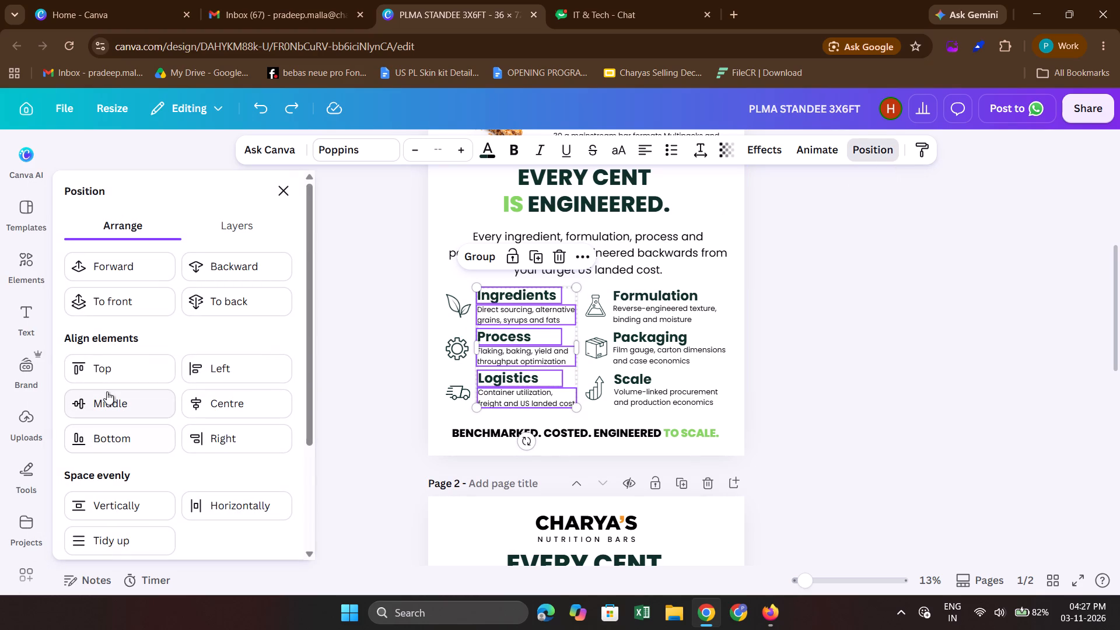
click(206, 359)
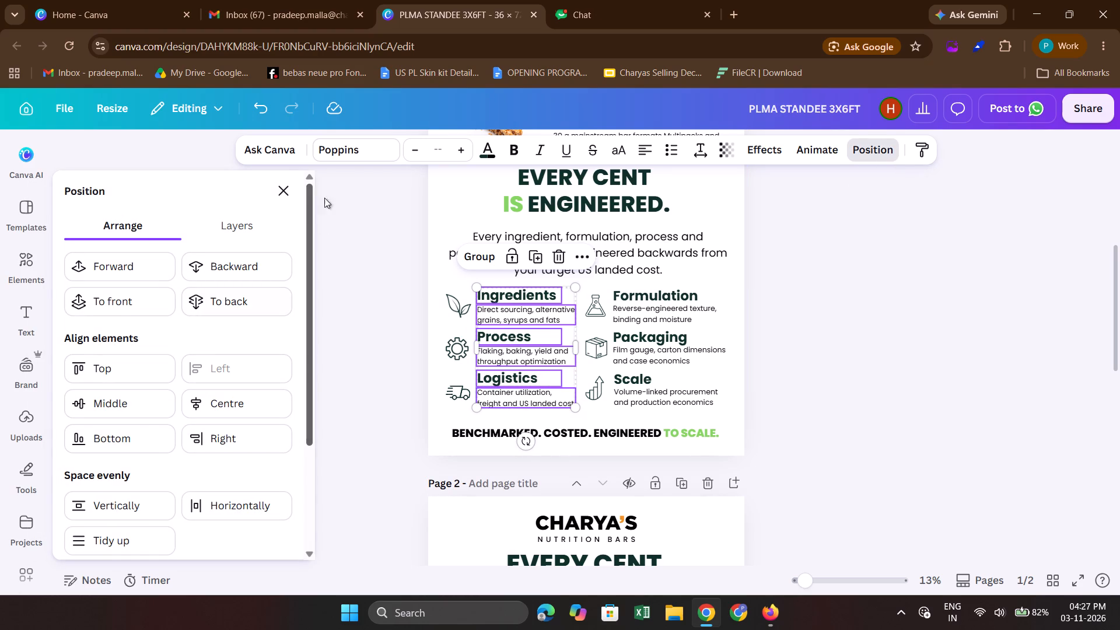
click(288, 196)
Left-align the Formulation, Packaging and Scale headings and their descriptions with each other.
click(668, 296)
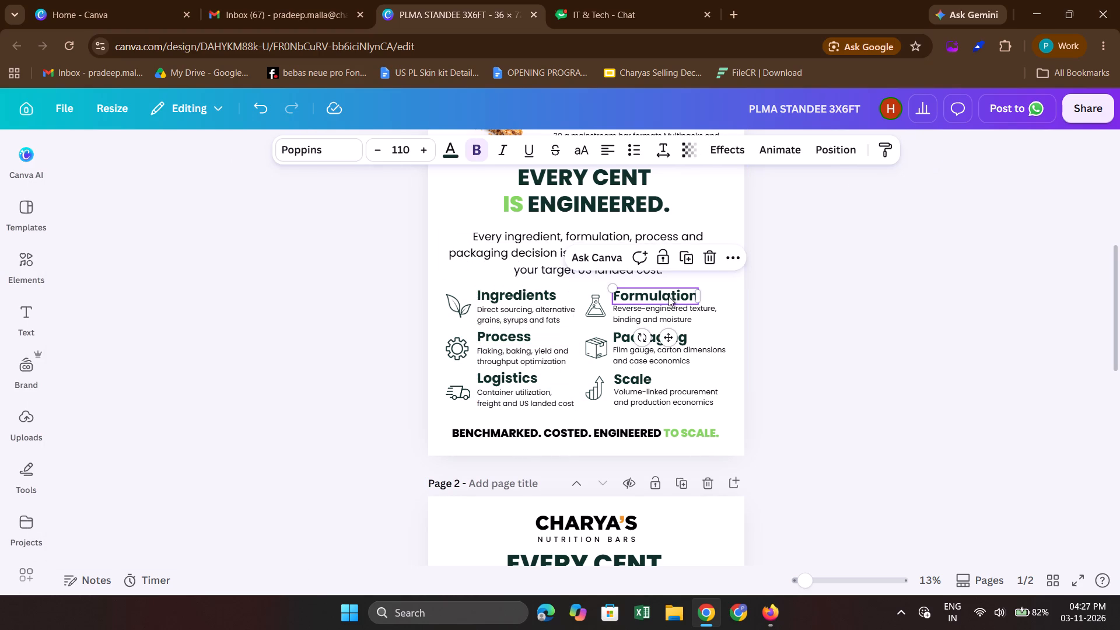
shift+click(656, 310)
shift+click(649, 332)
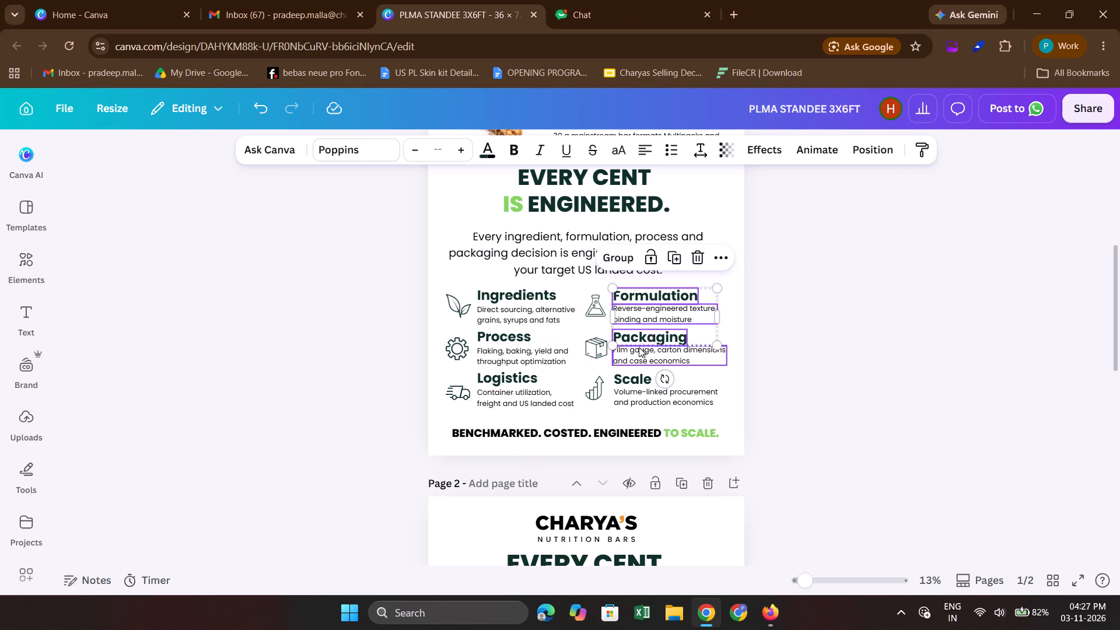
shift+click(639, 347)
shift+click(634, 381)
shift+click(642, 401)
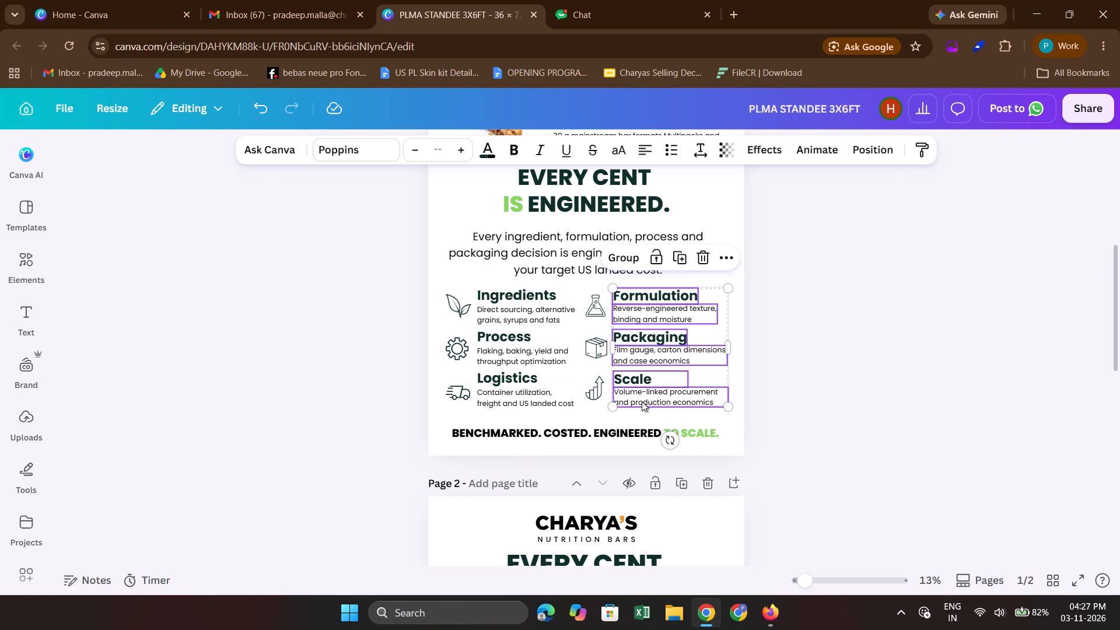
click(883, 147)
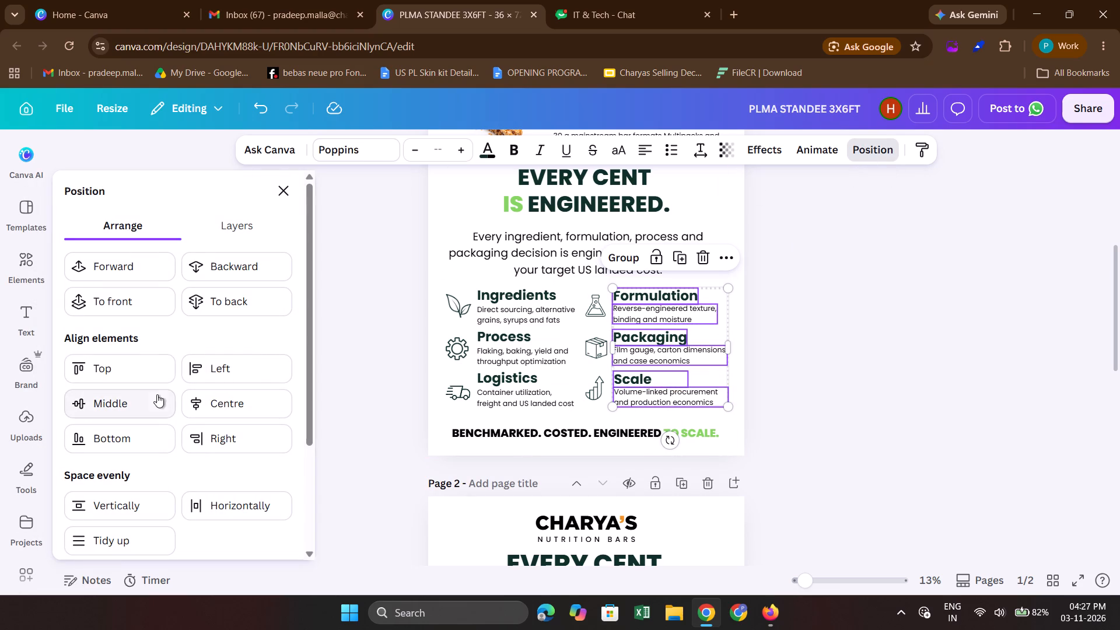
click(212, 360)
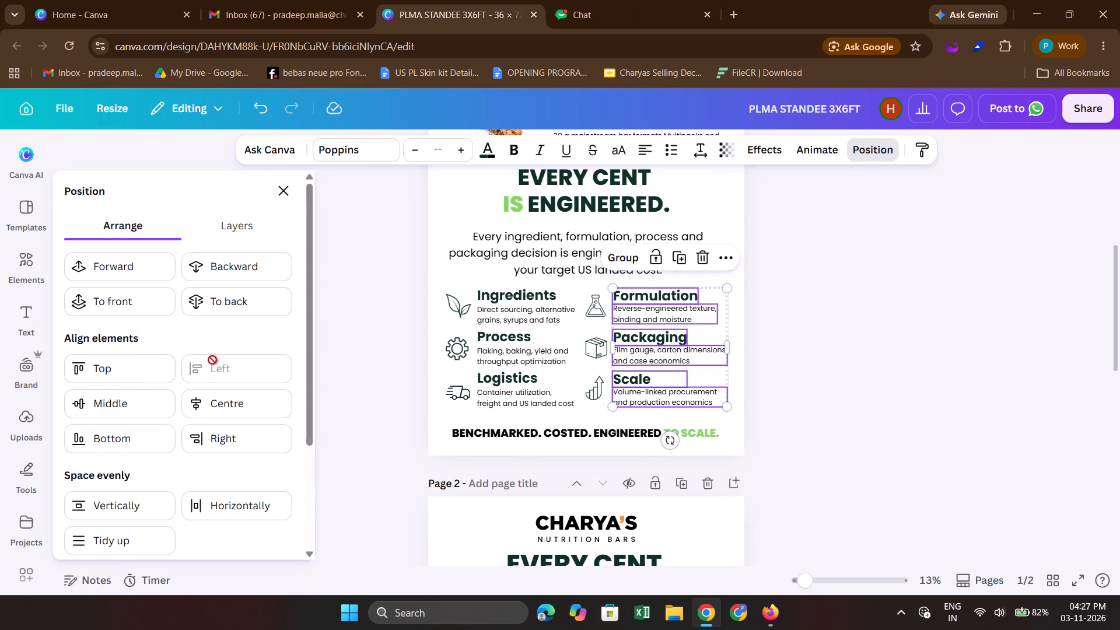
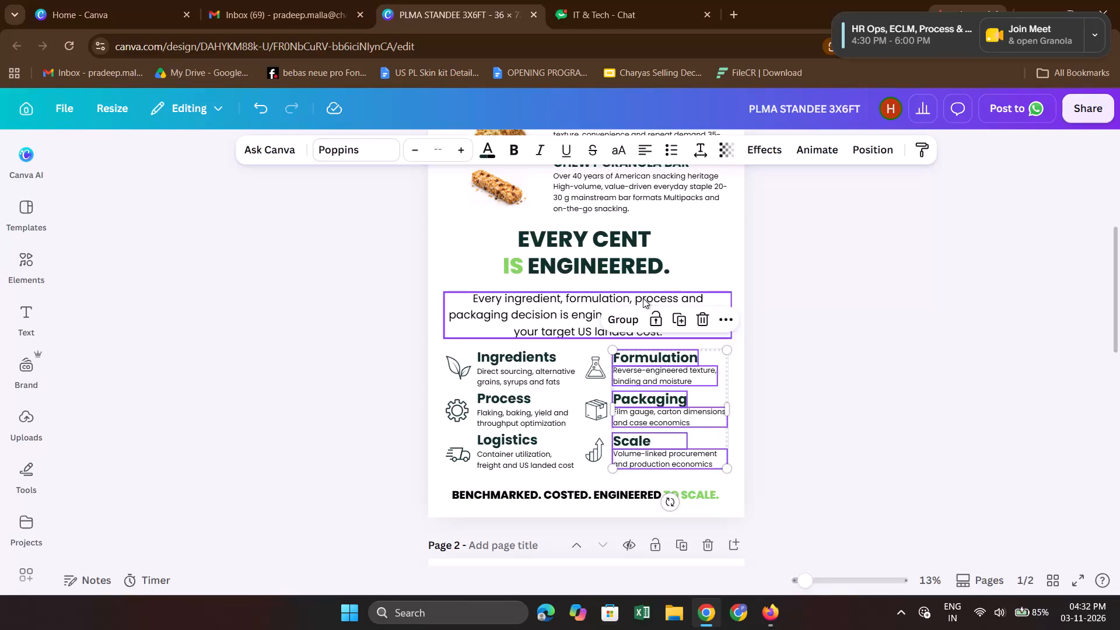
Move the "Every ingredient, formulation, process and packaging decision" paragraph up, closer to the "EVERY CENT IS ENGINEERED." heading.
click(628, 298)
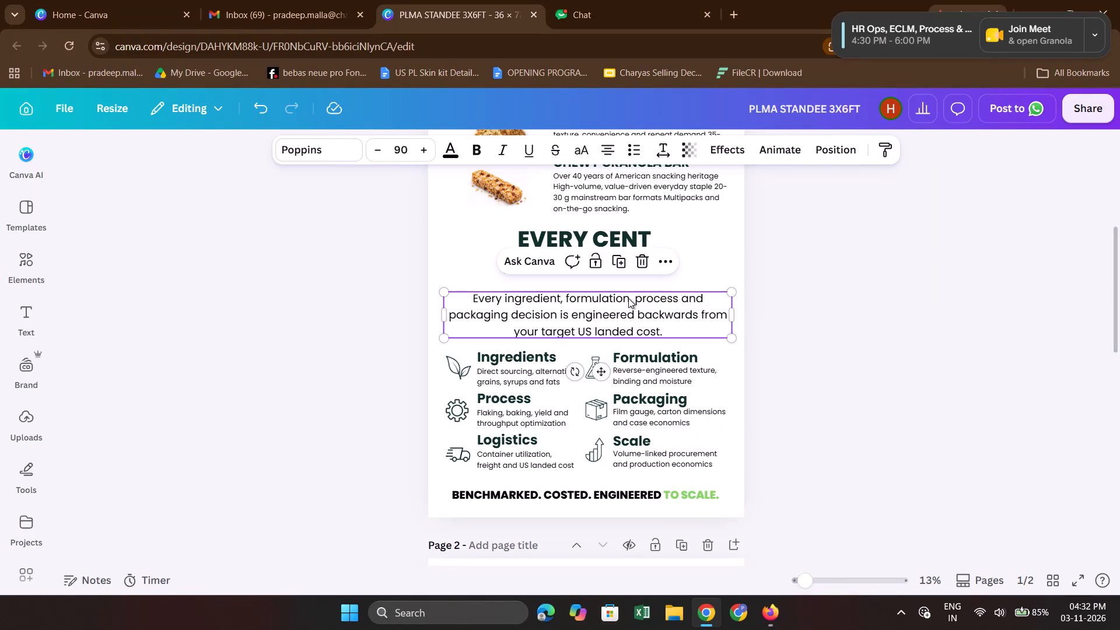
key(shift+Up)
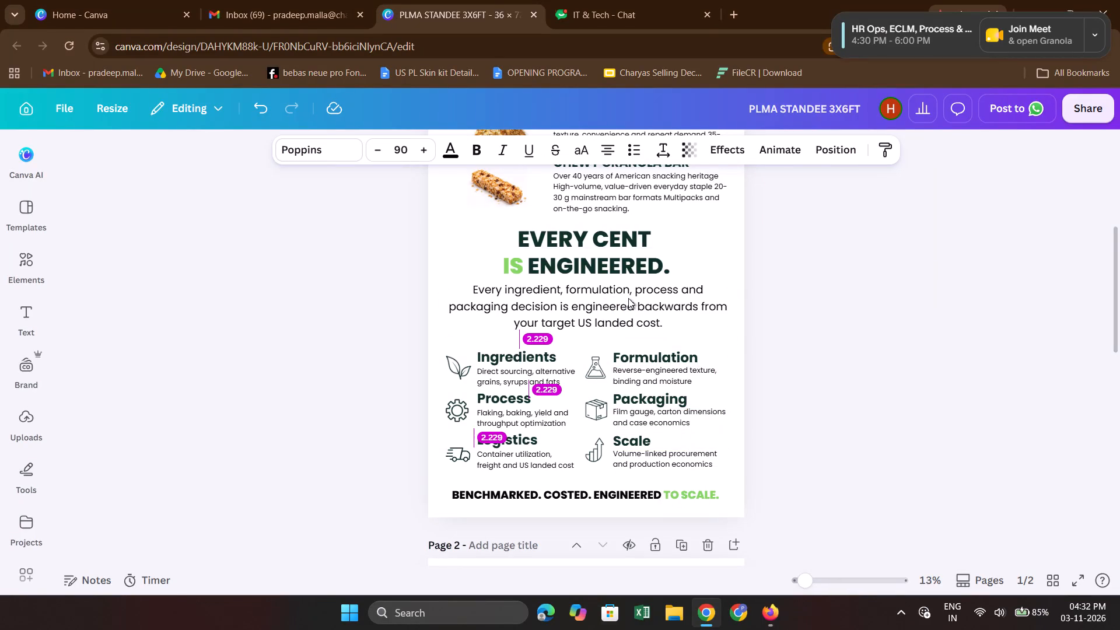
scroll(506, 369, down, 1)
click(362, 321)
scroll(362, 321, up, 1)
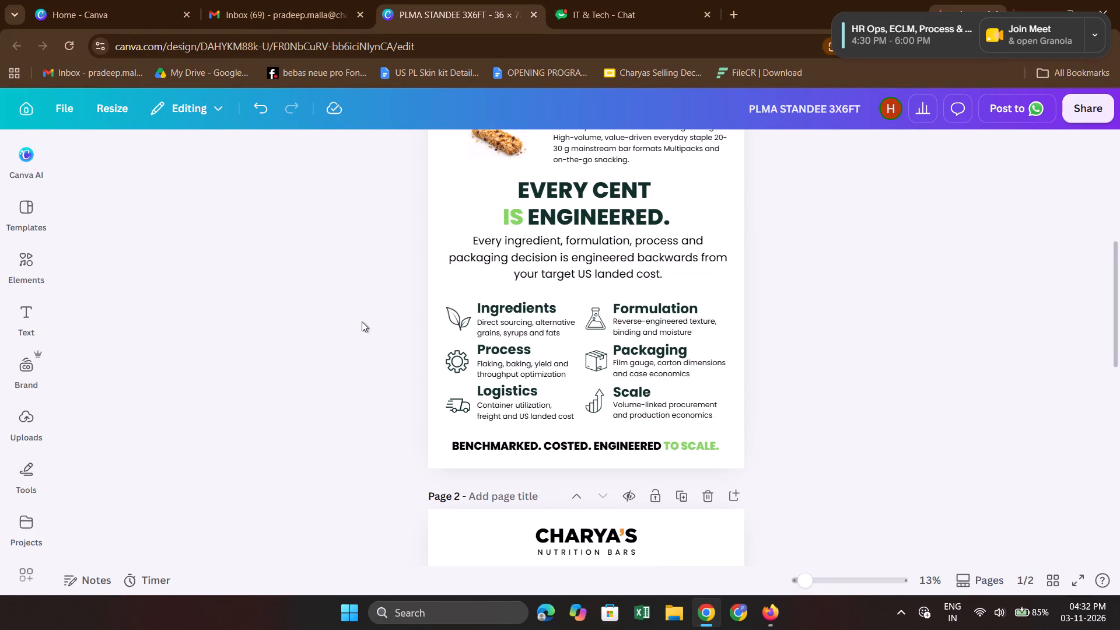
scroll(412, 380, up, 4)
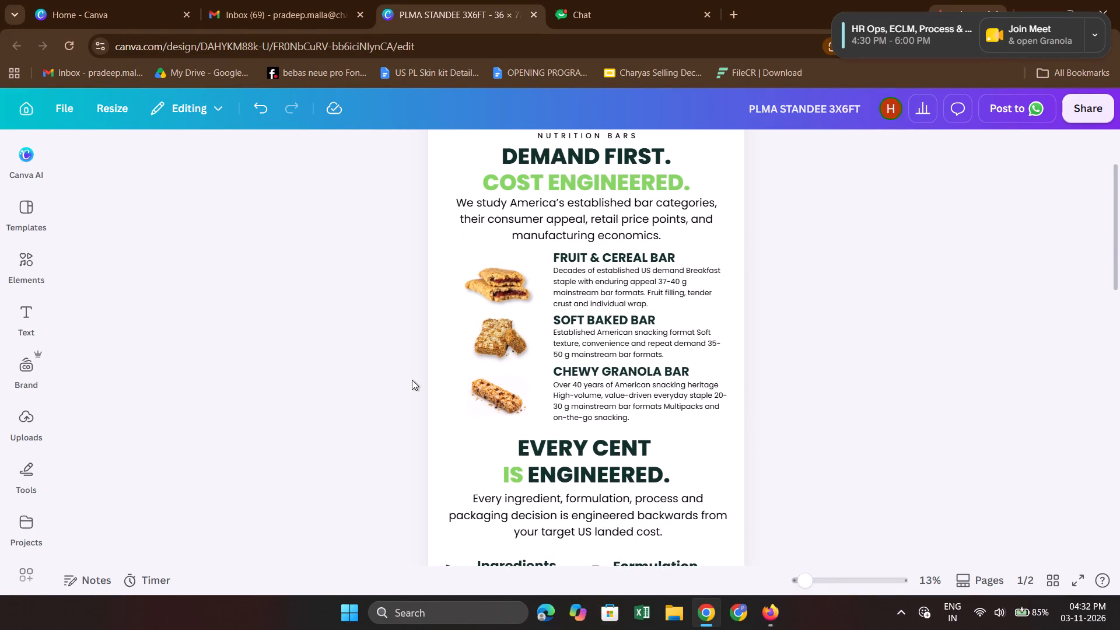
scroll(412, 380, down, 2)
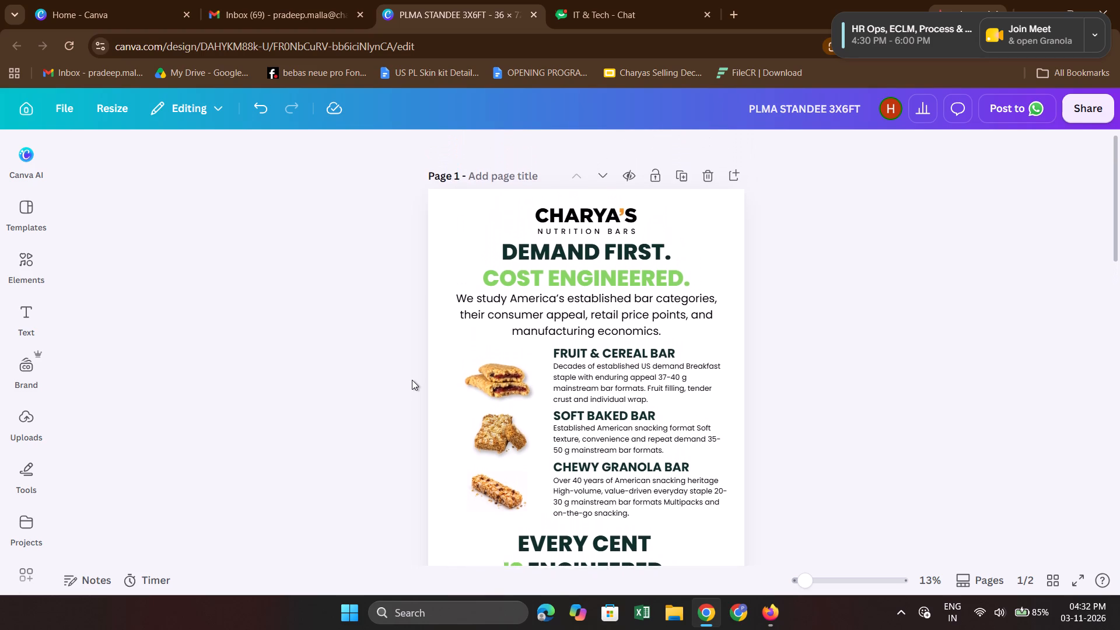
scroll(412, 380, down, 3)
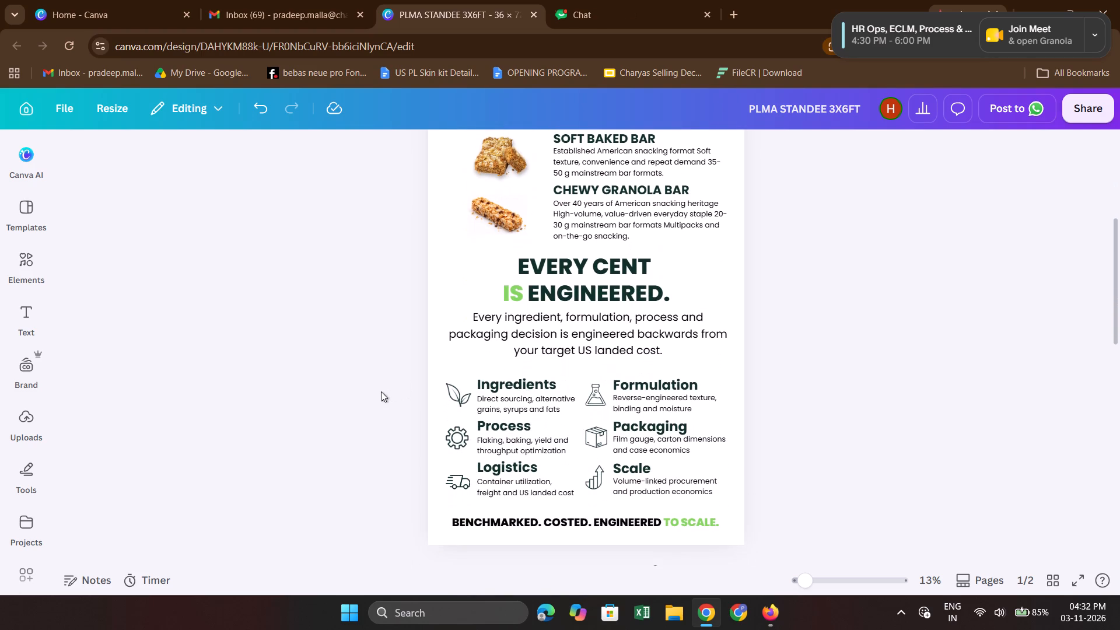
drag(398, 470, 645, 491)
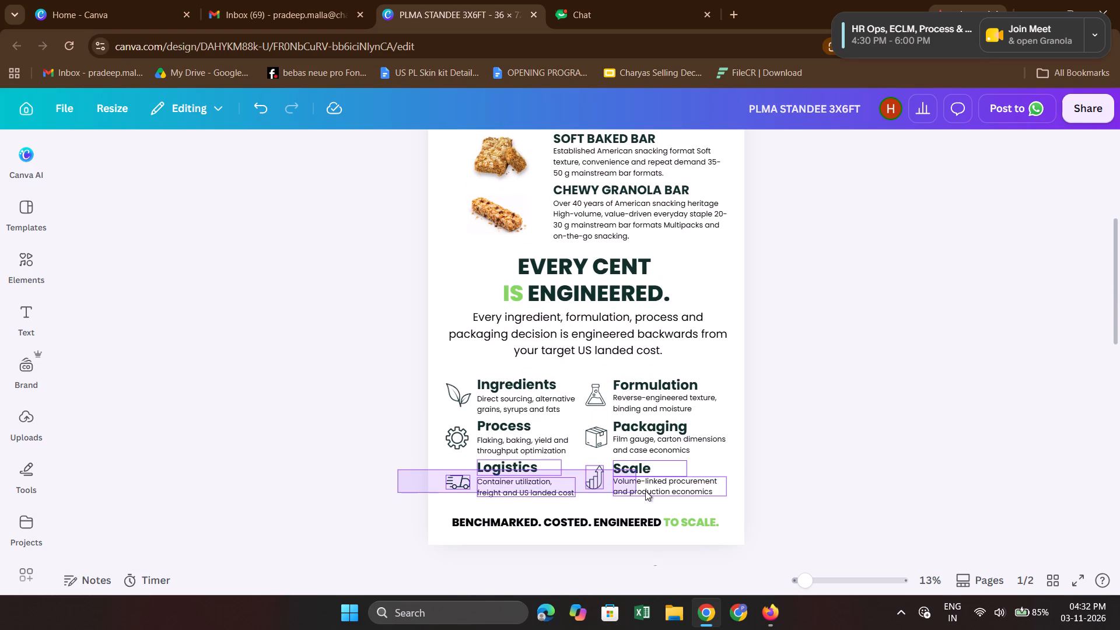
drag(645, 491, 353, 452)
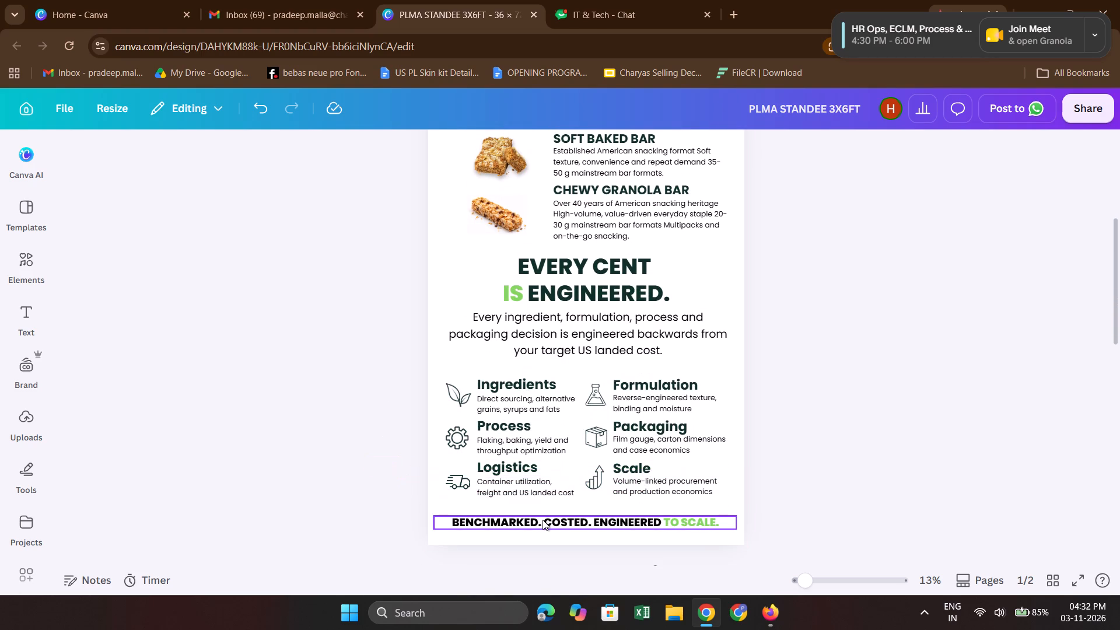
Nudge the "BENCHMARKED. COSTED. ENGINEERED TO SCALE." line up slightly, towards the Logistics and Scale row.
click(542, 520)
key(shift+Up)
key(shift+Up)
key(shift+Down)
key(shift+Down)
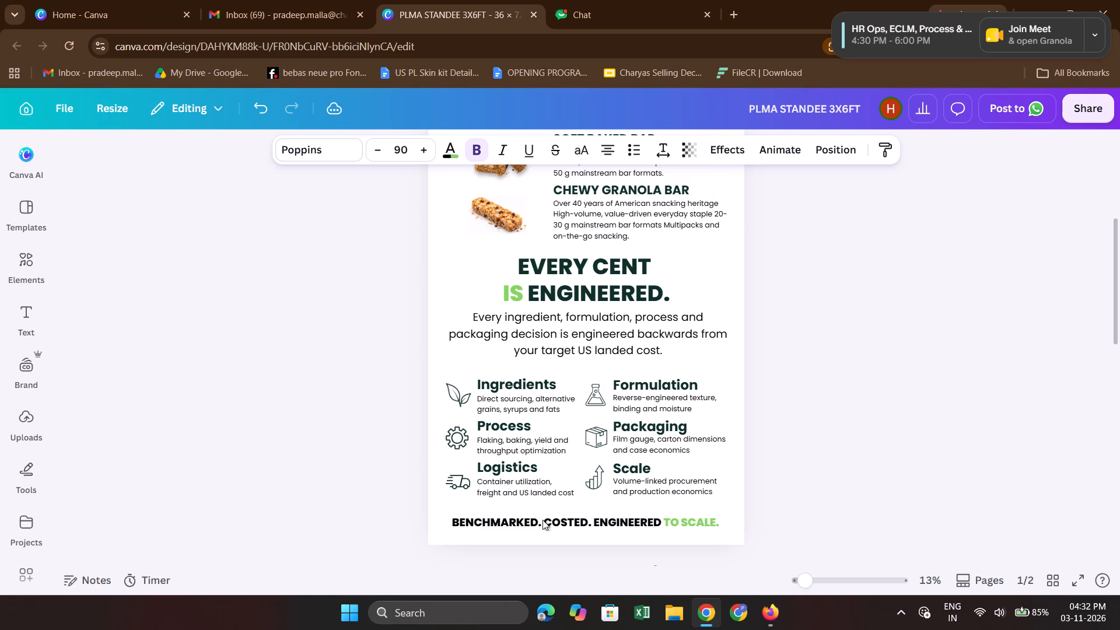
key(shift+Up)
key(Down)
key(Down)
key(Down)
key(Down)
key(Down)
key(Down)
key(Down)
key(Down)
key(Down)
key(Down)
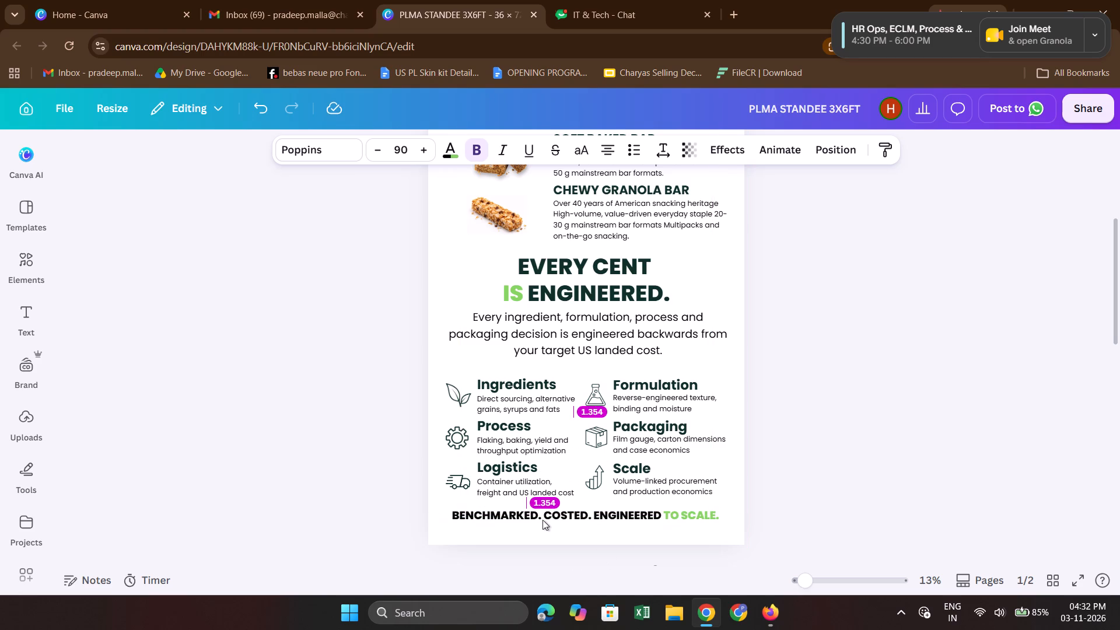
key(Down)
click(898, 437)
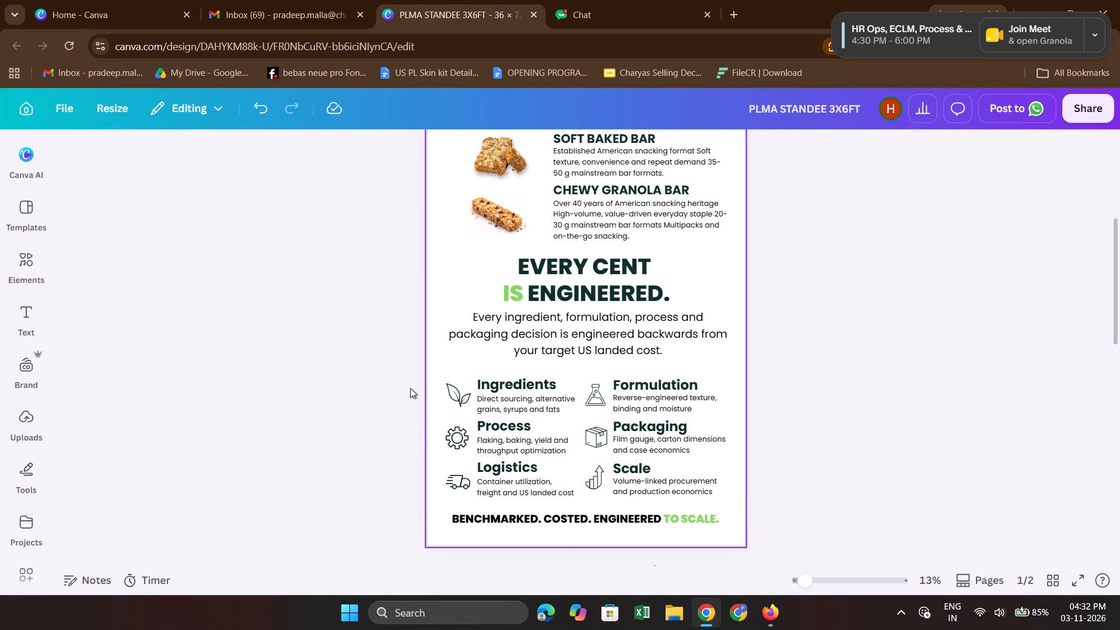
Move the Ingredients, Formulation, Process and Packaging icons and texts together up, closer to the paragraph above them.
drag(413, 383, 430, 386)
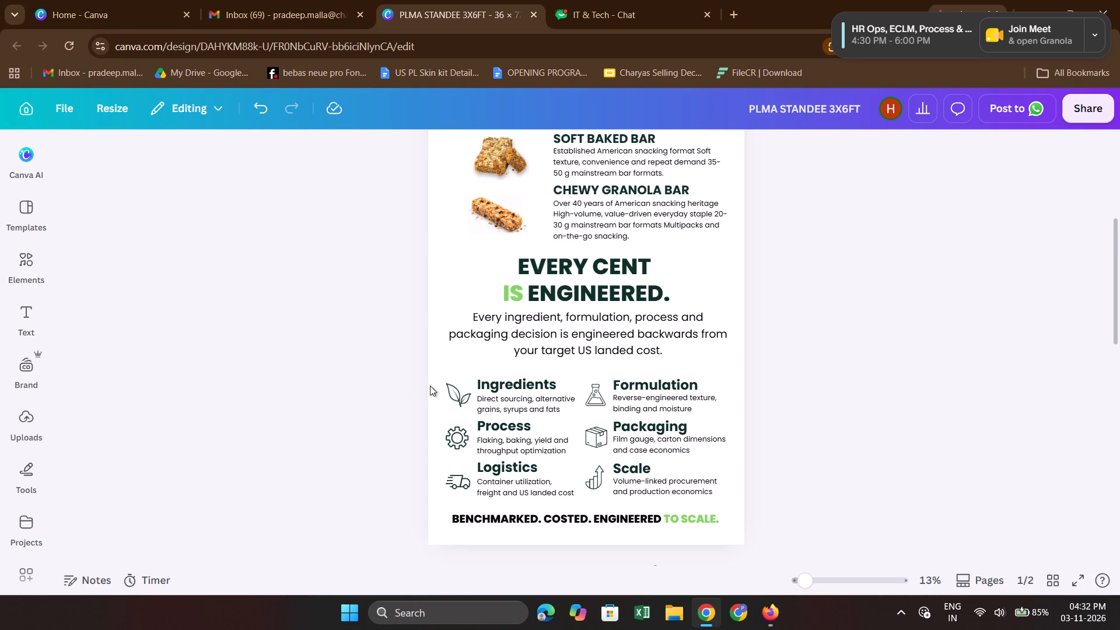
drag(430, 386, 742, 450)
key(shift+Up)
key(shift+Up)
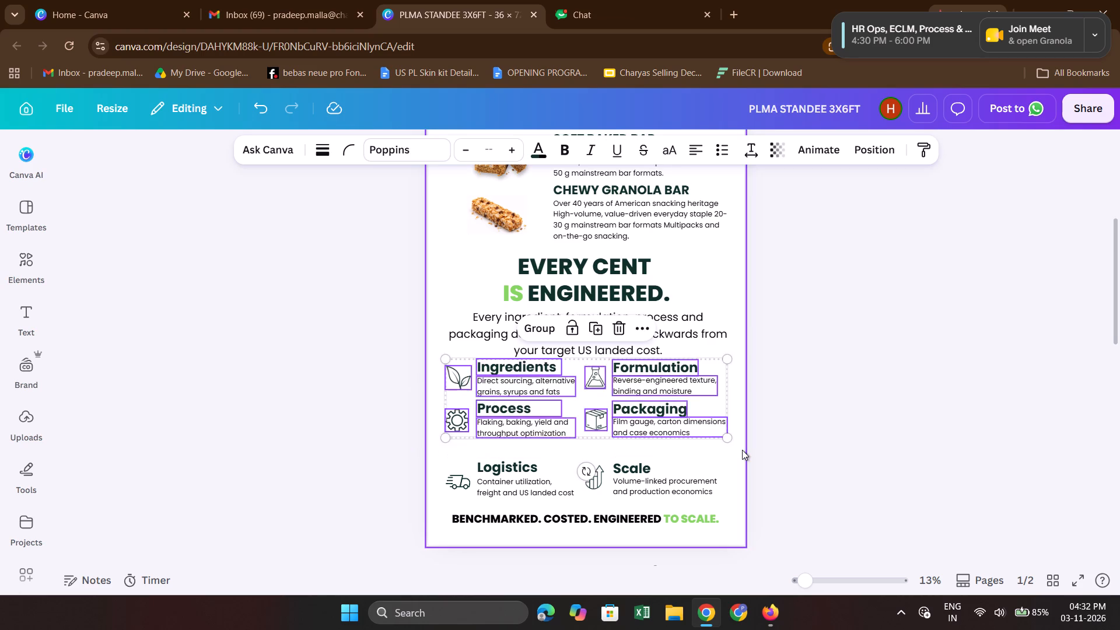
key(shift+Down)
click(851, 412)
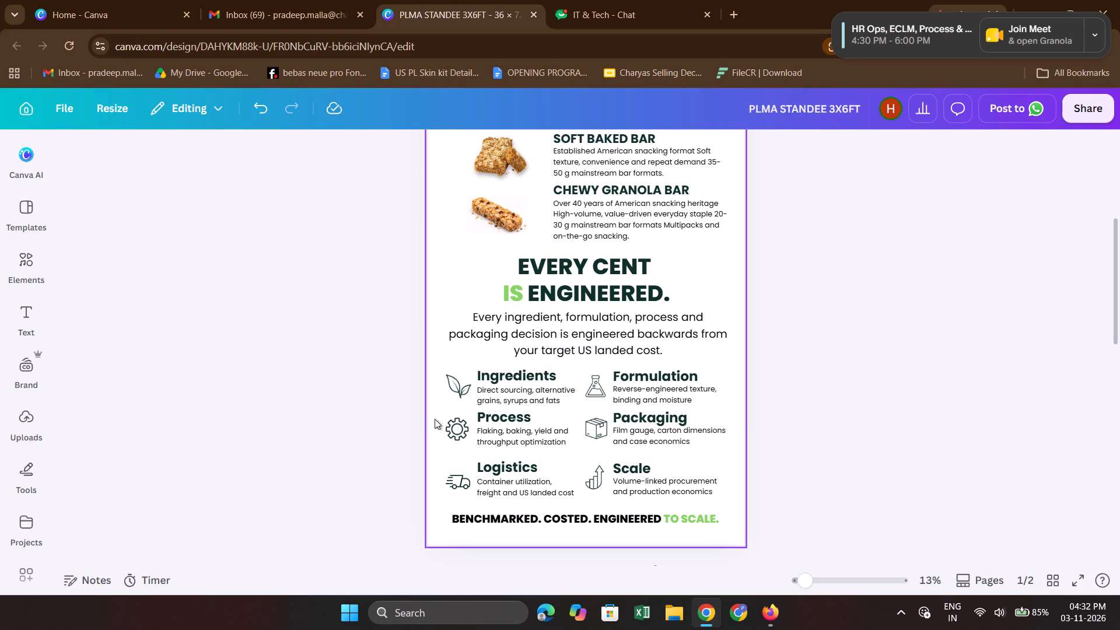
Move the Process and Packaging row down so it sits evenly between the rows above and below it.
drag(398, 416, 716, 450)
key(shift+Down)
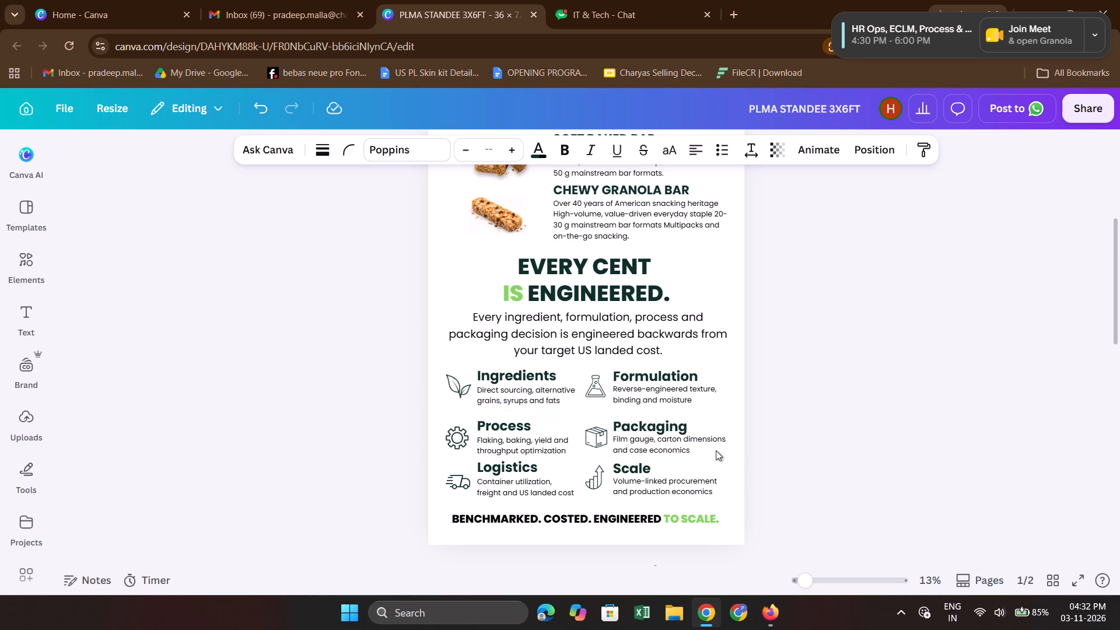
key(shift+Up)
key(shift+Down)
key(Up)
key(Up)
key(Up)
key(Up)
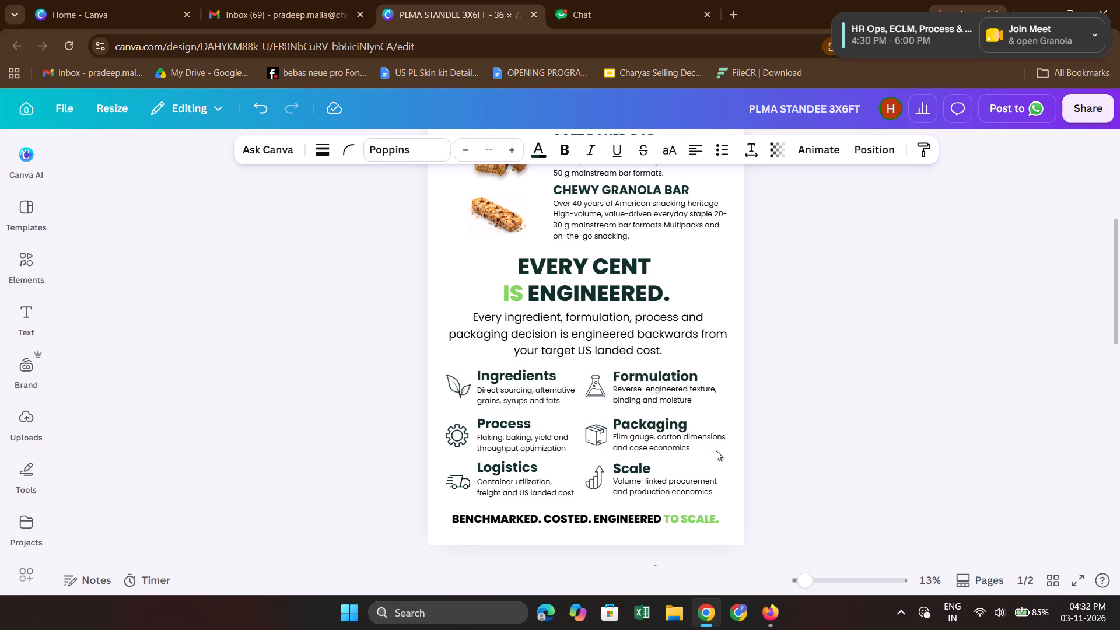
key(Up)
click(914, 412)
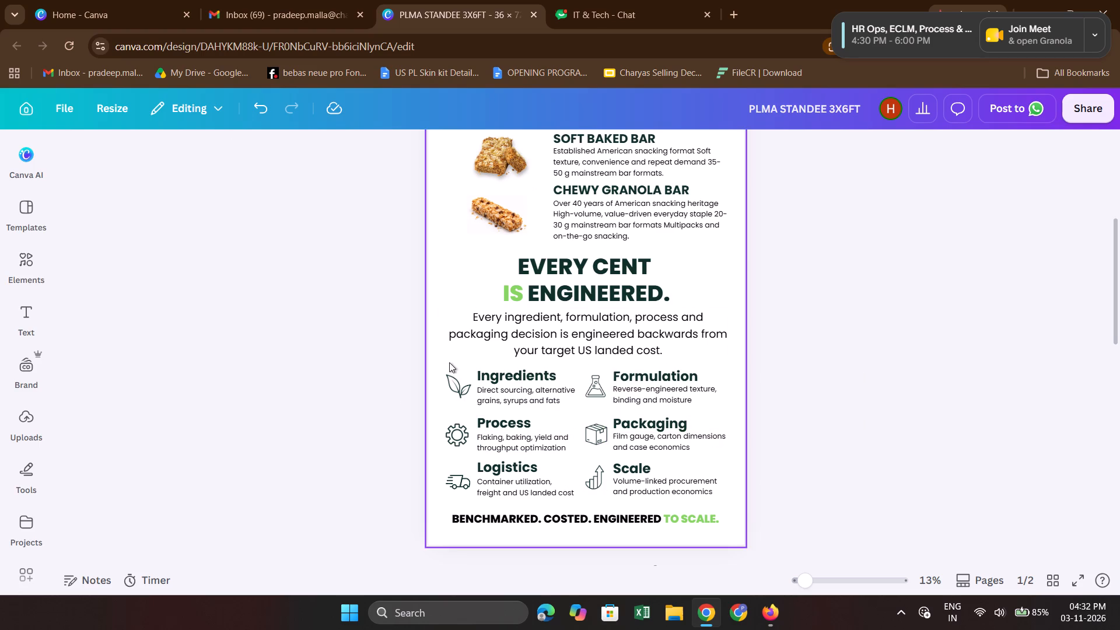
Nudge the Ingredients and Formulation row, icons and texts together, down slightly.
drag(391, 373, 703, 404)
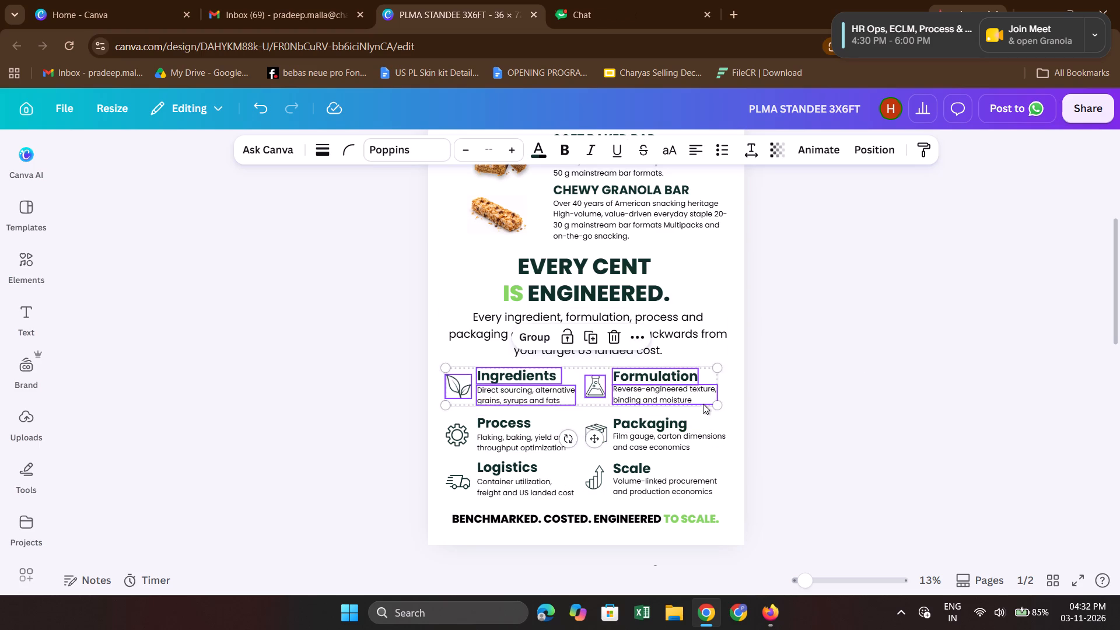
key(Down)
key(Down)
key(Down)
key(Down)
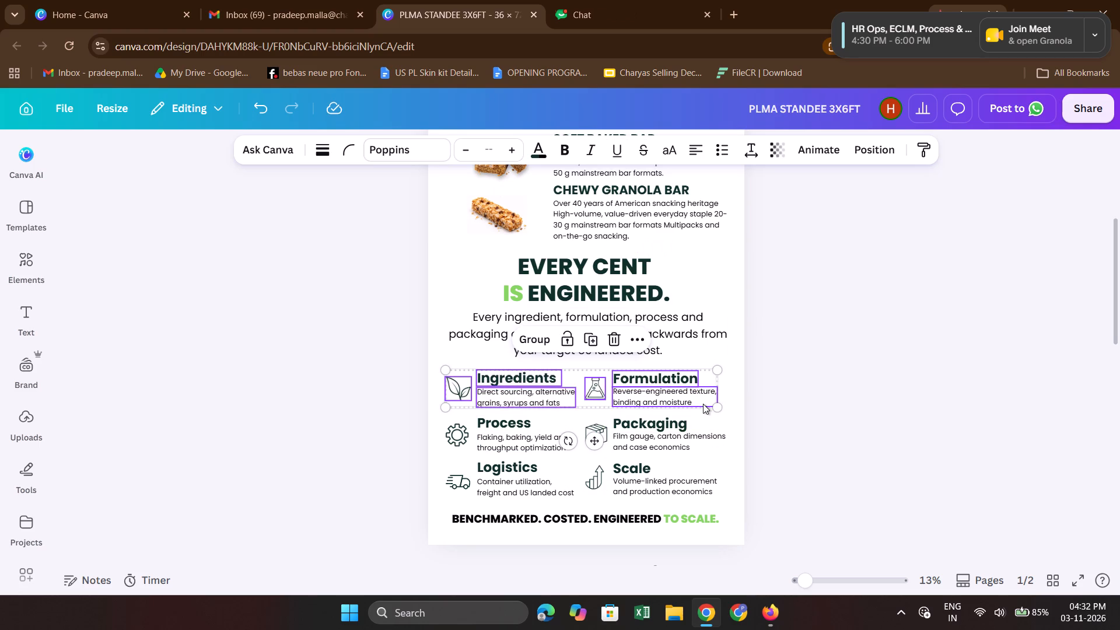
click(852, 369)
Nudge the "EVERY CENT IS ENGINEERED." heading and its paragraph down slightly, towards the icon rows.
scroll(852, 369, up, 1)
drag(391, 313, 717, 398)
key(Down)
key(Down)
key(Down)
key(Down)
key(Down)
key(Down)
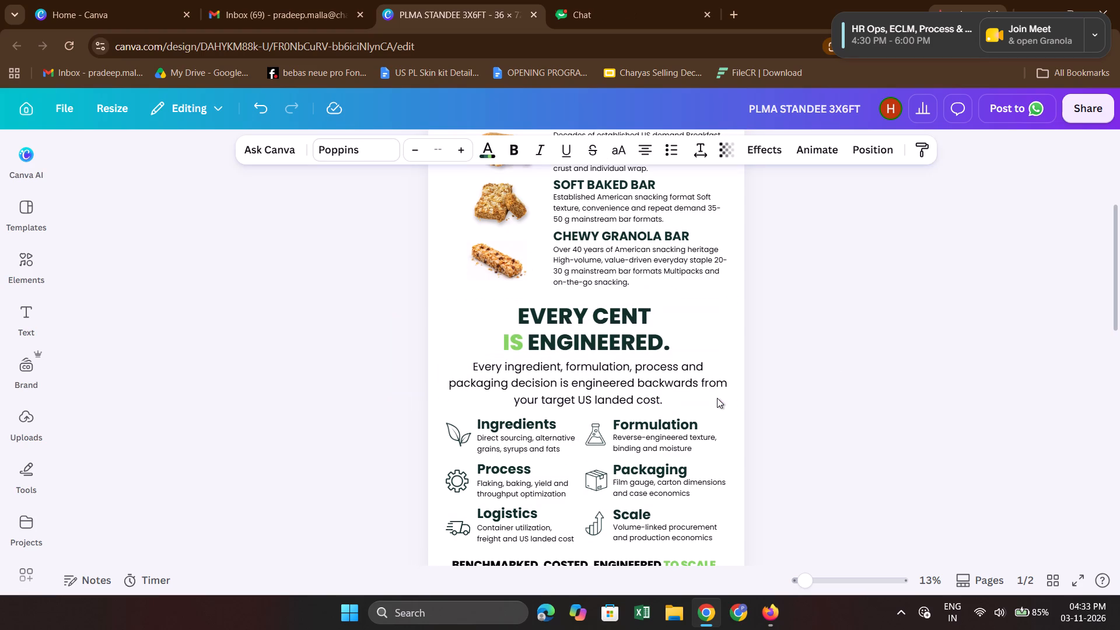
key(Down)
key(Up)
key(Up)
key(Up)
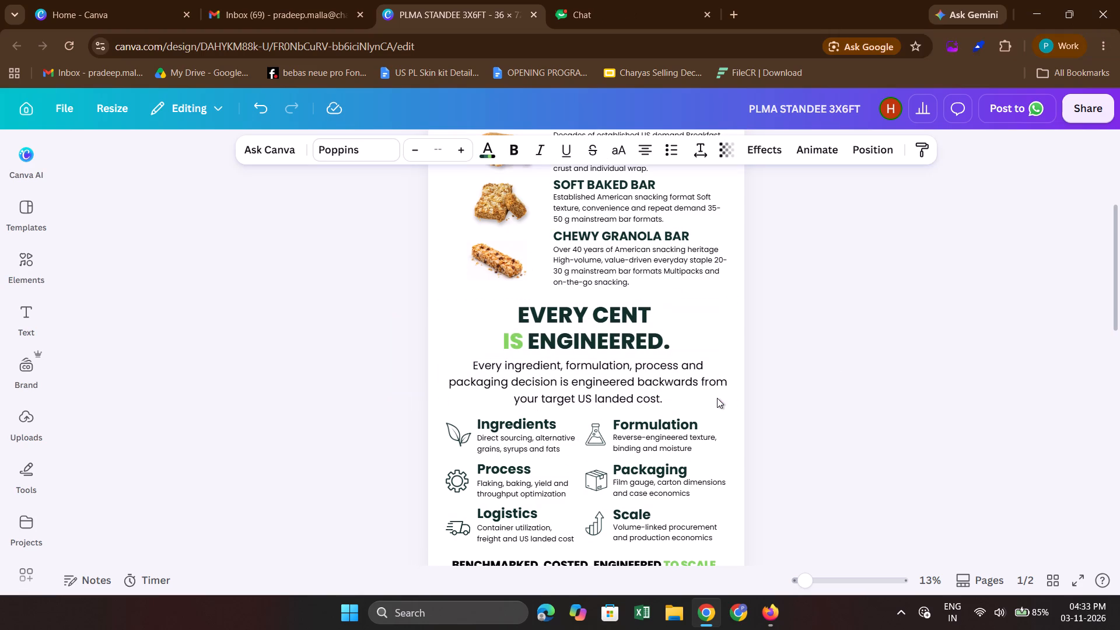
key(Down)
click(866, 399)
Move the Chewy Granola Bar image, heading and description down to widen the gap below the Soft Baked Bar block.
scroll(866, 399, up, 1)
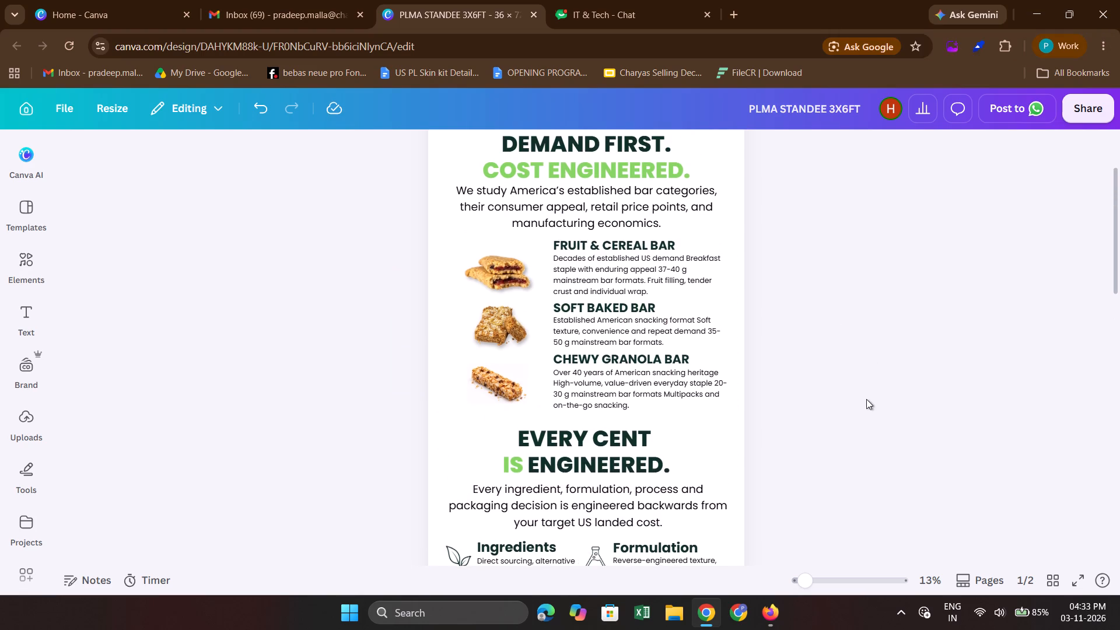
drag(374, 373, 724, 401)
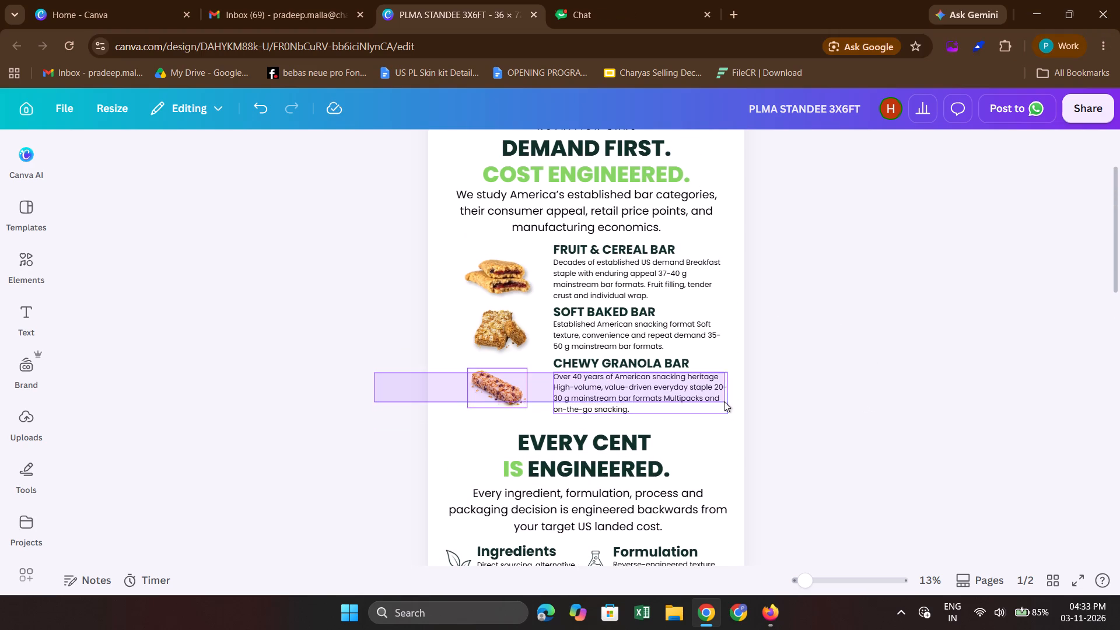
drag(724, 401, 302, 360)
drag(393, 366, 391, 366)
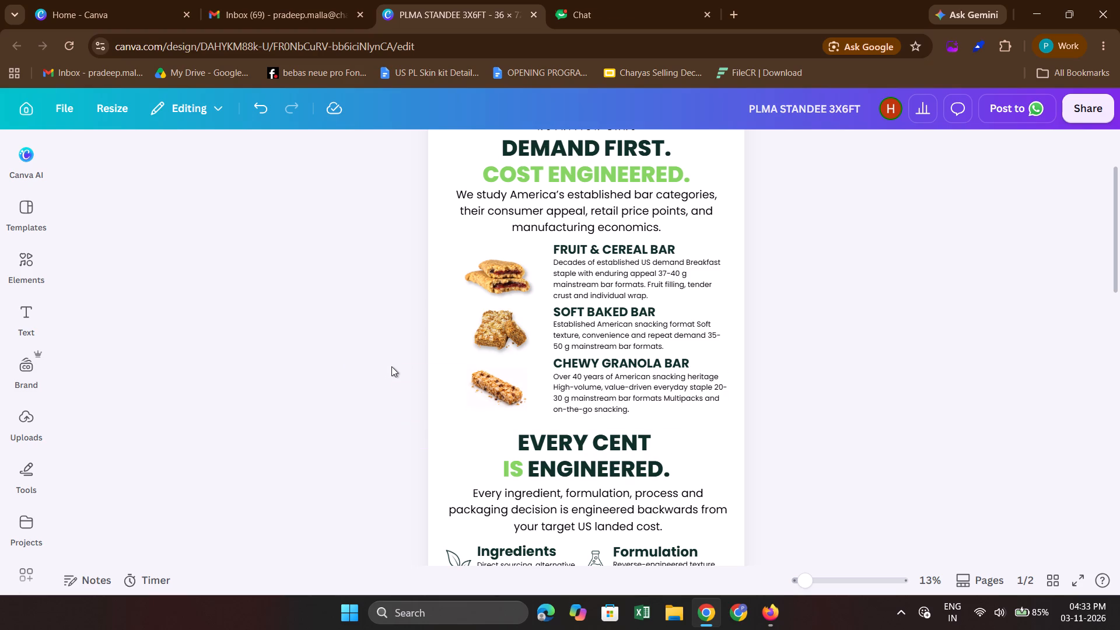
drag(391, 366, 754, 400)
key(Down)
key(Down)
key(Down)
key(Down)
key(Down)
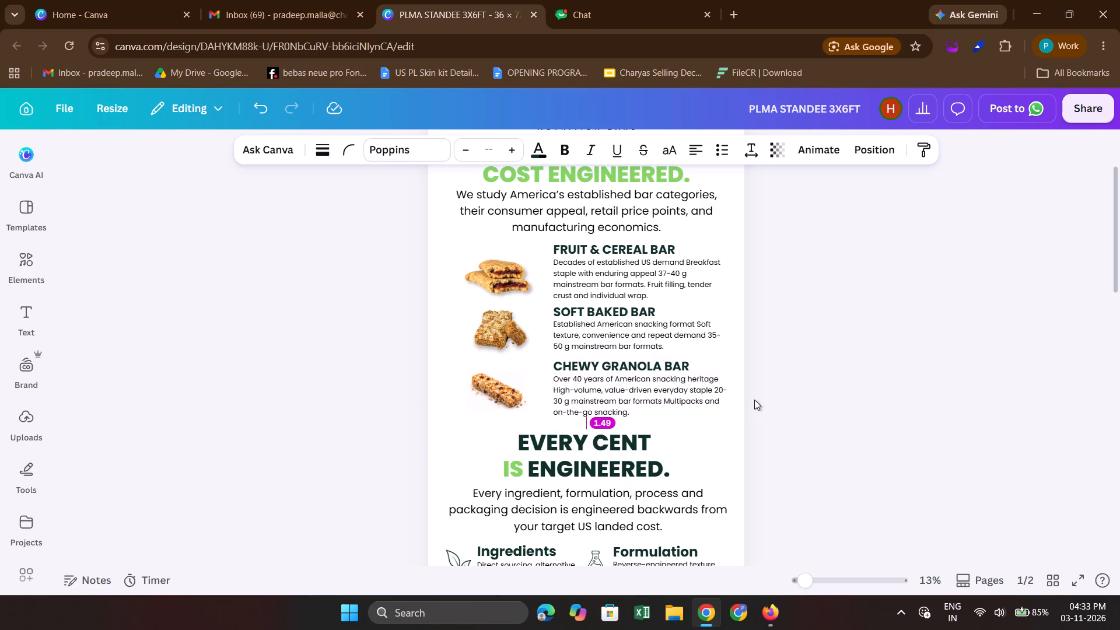
key(Down)
key(Down)
key(Down)
key(Down)
key(Down)
click(894, 378)
Nudge the Soft Baked Bar image, heading and description down, away from the Fruit & Cereal Bar block.
scroll(894, 378, up, 1)
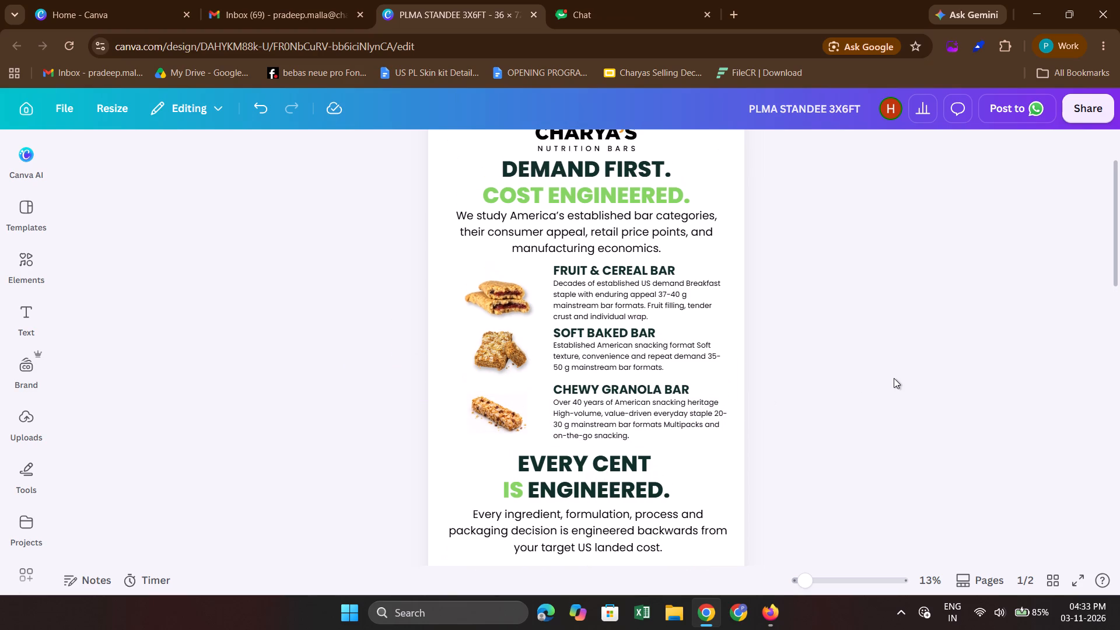
drag(400, 334, 712, 378)
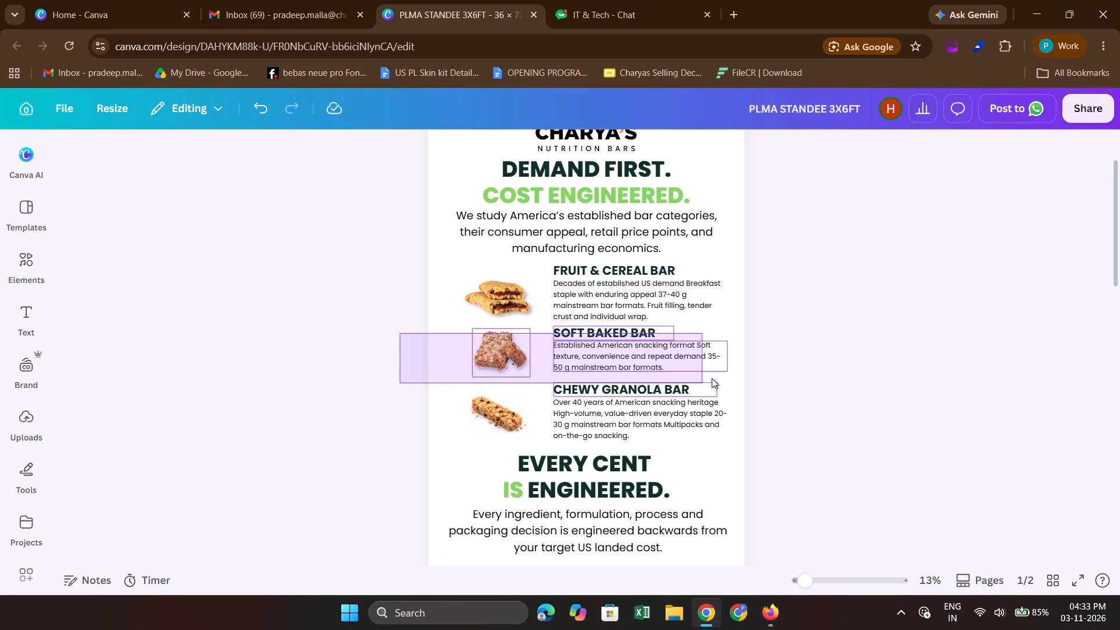
drag(712, 378, 751, 370)
key(Down)
key(Down)
key(Down)
key(Down)
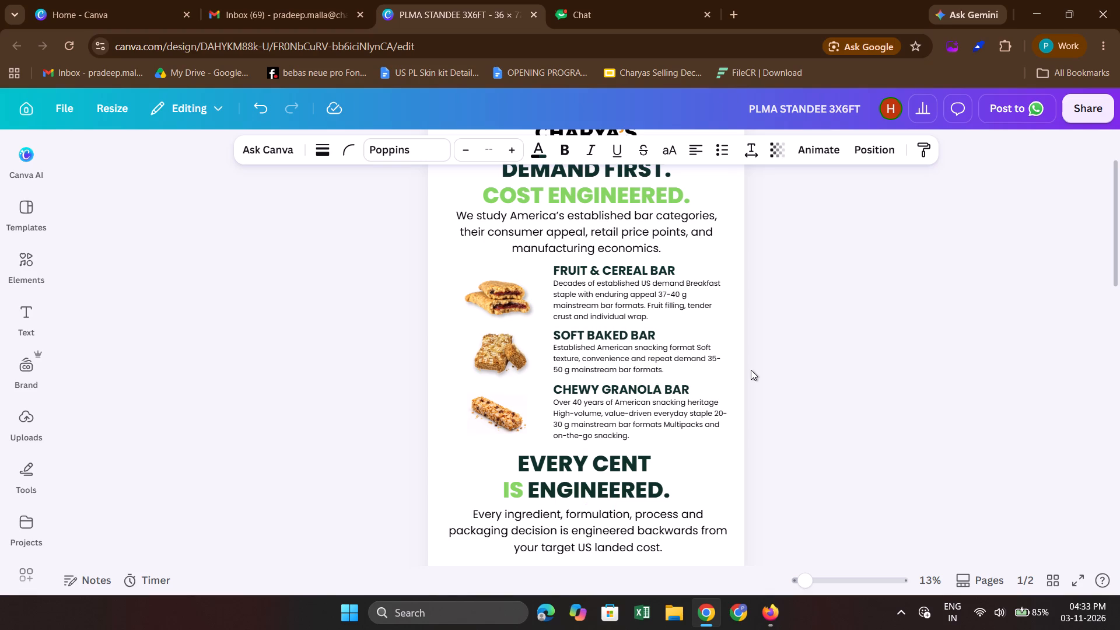
scroll(751, 370, up, 1)
click(864, 359)
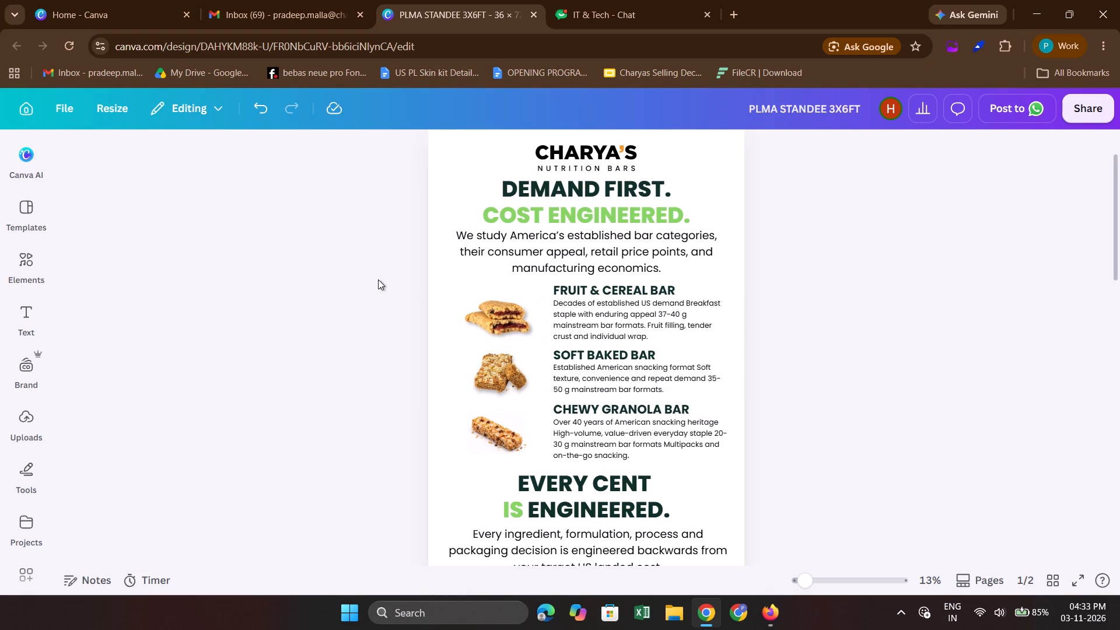
Nudge the Fruit & Cereal Bar image, heading and description up slightly.
drag(377, 277, 569, 340)
key(Up)
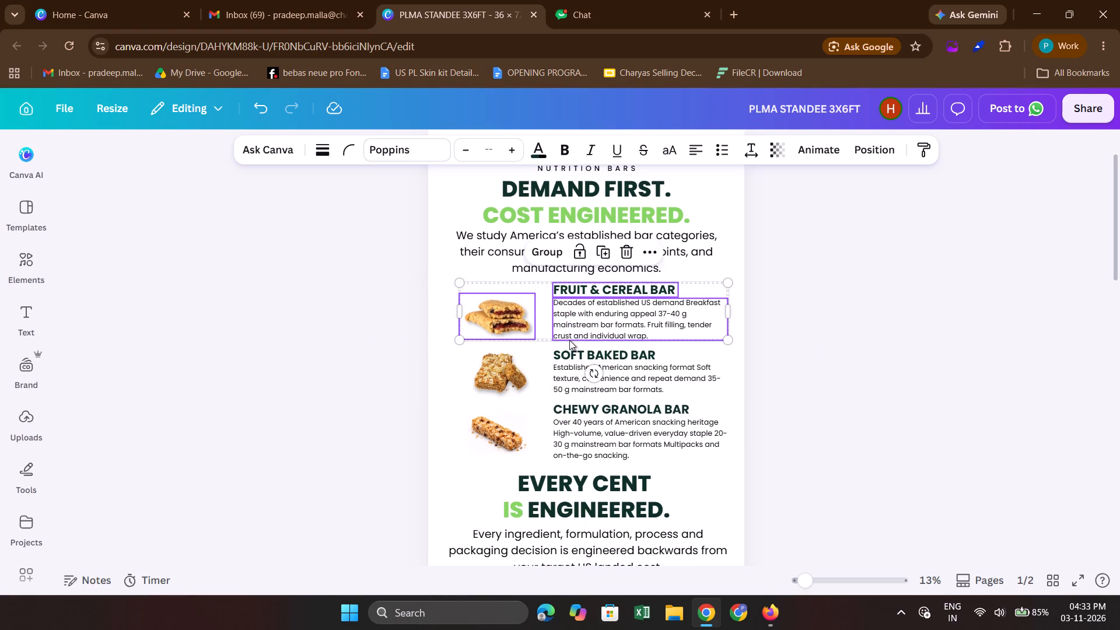
click(841, 365)
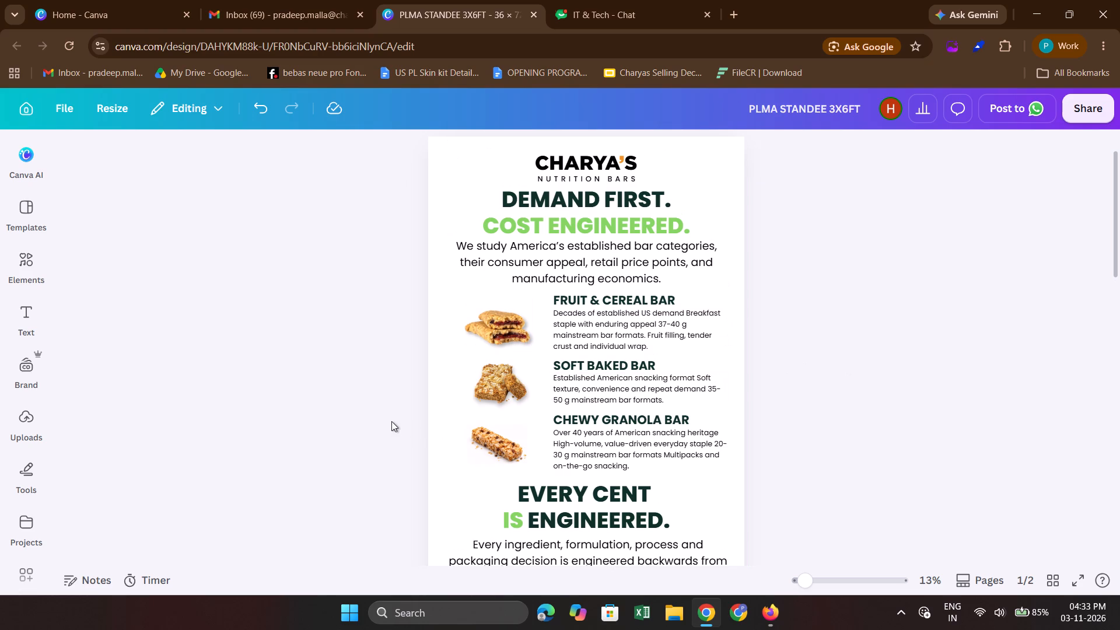
Nudge the Chewy Granola Bar image, heading and description slightly further down.
drag(391, 421, 677, 463)
key(Down)
key(Down)
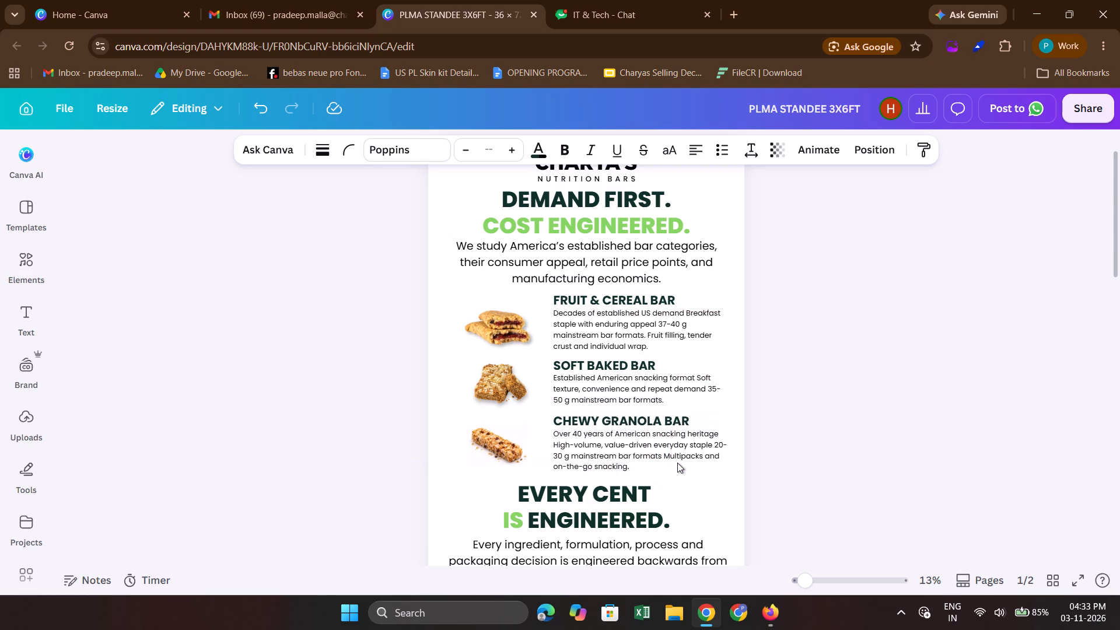
key(Down)
key(Down)
click(863, 426)
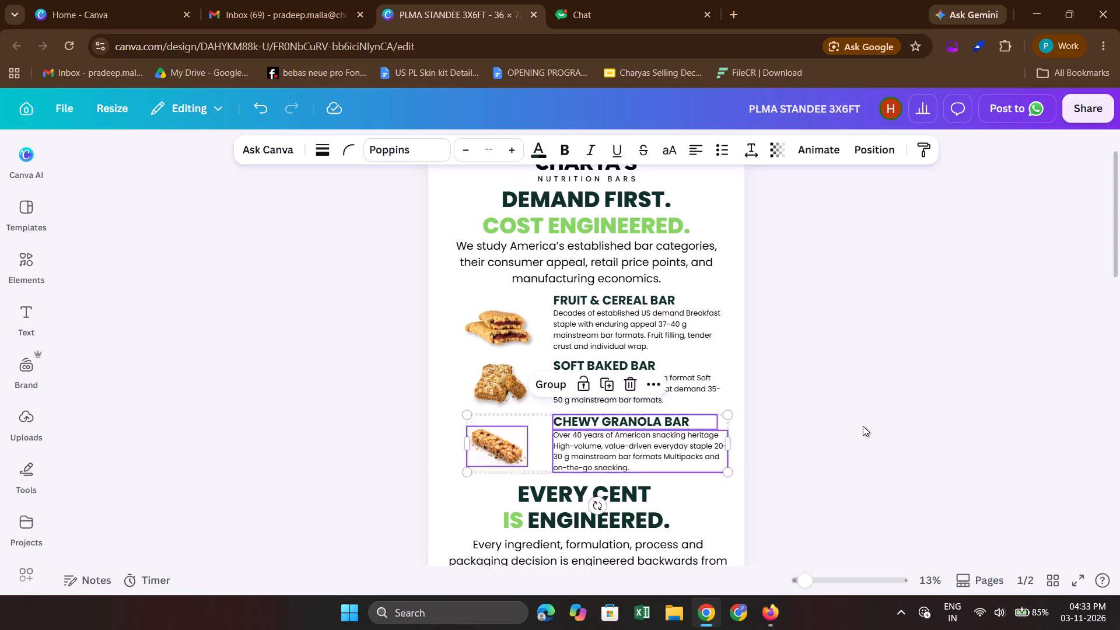
Nudge the Soft Baked Bar image, heading and description down to even the gaps between the product blocks.
drag(416, 369, 648, 393)
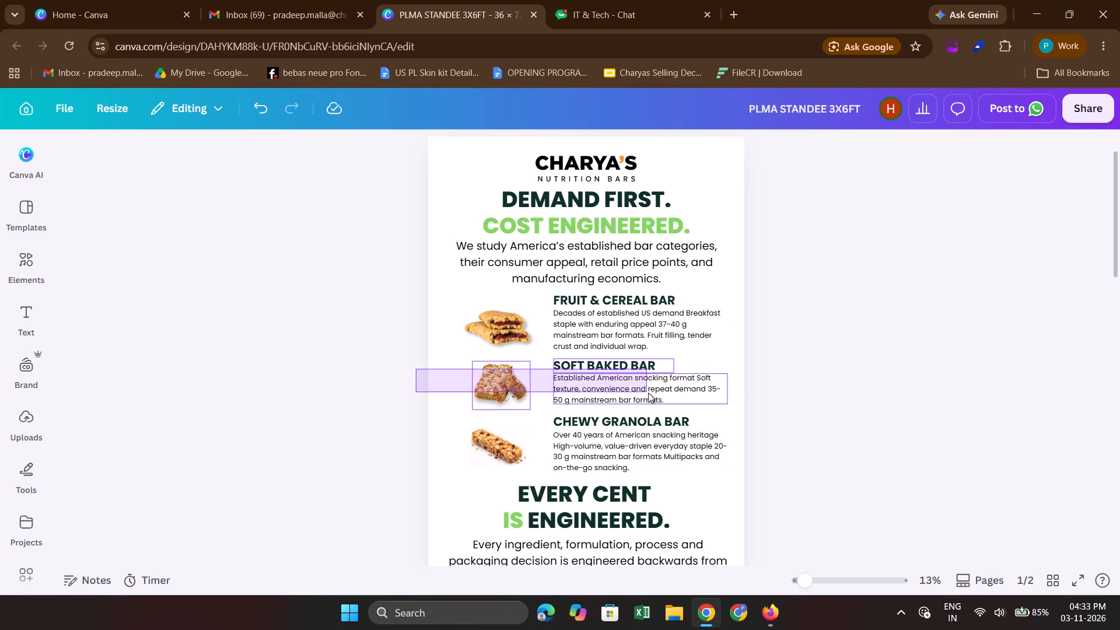
drag(648, 393, 648, 391)
key(Down)
key(Down)
key(Down)
key(Down)
key(Down)
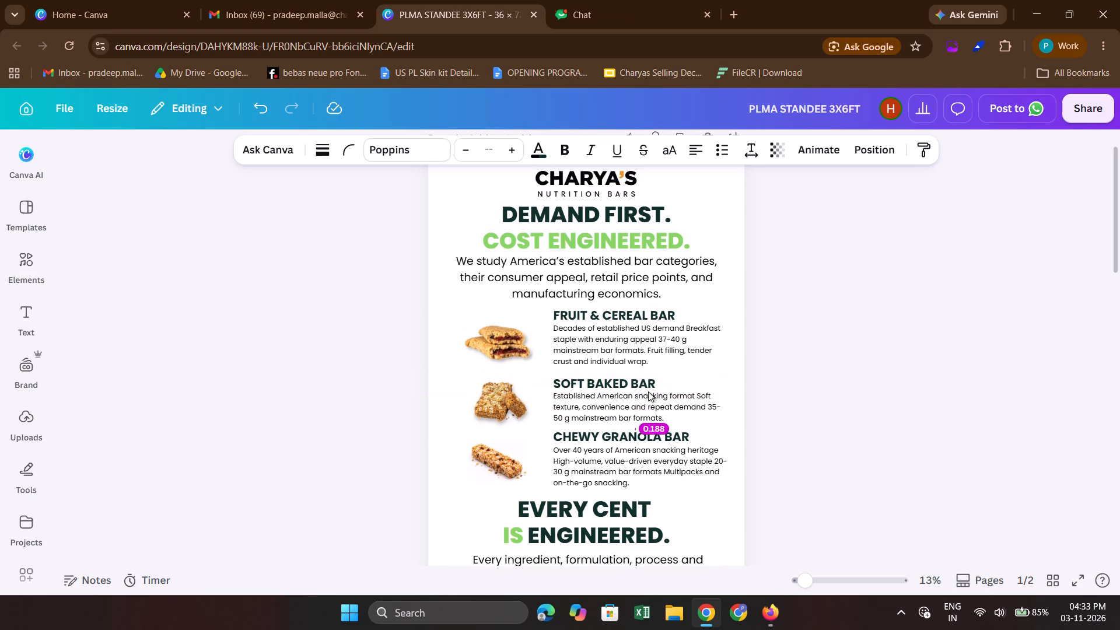
Nudge the Fruit & Cereal Bar image, heading and description slightly down, closer to the Soft Baked Bar block.
drag(400, 300, 363, 323)
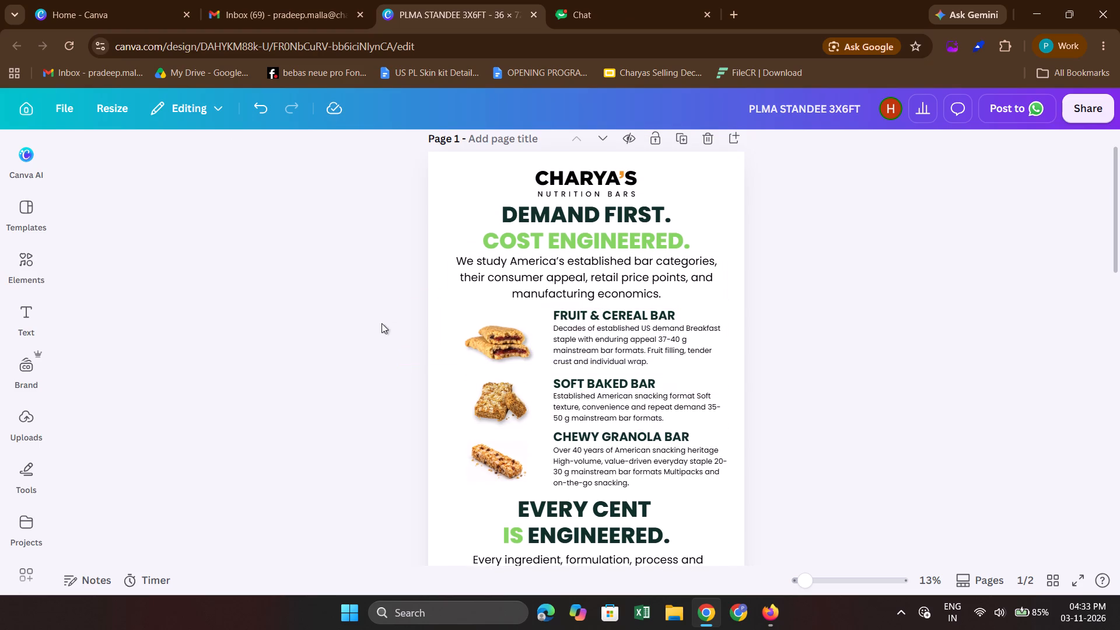
drag(398, 314, 613, 358)
key(Down)
key(Down)
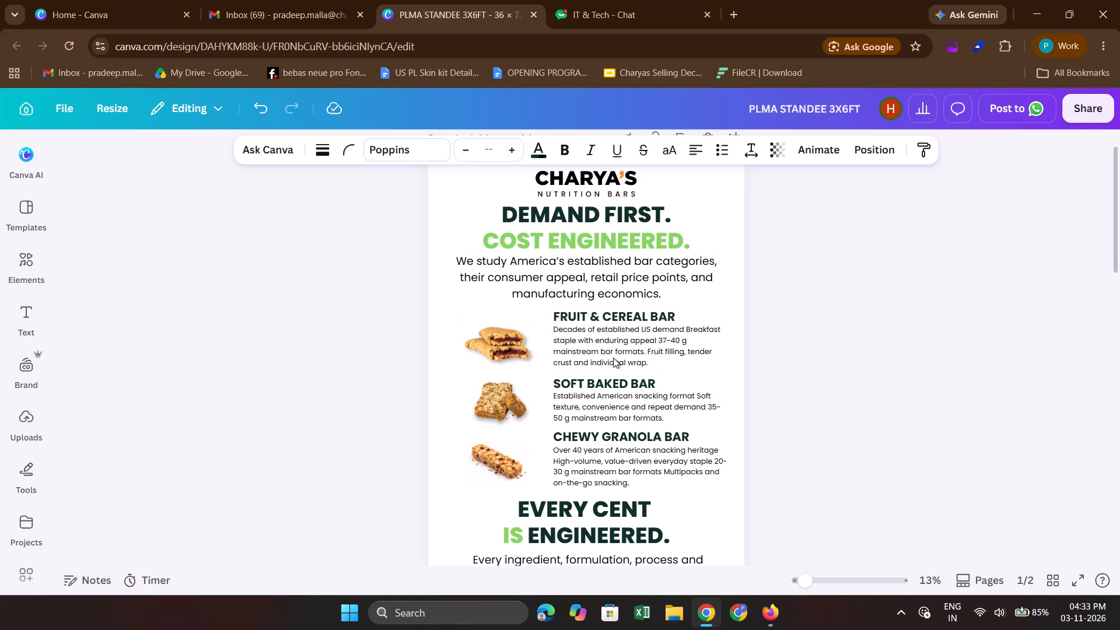
key(Down)
key(Down)
click(849, 366)
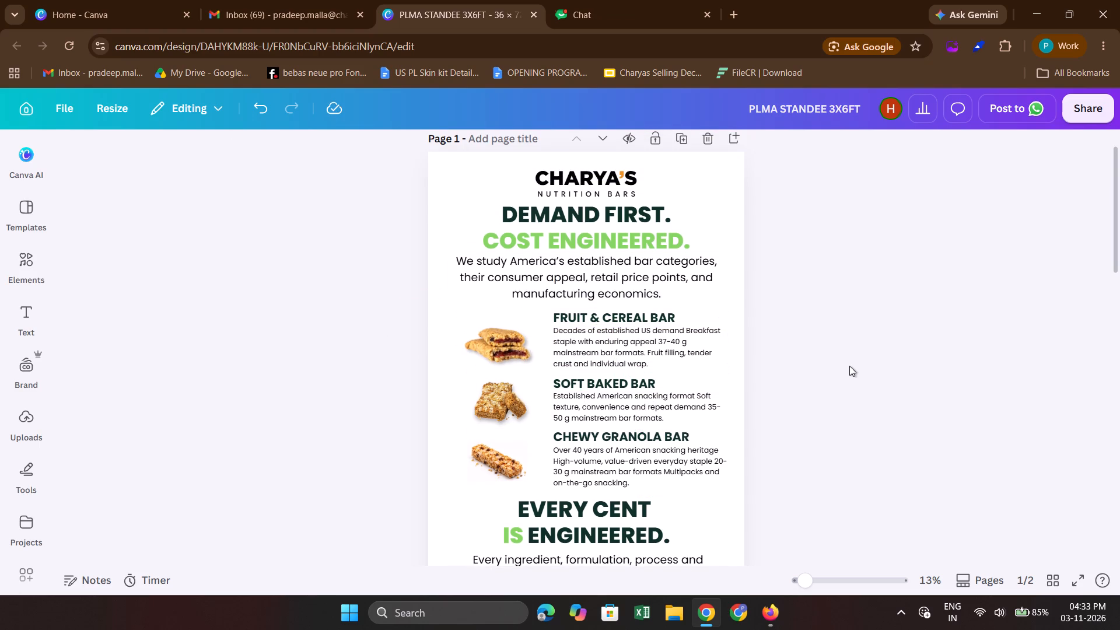
Nudge the Formulation, Packaging and Scale headings with their descriptions slightly right, away from their icons on page 1.
scroll(849, 366, down, 2)
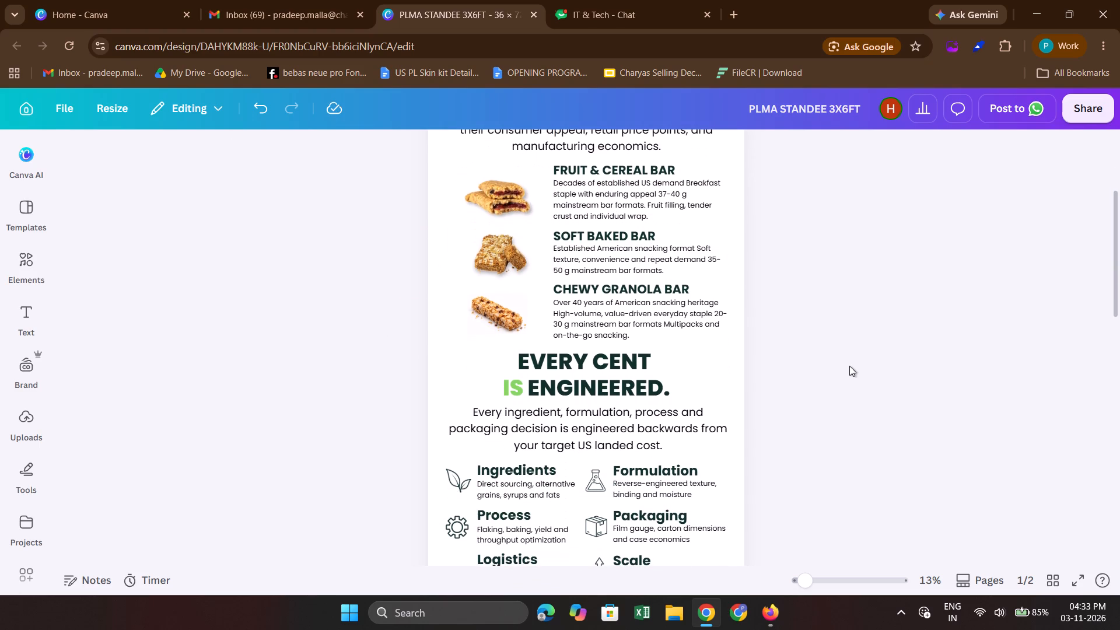
scroll(849, 366, down, 1)
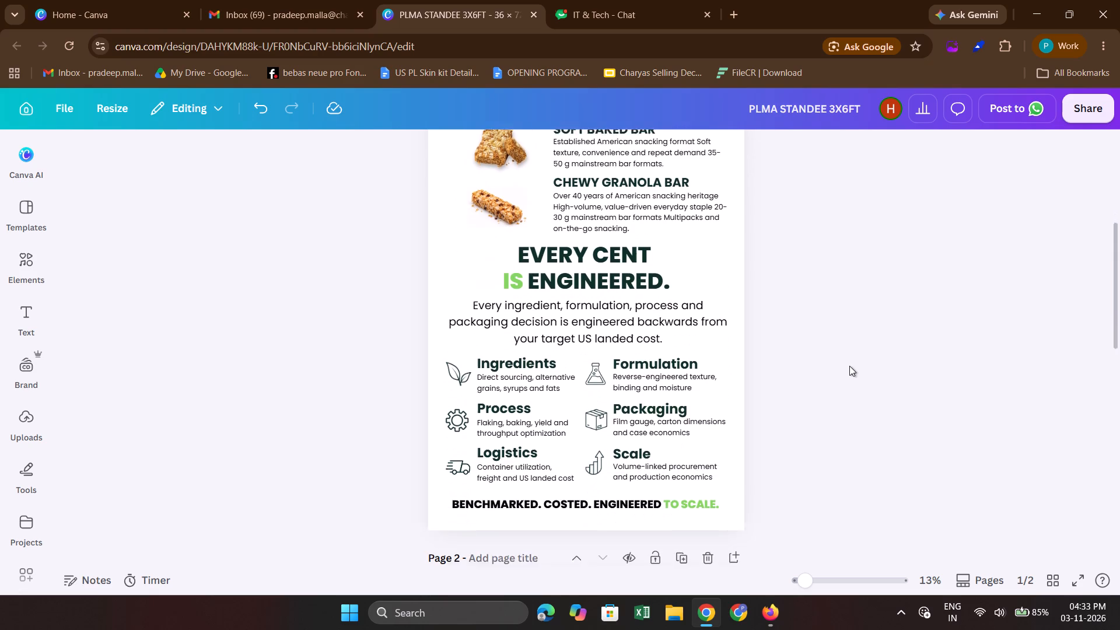
scroll(849, 366, down, 1)
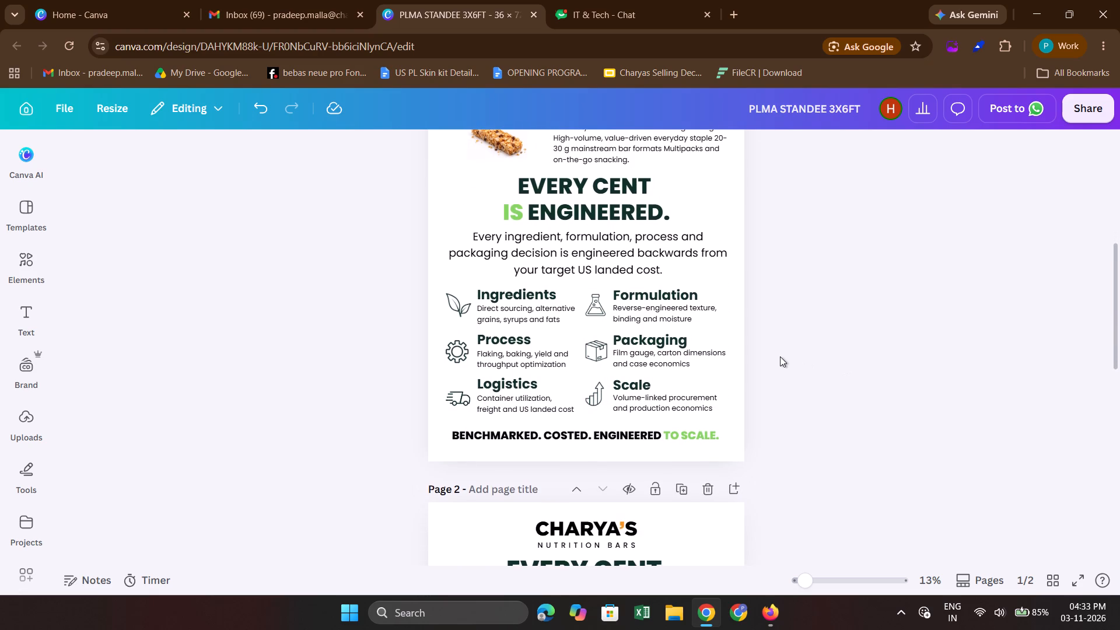
drag(784, 282, 643, 400)
key(Right)
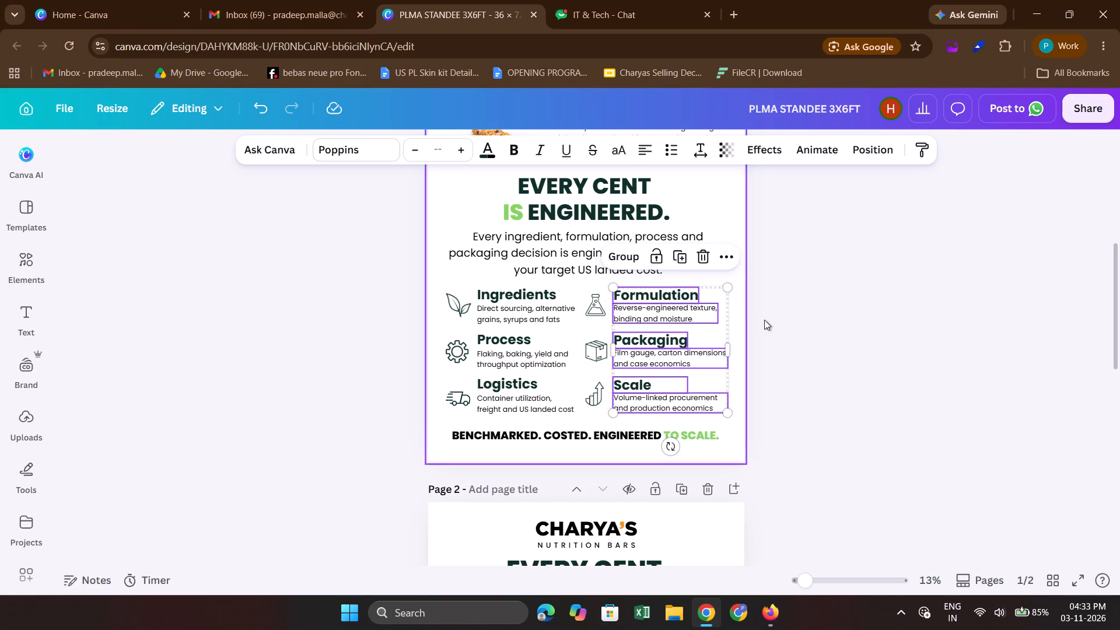
click(764, 320)
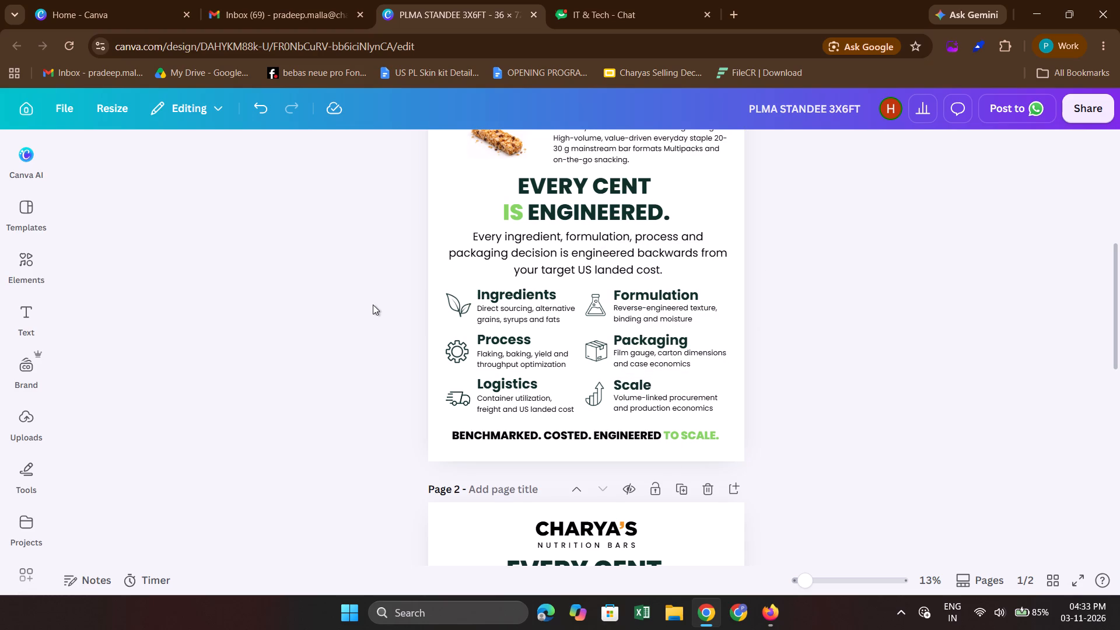
click(373, 304)
Review the layout and spacing of both standee pages, comparing page 1 with page 2.
scroll(373, 304, down, 1)
scroll(807, 450, down, 2)
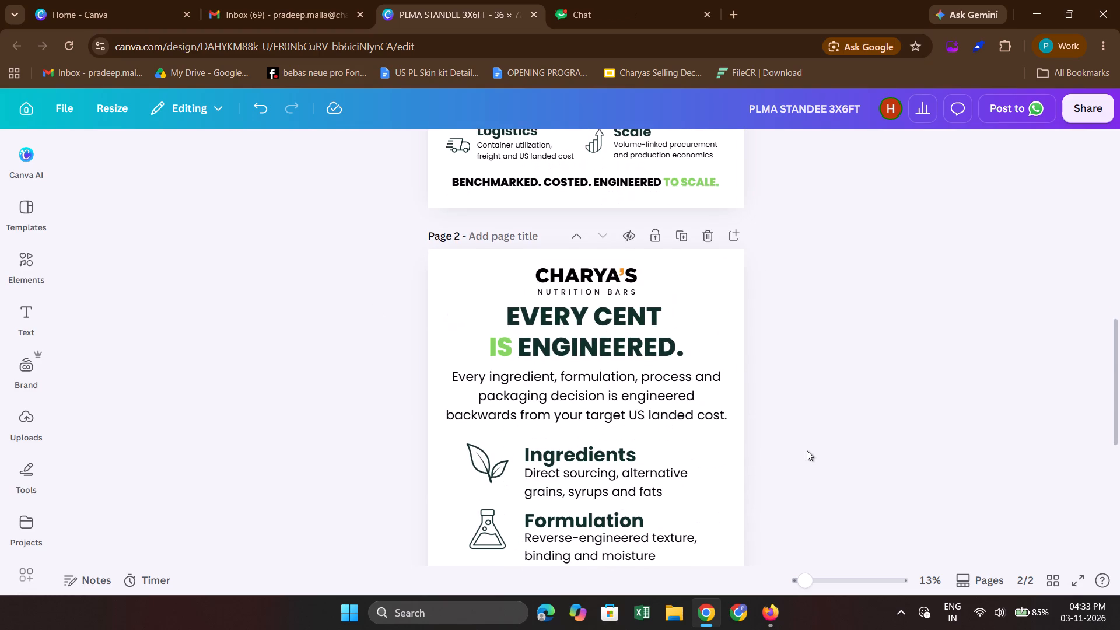
scroll(807, 450, down, 3)
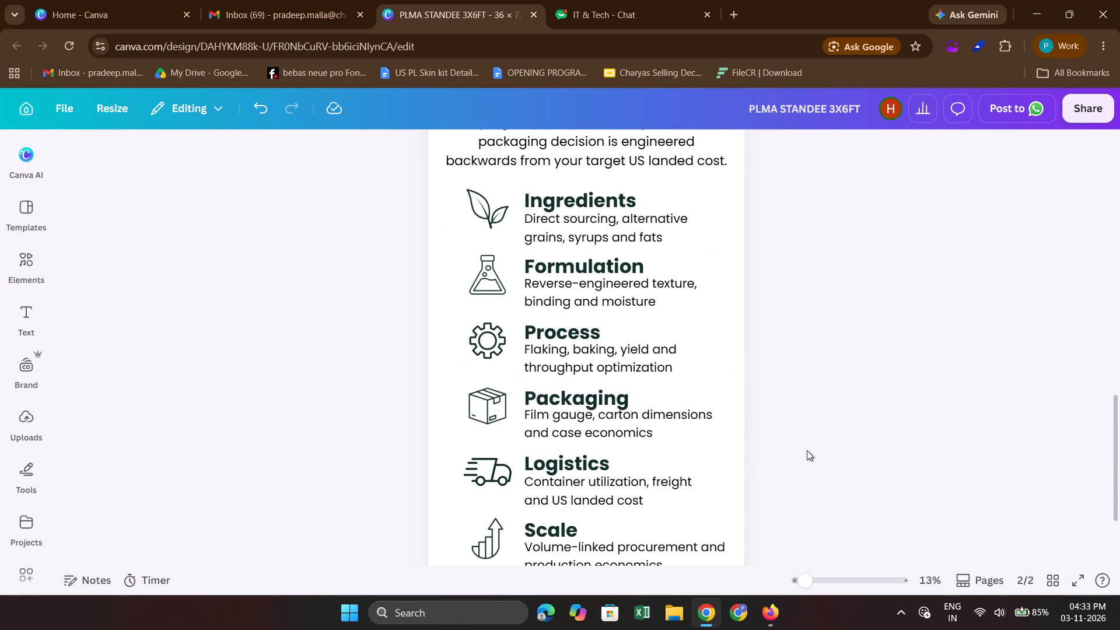
scroll(807, 450, down, 2)
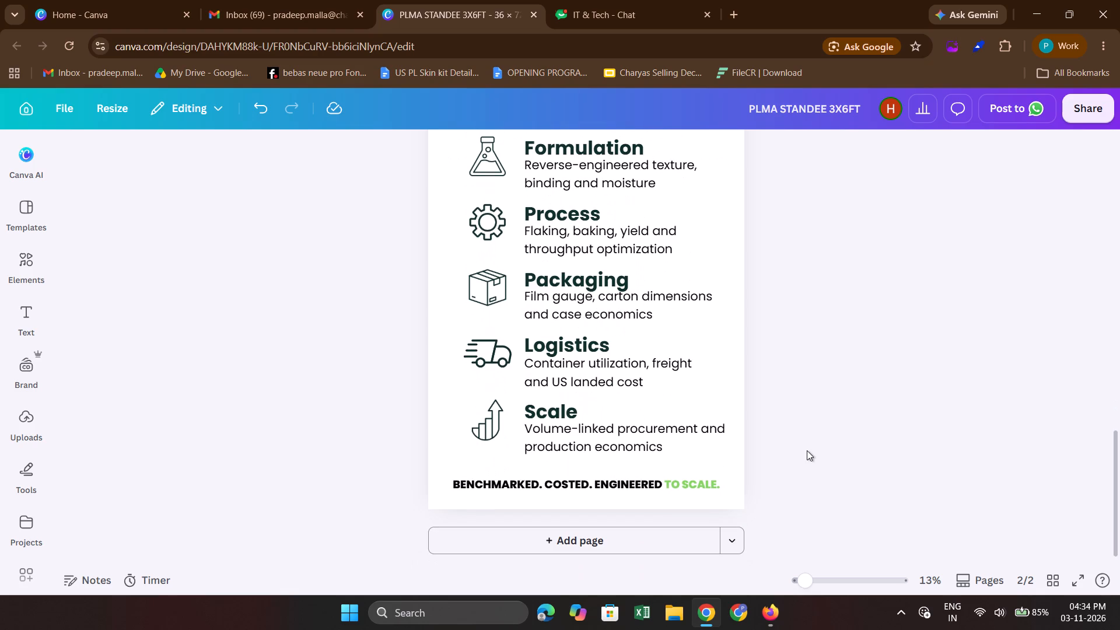
scroll(807, 450, down, 1)
scroll(807, 450, up, 3)
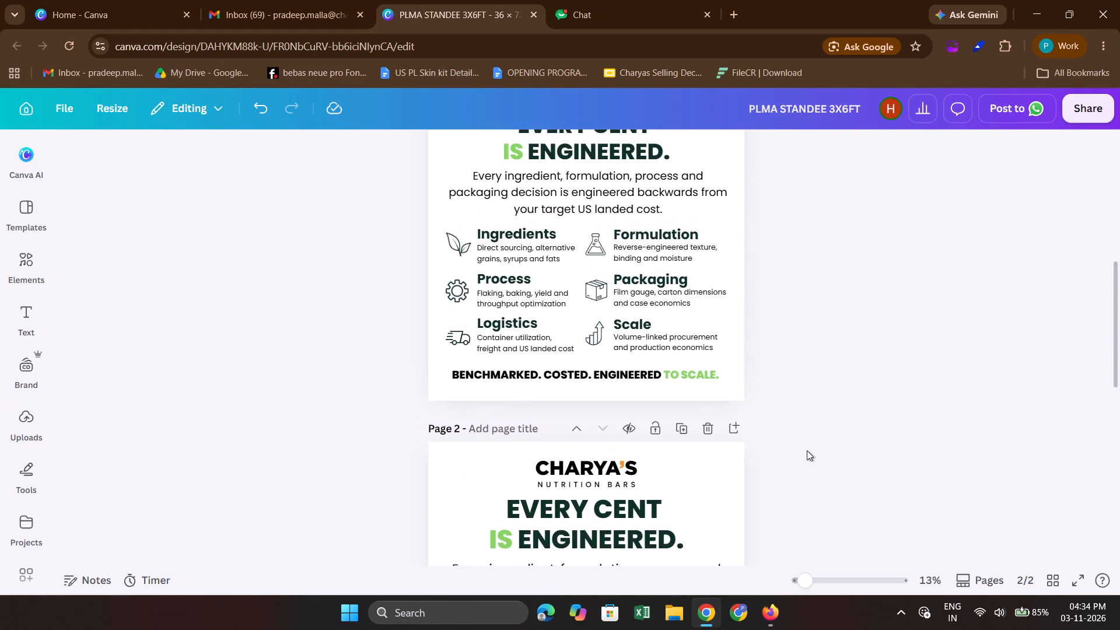
scroll(807, 450, down, 1)
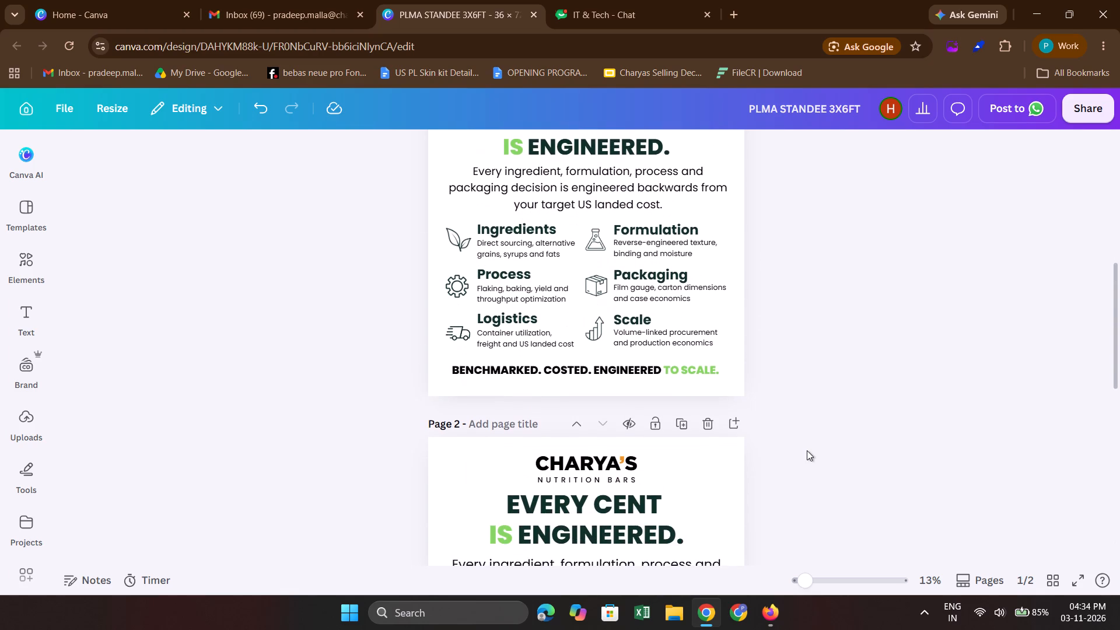
scroll(807, 450, down, 3)
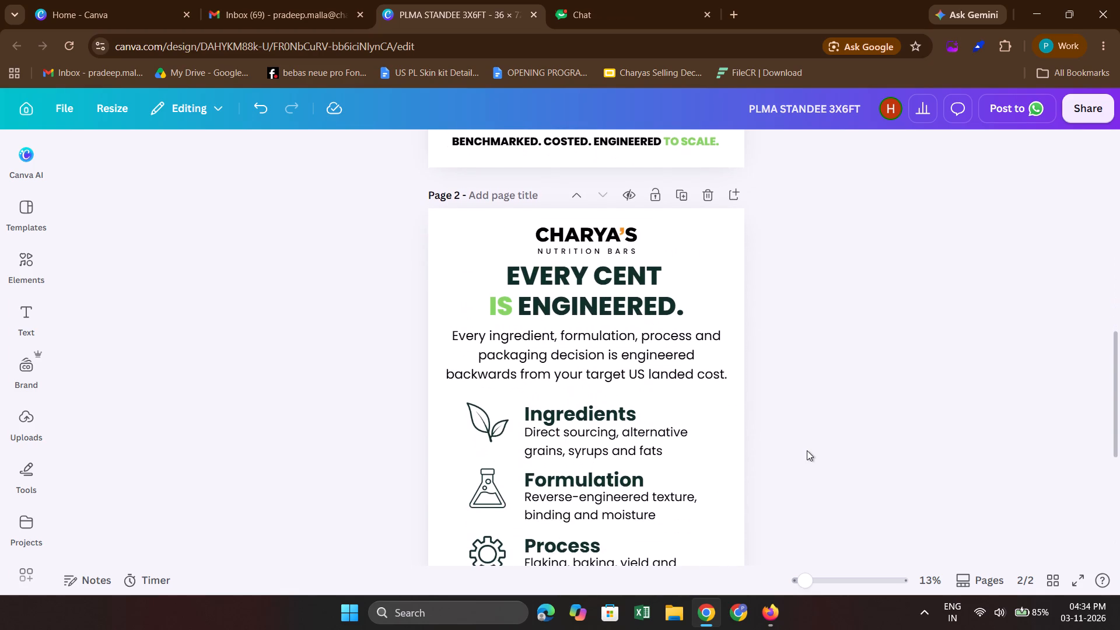
scroll(807, 450, down, 2)
scroll(807, 450, up, 1)
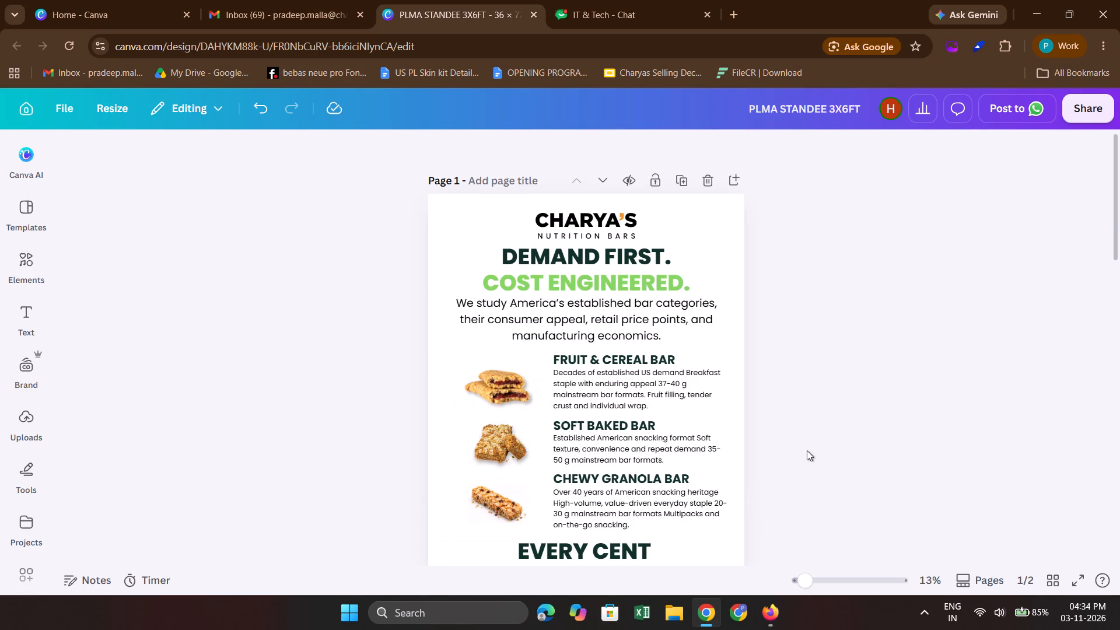
click(857, 342)
scroll(857, 342, down, 3)
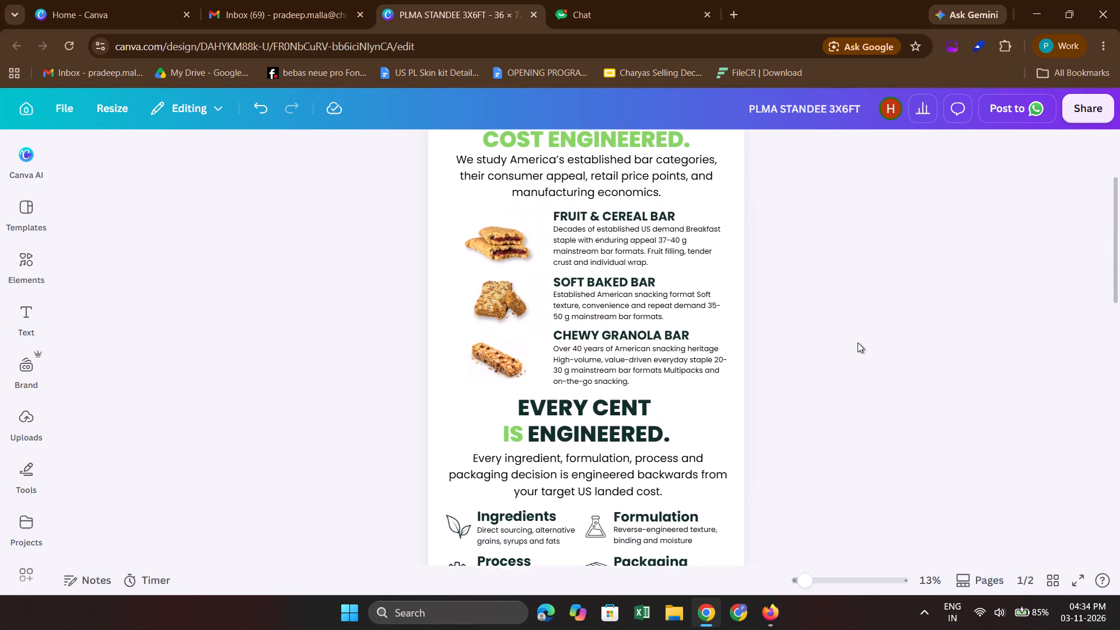
scroll(857, 342, down, 1)
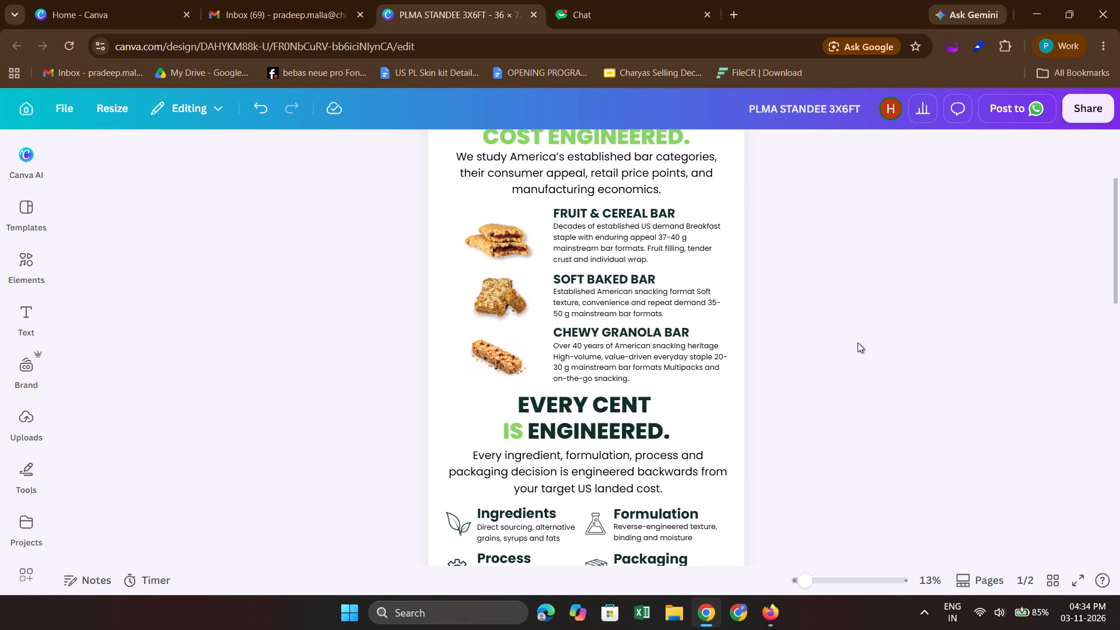
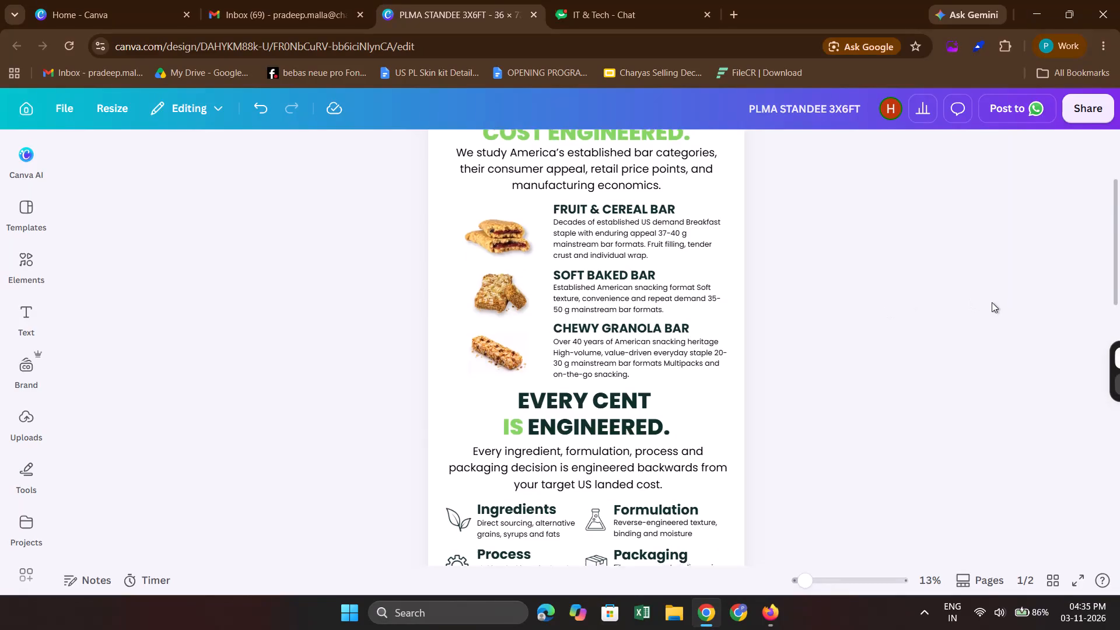
Check page 1 once more from the product blocks to the closing line and back up to the header for even spacing.
scroll(968, 313, down, 1)
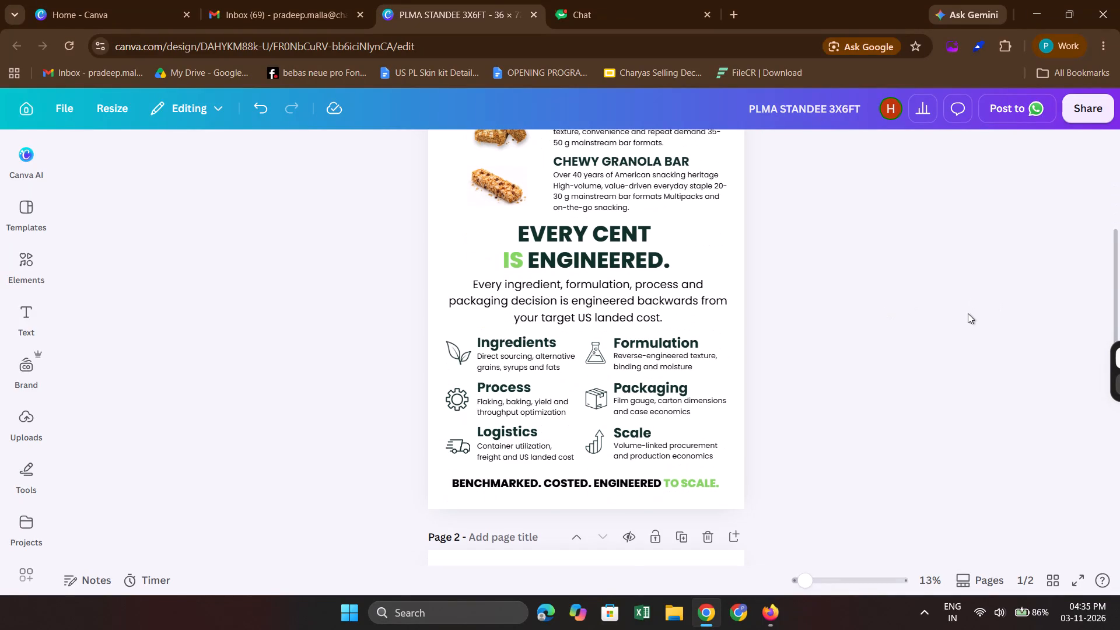
scroll(969, 255, down, 2)
scroll(969, 255, up, 5)
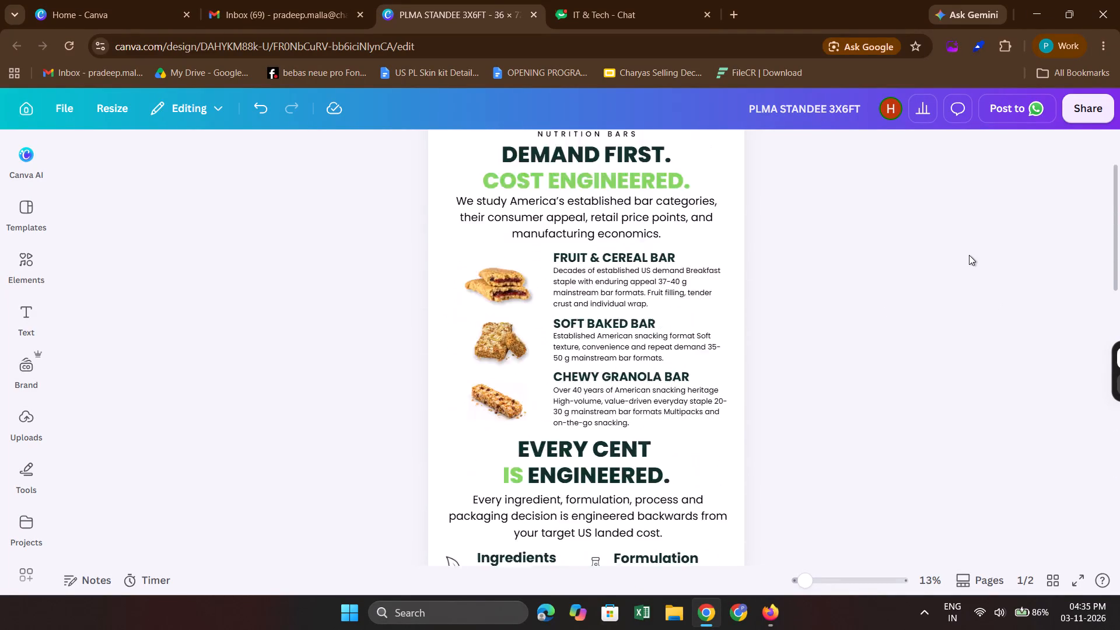
scroll(969, 255, up, 1)
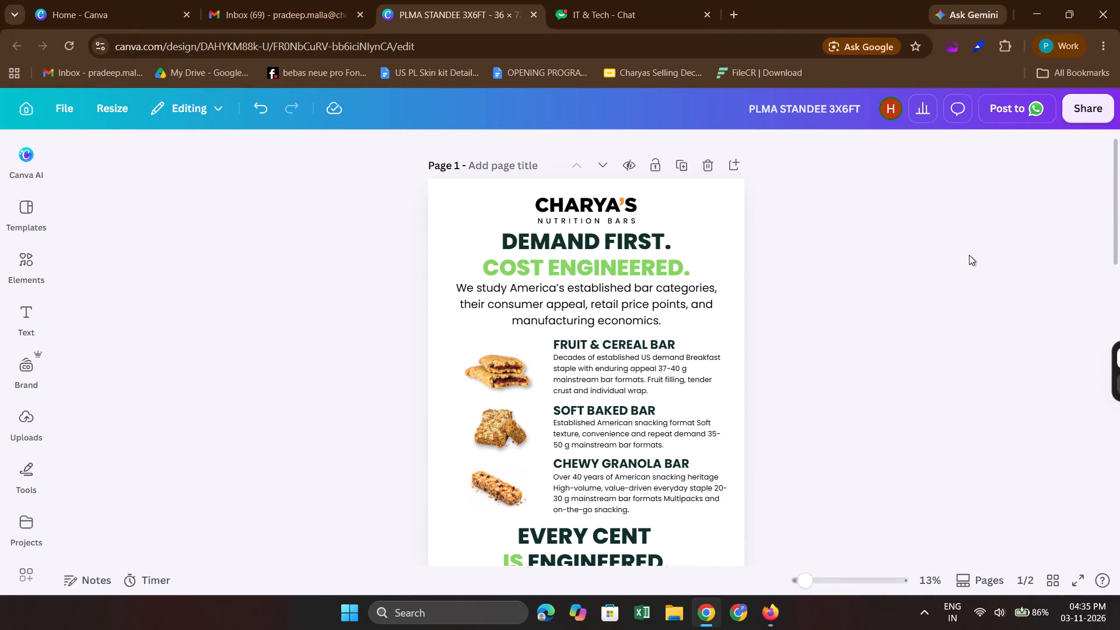
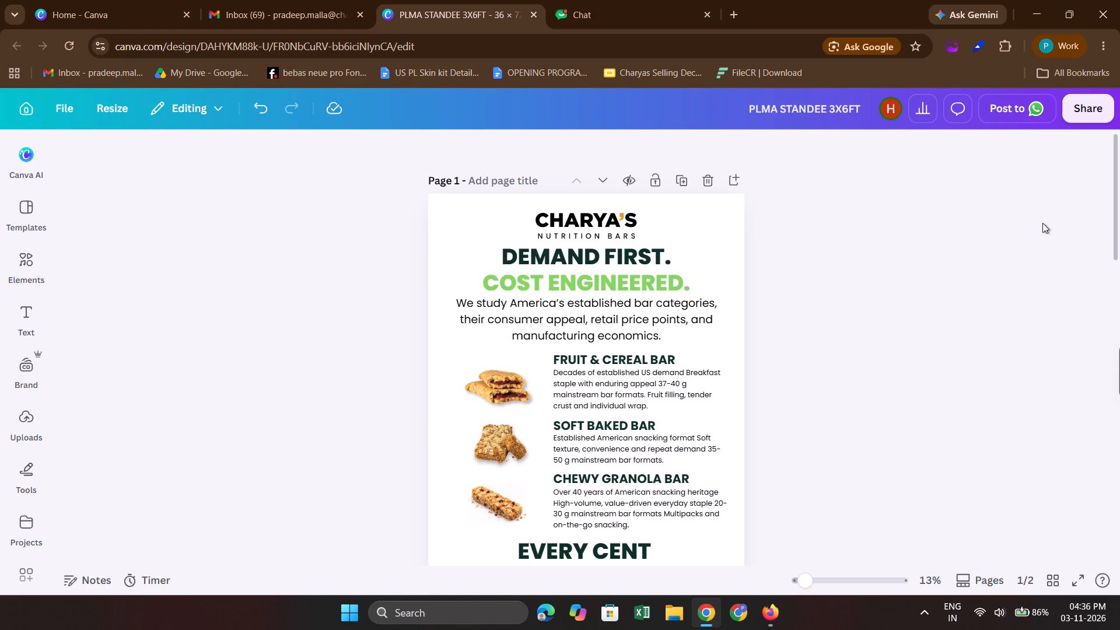
Review page 1 from the header through the product blocks and icon rows to the closing line before exporting.
scroll(873, 339, down, 4)
scroll(830, 366, down, 1)
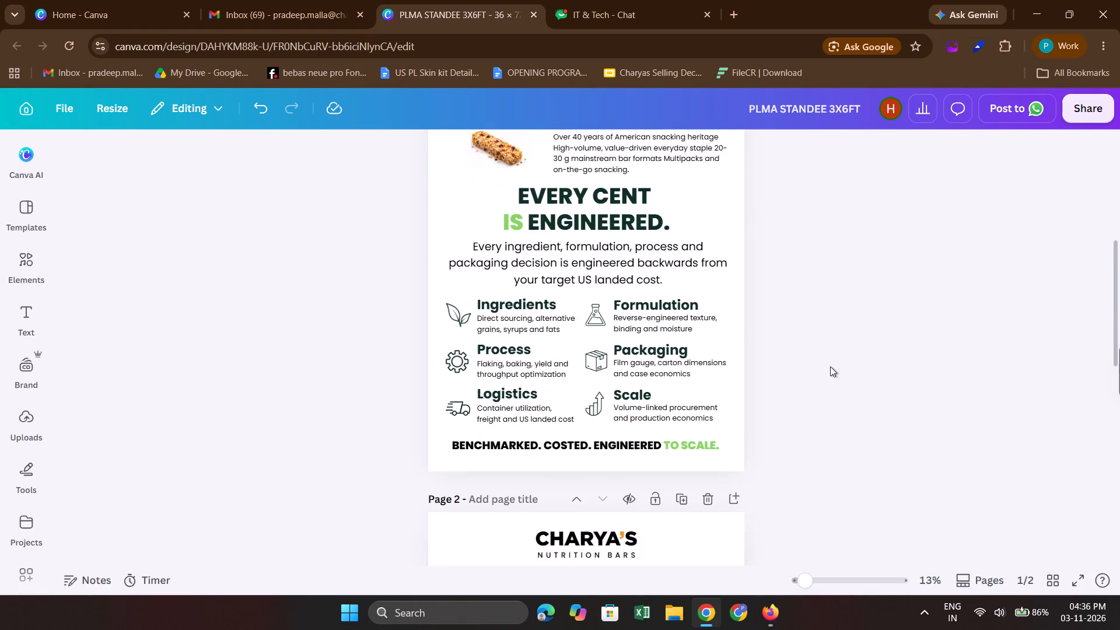
scroll(830, 366, down, 1)
scroll(830, 366, up, 4)
scroll(830, 366, down, 1)
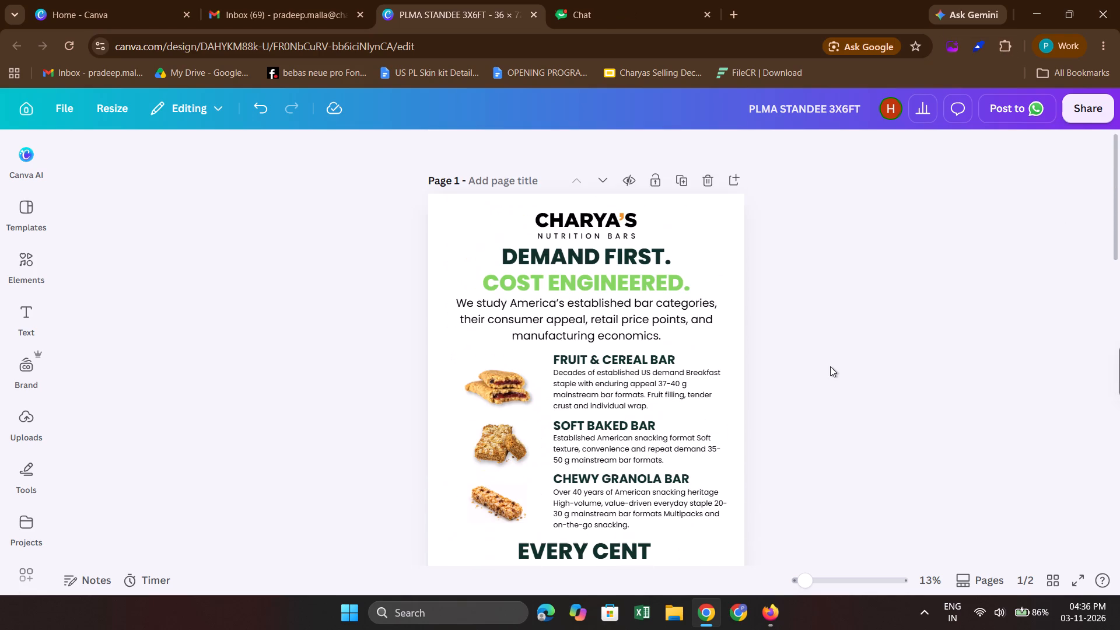
click(1075, 110)
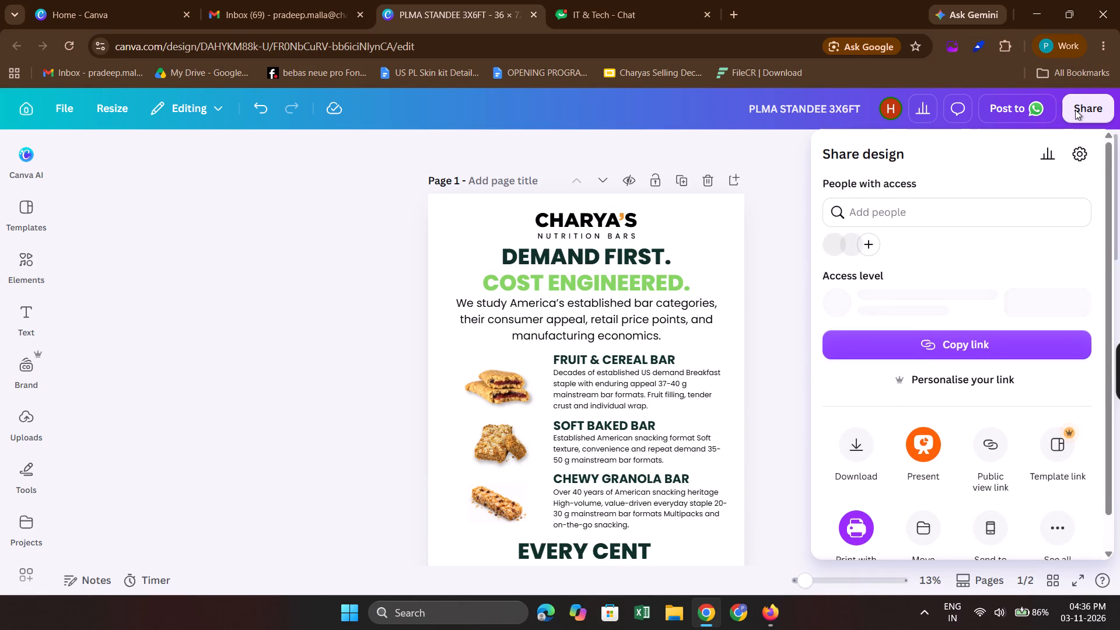
click(748, 249)
scroll(748, 249, down, 3)
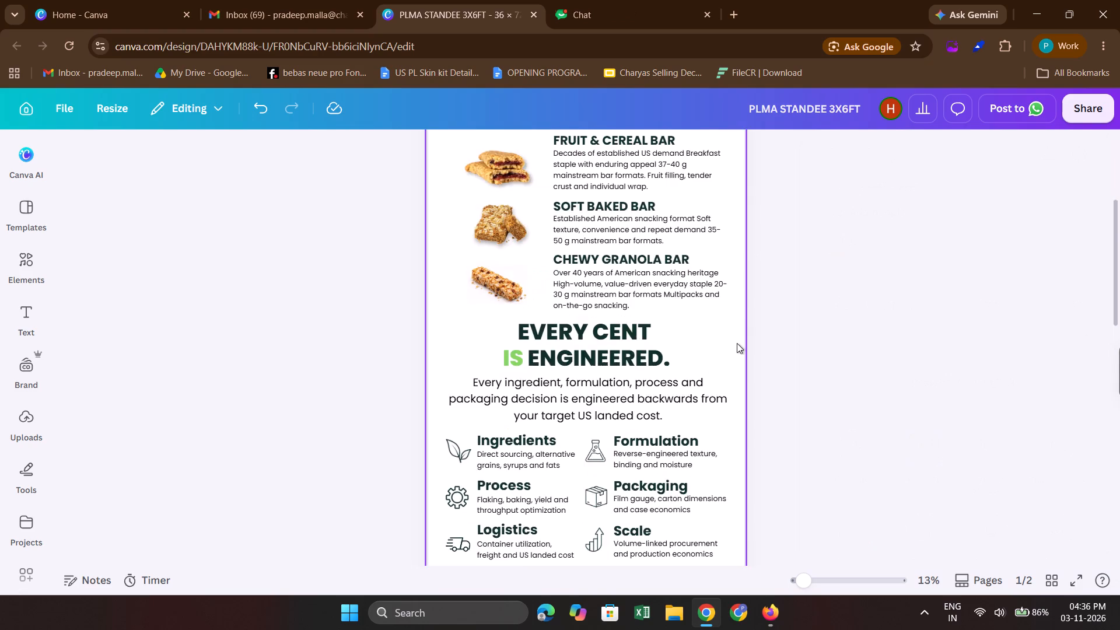
scroll(737, 343, down, 1)
scroll(869, 332, up, 1)
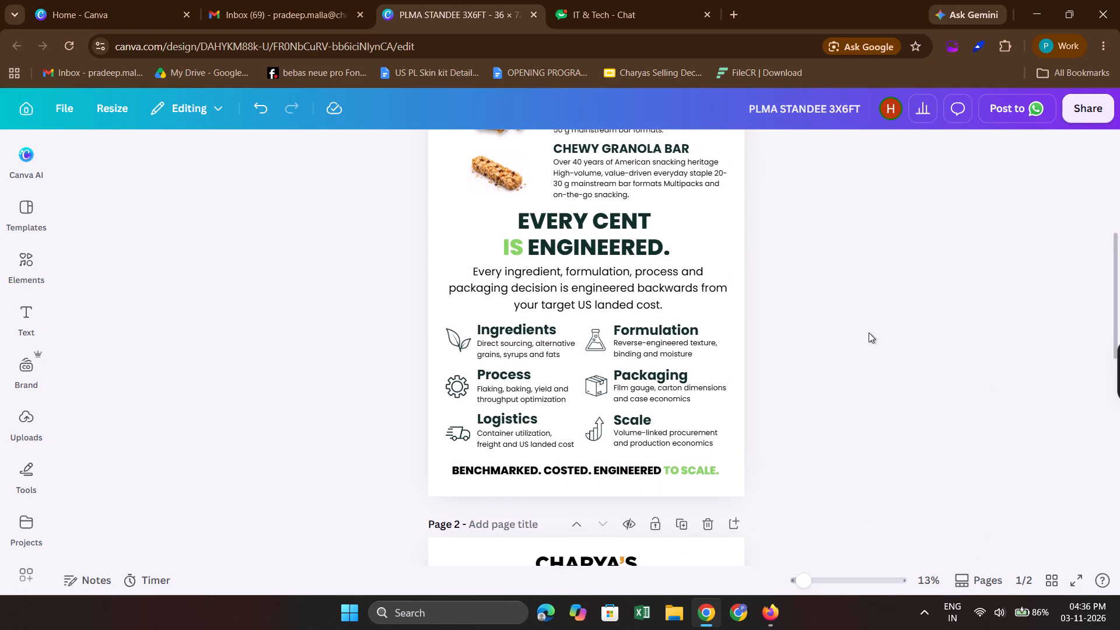
scroll(869, 332, up, 1)
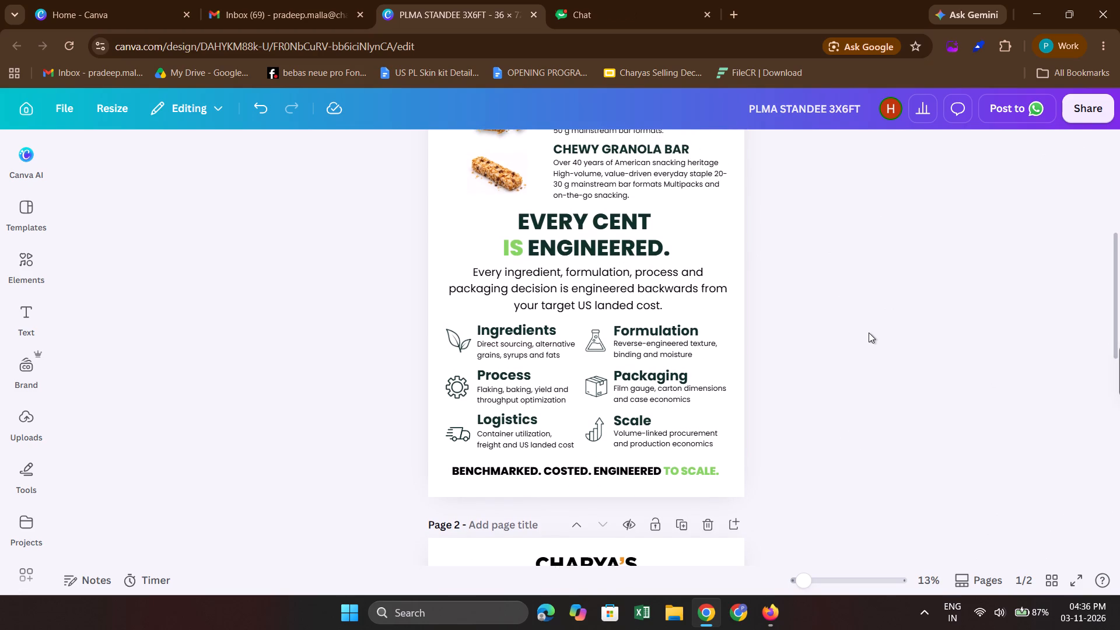
scroll(869, 332, up, 4)
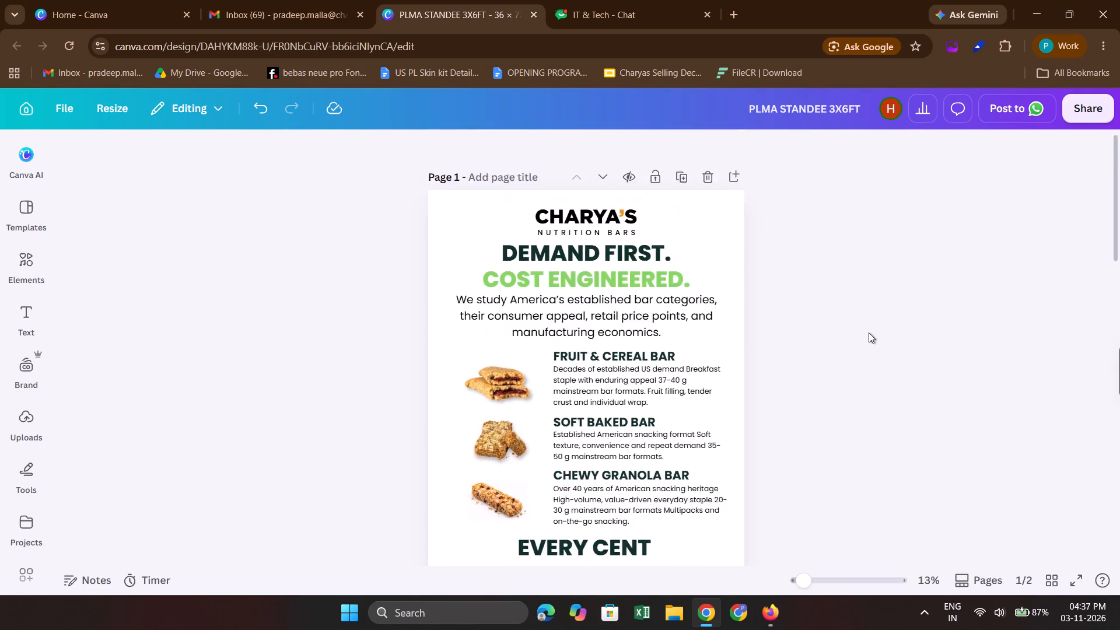
scroll(869, 332, down, 1)
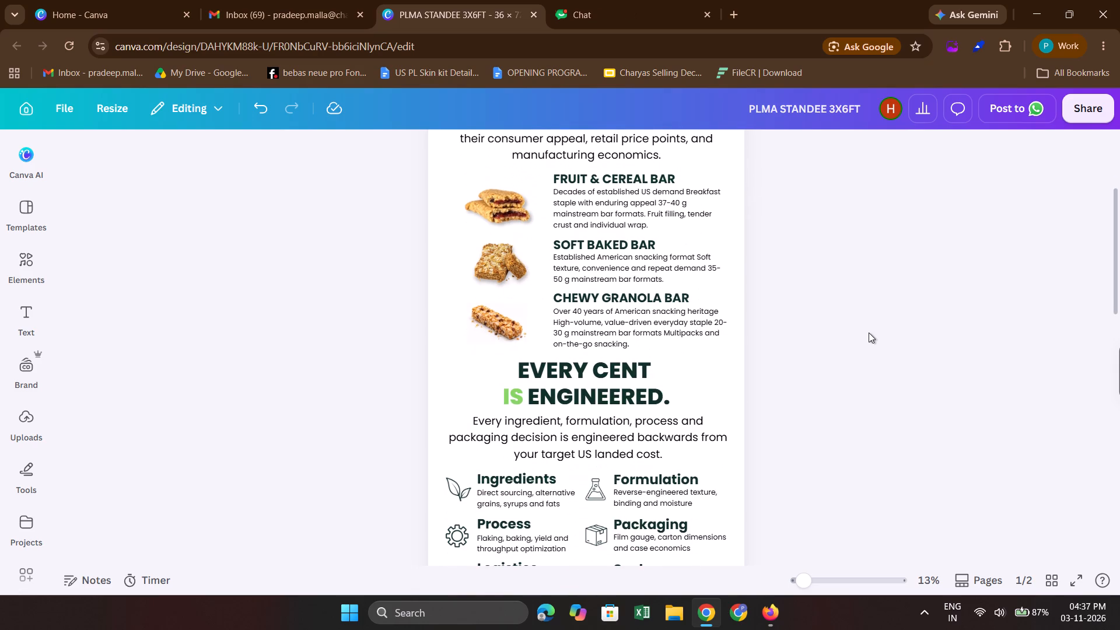
scroll(869, 332, up, 1)
Download only page 1 as a PDF with the Print preset and the CMYK (best for professional printing) colour profile.
click(1095, 104)
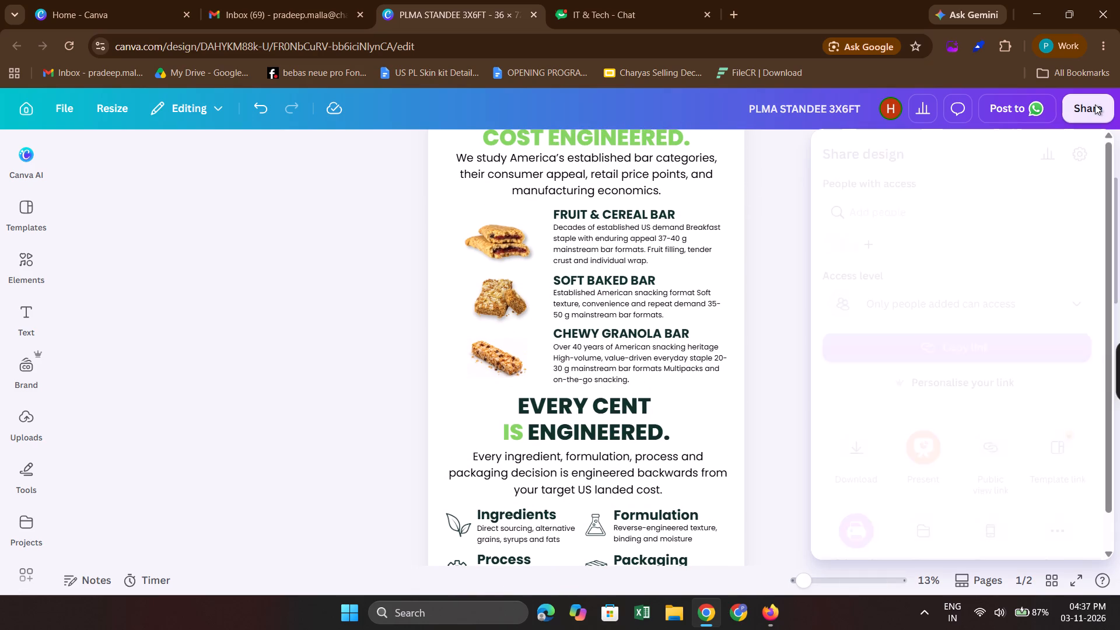
click(849, 433)
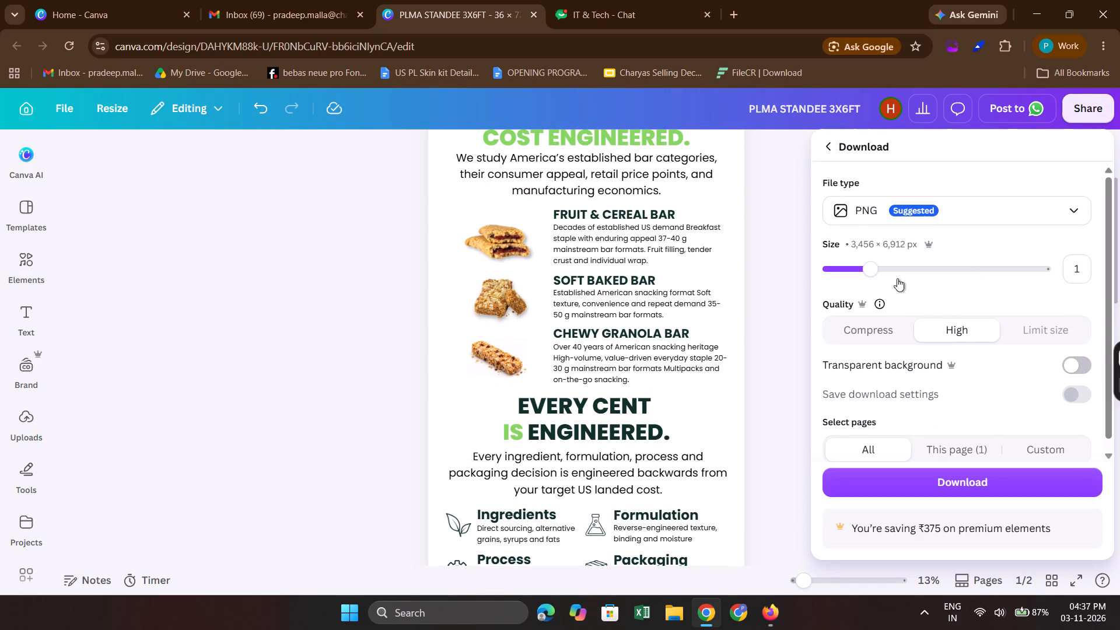
drag(877, 271, 1119, 271)
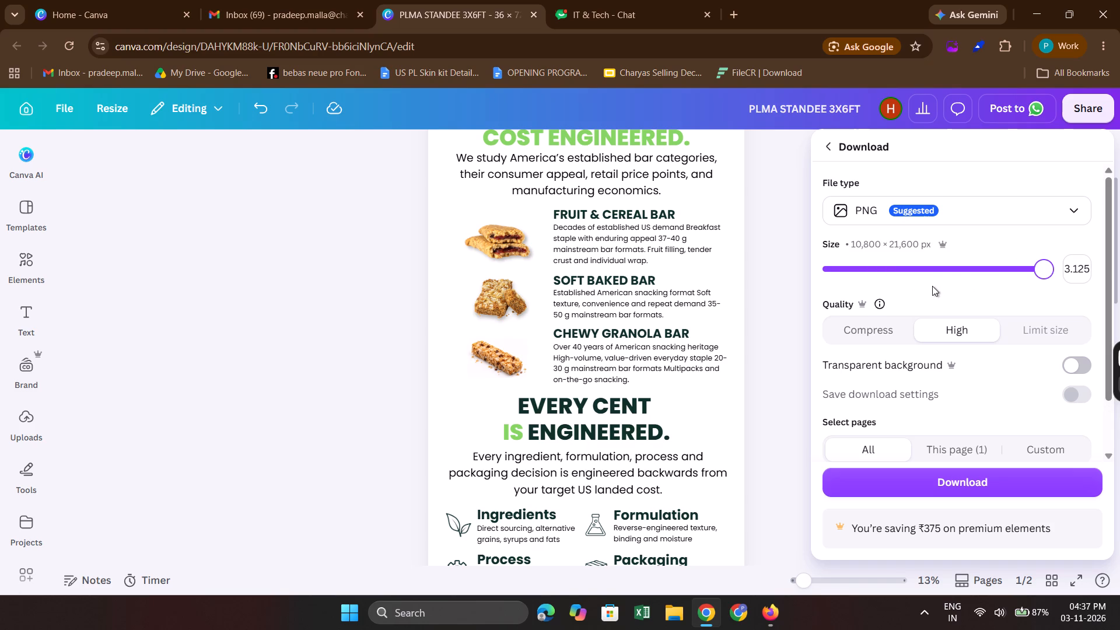
click(970, 218)
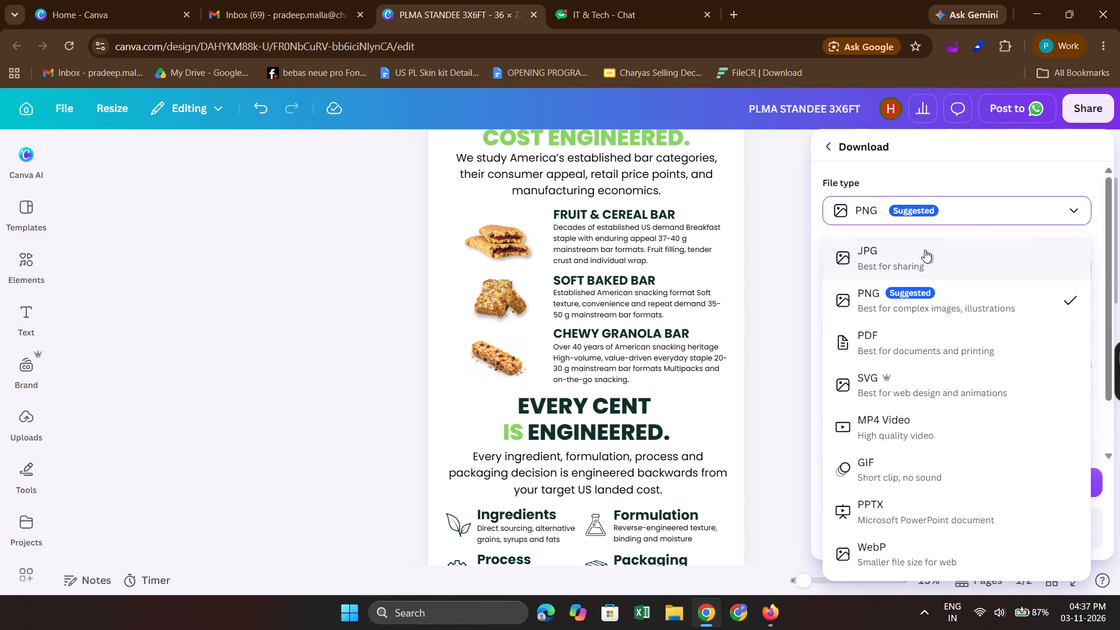
click(900, 338)
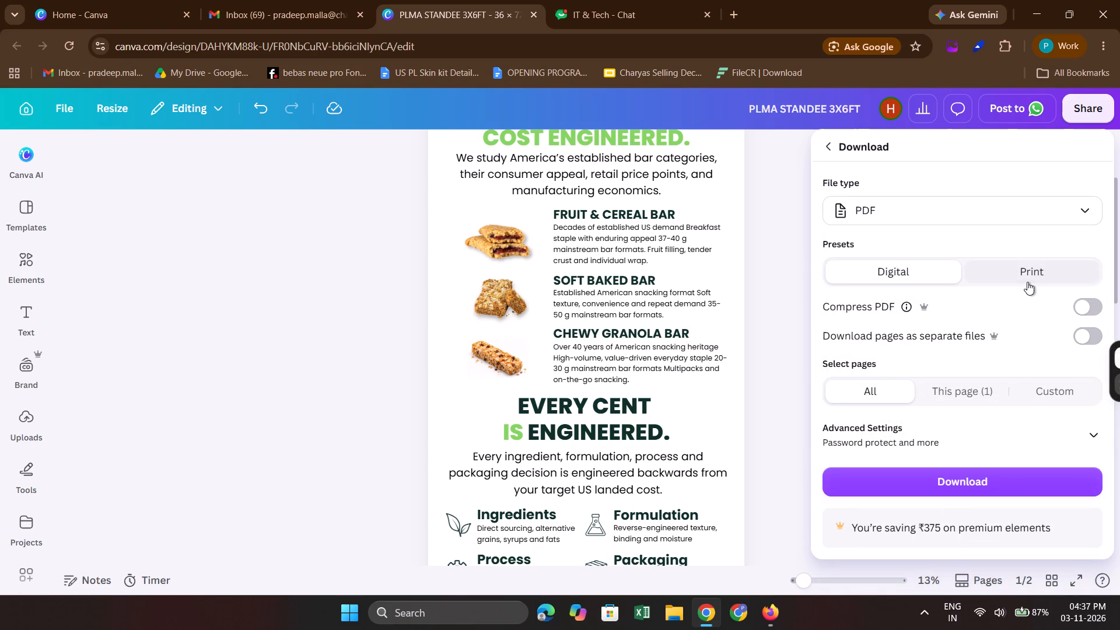
click(1026, 280)
click(920, 340)
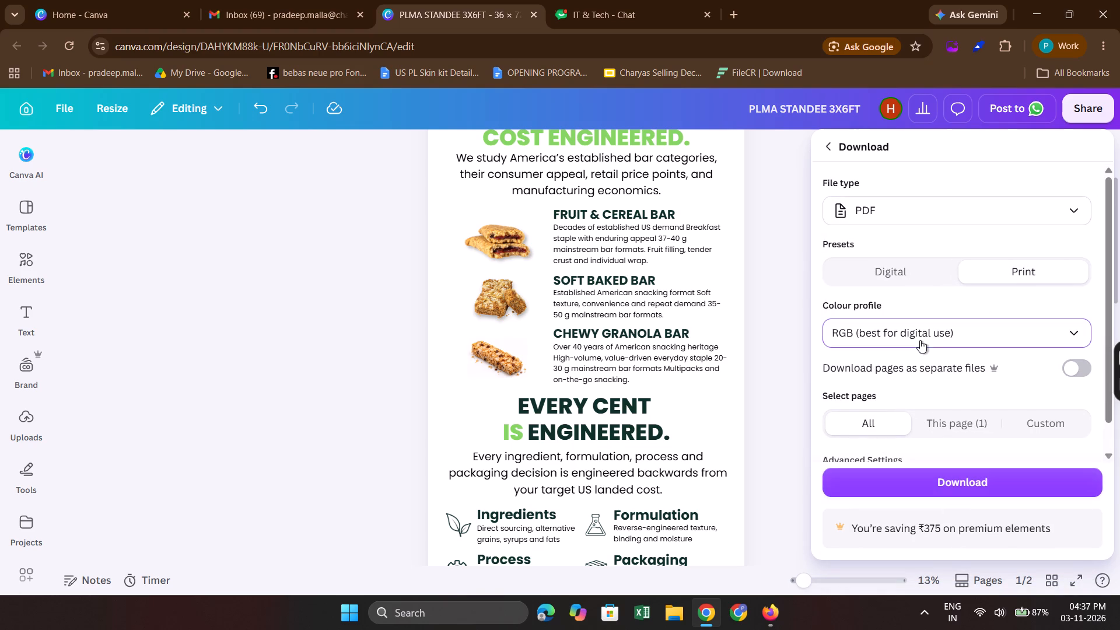
click(894, 398)
scroll(948, 366, down, 3)
click(955, 362)
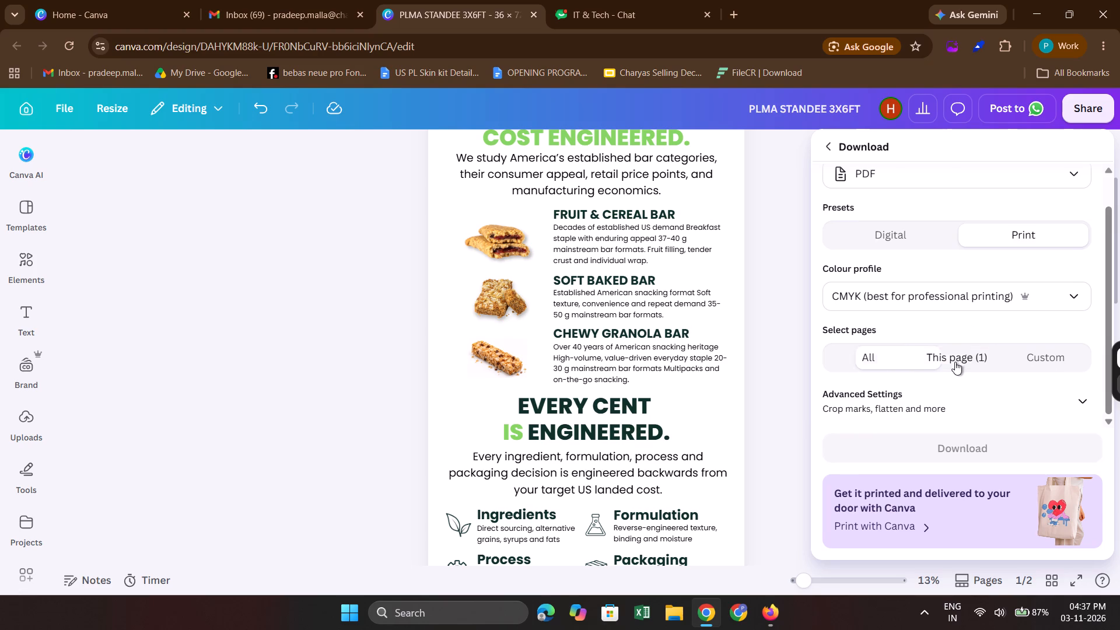
scroll(684, 370, up, 2)
click(942, 453)
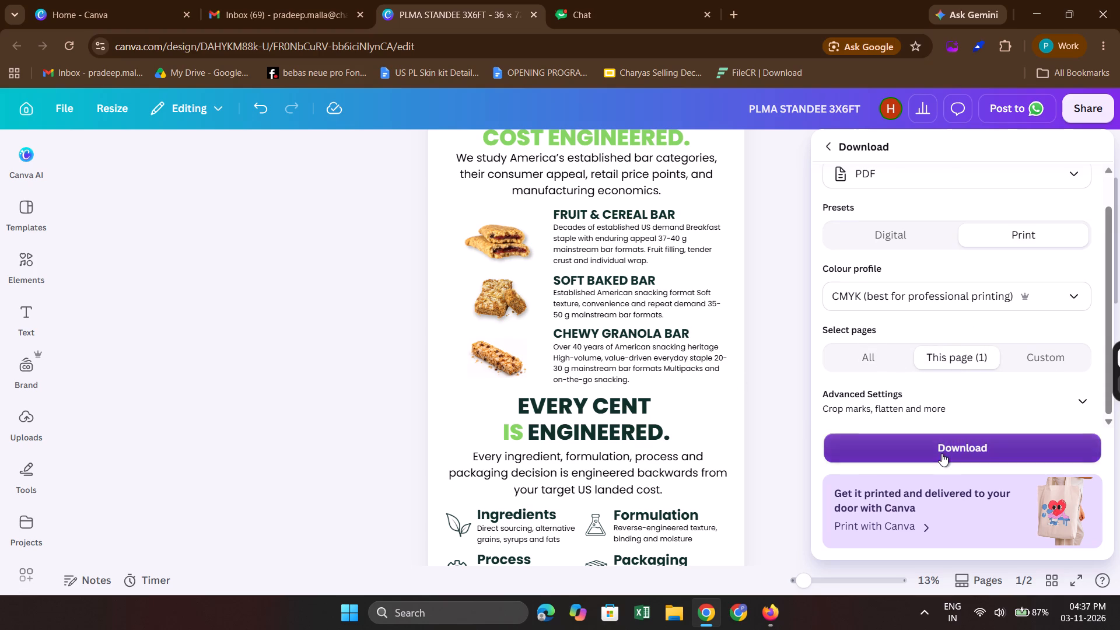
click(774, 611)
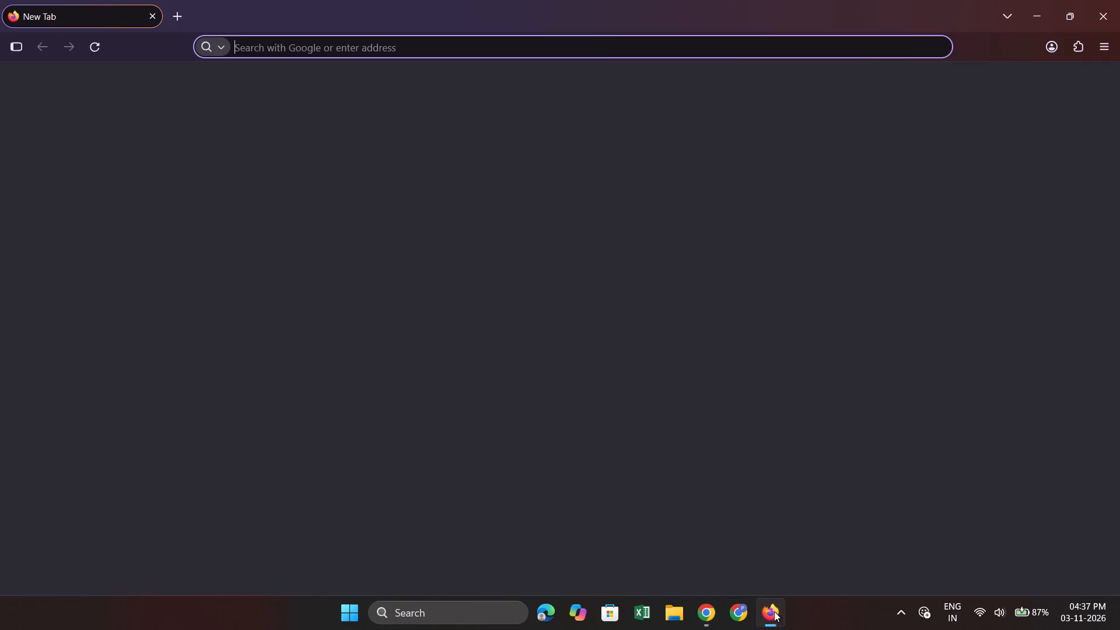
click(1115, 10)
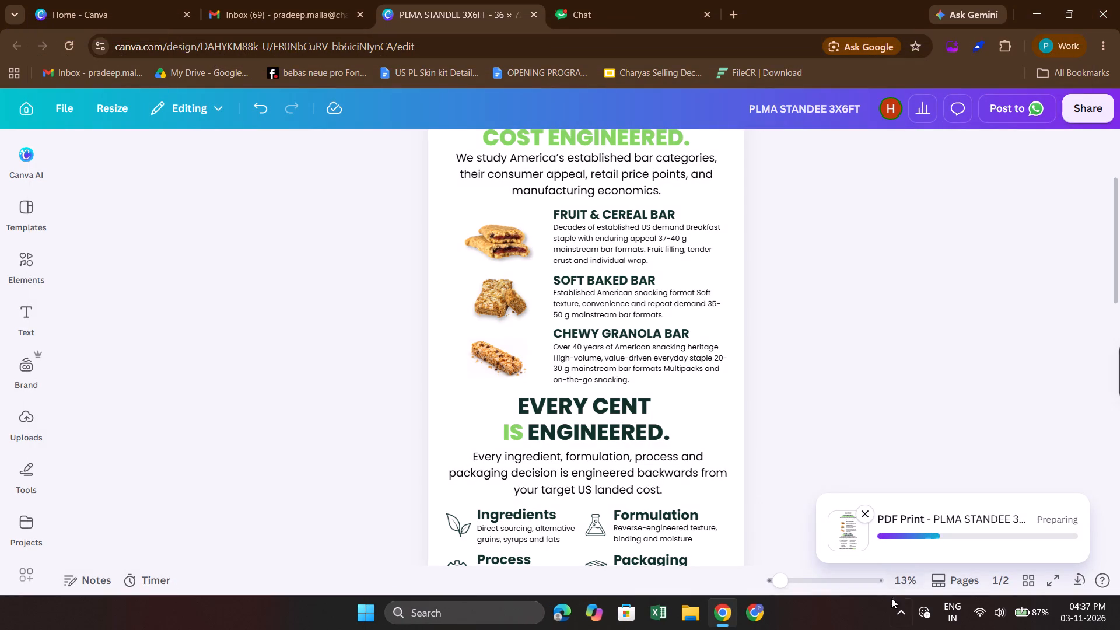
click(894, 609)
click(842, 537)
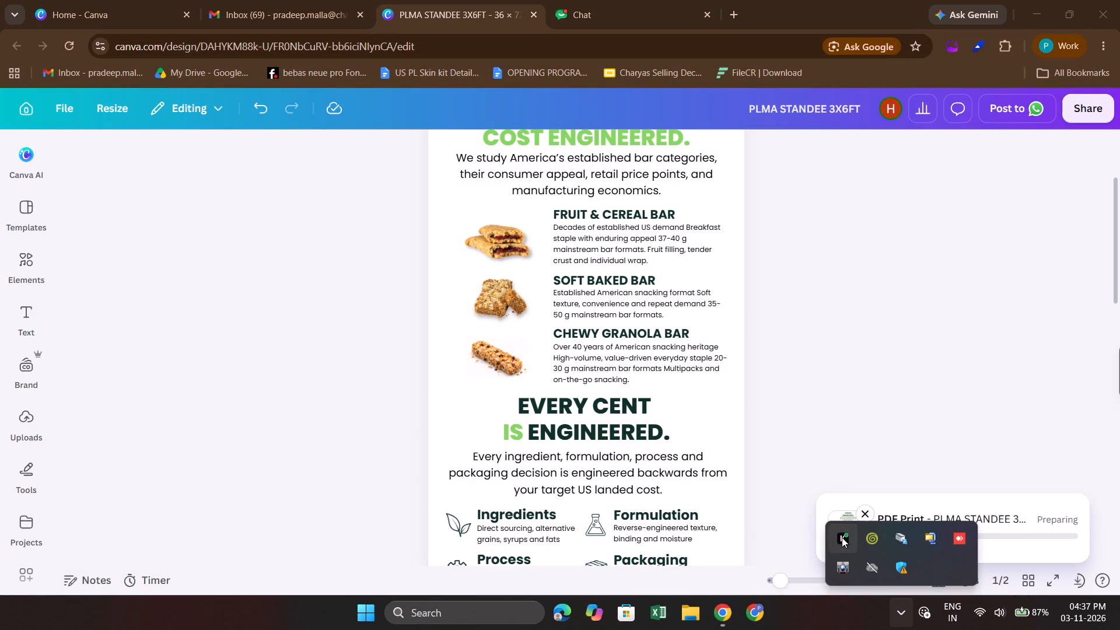
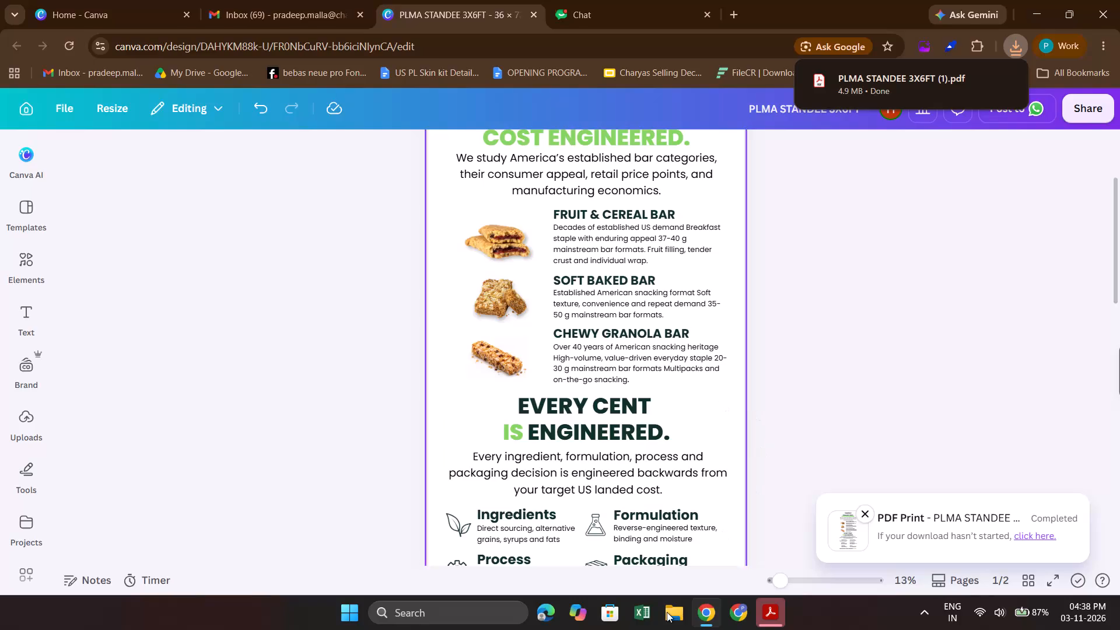
Switch to Adobe Acrobat and review the exported standee PDF down through the icon rows to the closing line.
click(772, 621)
scroll(821, 349, down, 1)
scroll(865, 303, down, 5)
scroll(730, 396, down, 4)
scroll(730, 396, up, 1)
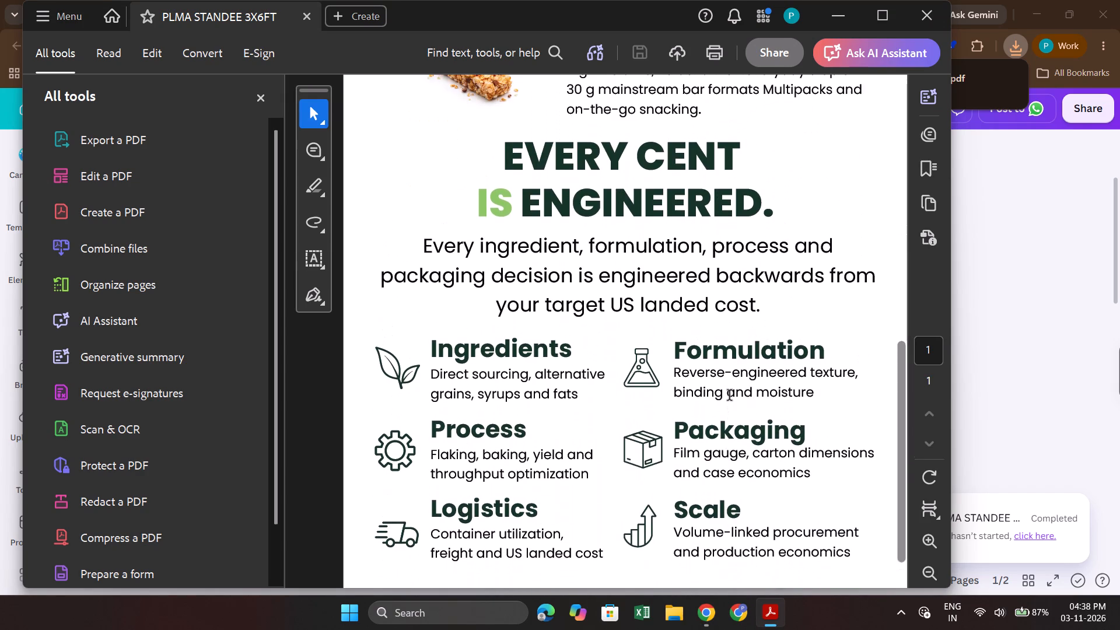
scroll(730, 396, up, 1)
scroll(730, 396, down, 2)
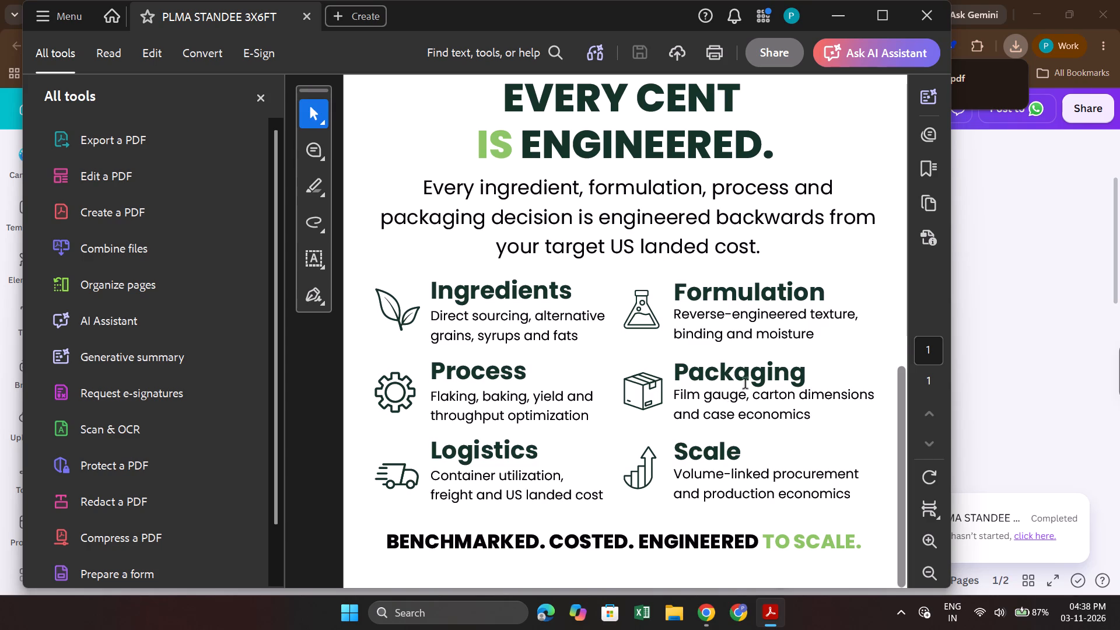
Close the exported PDF and return to the feature section on page 1 of the standee in Canva.
click(923, 15)
scroll(630, 373, down, 4)
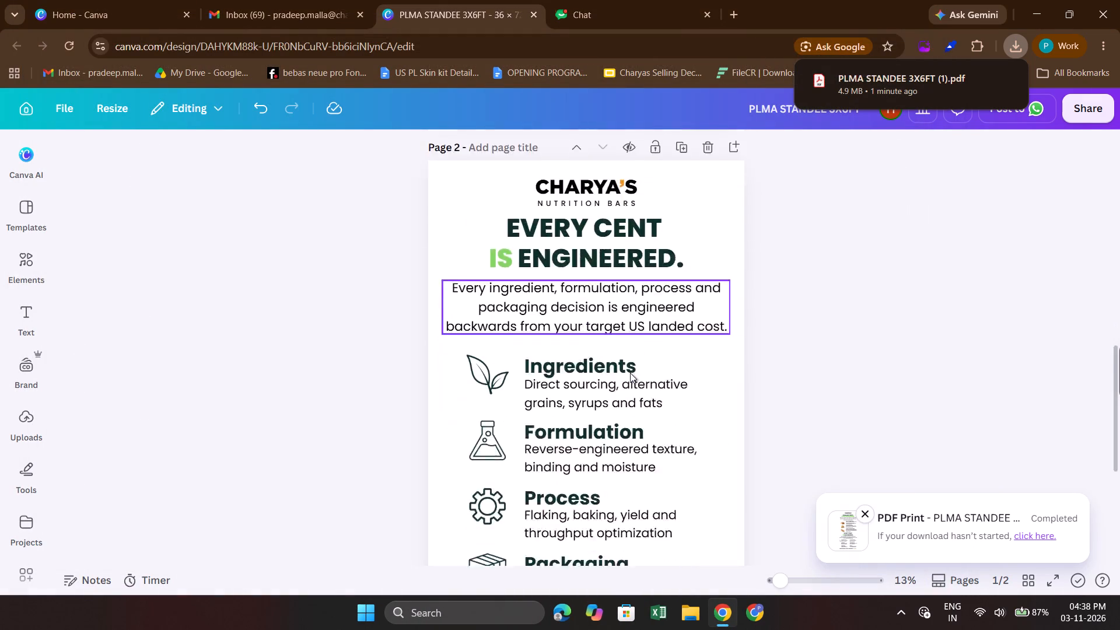
scroll(601, 408, up, 3)
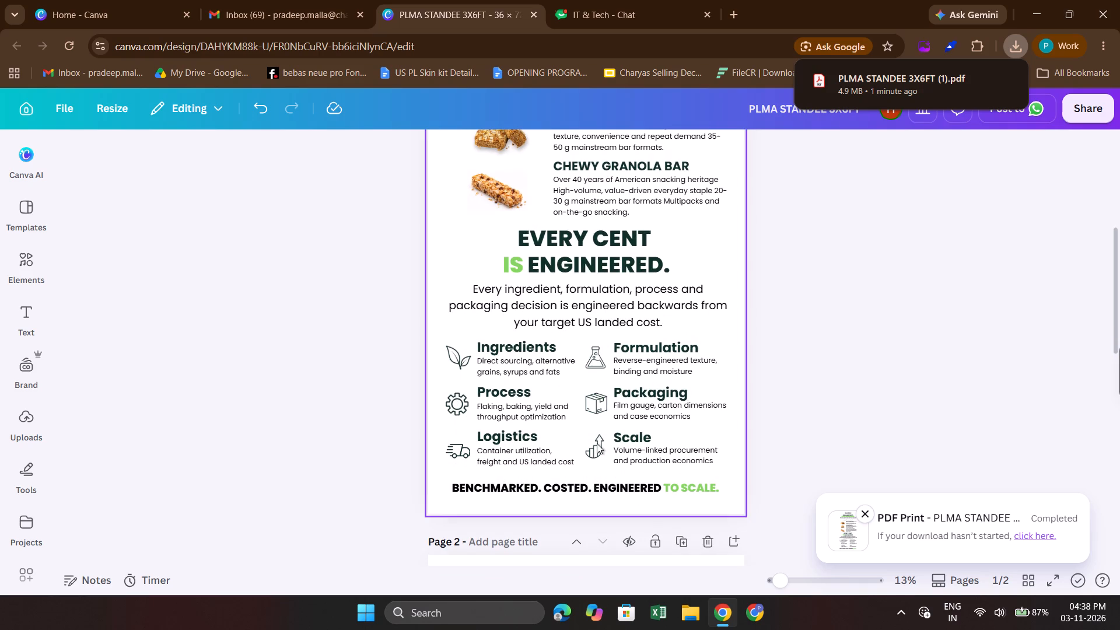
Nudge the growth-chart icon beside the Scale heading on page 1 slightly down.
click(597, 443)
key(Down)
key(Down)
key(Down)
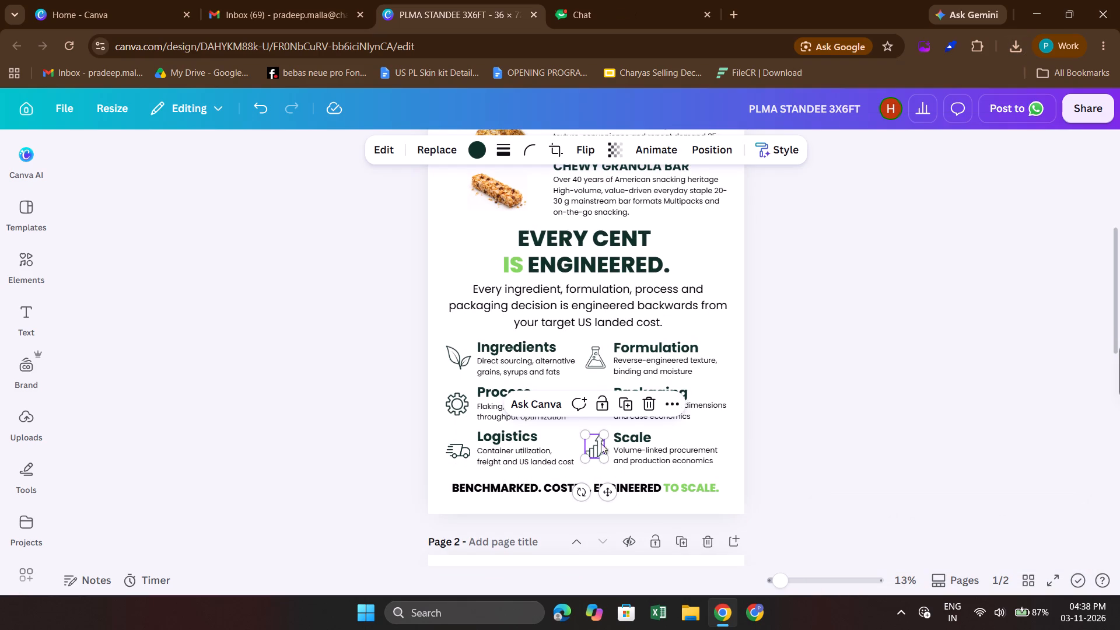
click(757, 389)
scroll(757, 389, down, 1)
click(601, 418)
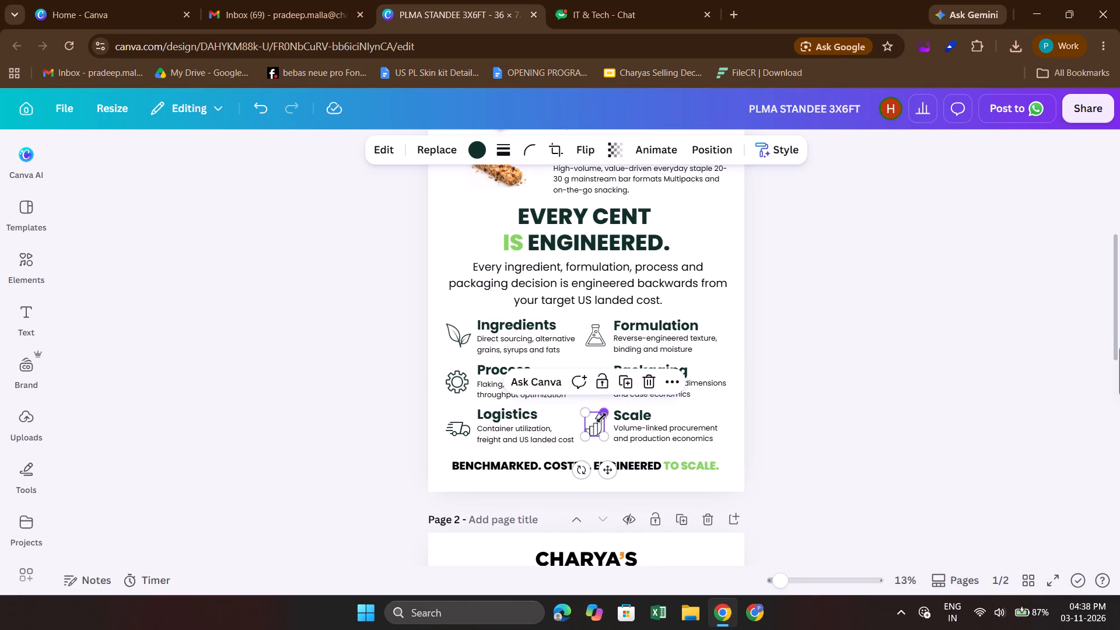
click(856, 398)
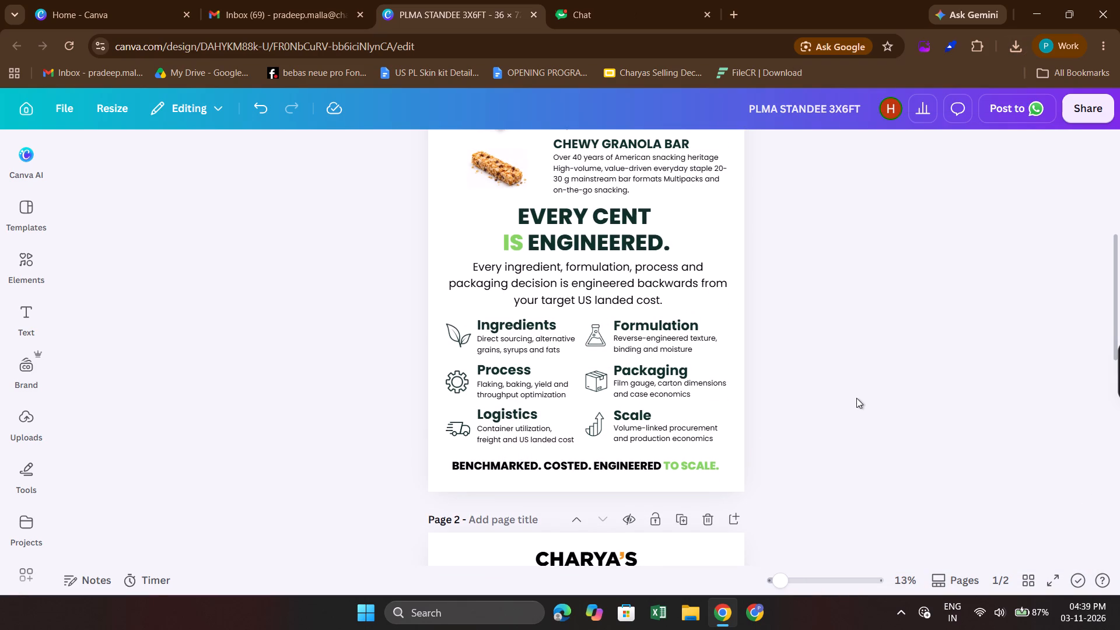
Undo the last two changes in the feature section on page 1.
key(ctrl+z)
key(ctrl+z)
click(827, 432)
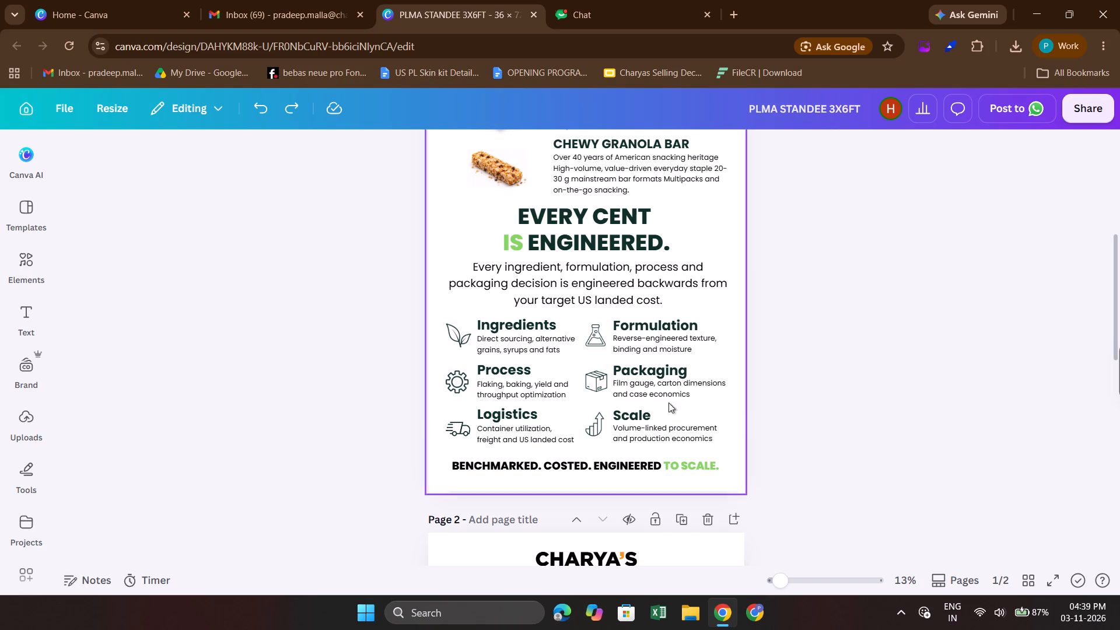
Nudge the growth-chart icon beside Scale one step right and five steps down, closer to the Logistics truck icon's level.
click(596, 426)
key(Right)
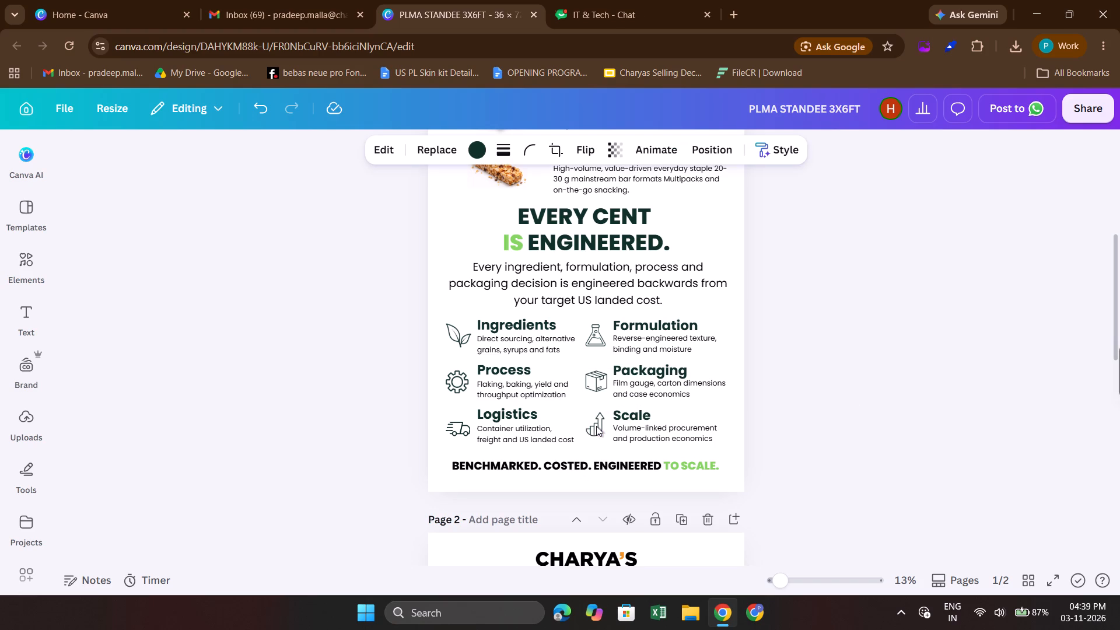
key(Down)
key(Down)
key(Down)
key(Down)
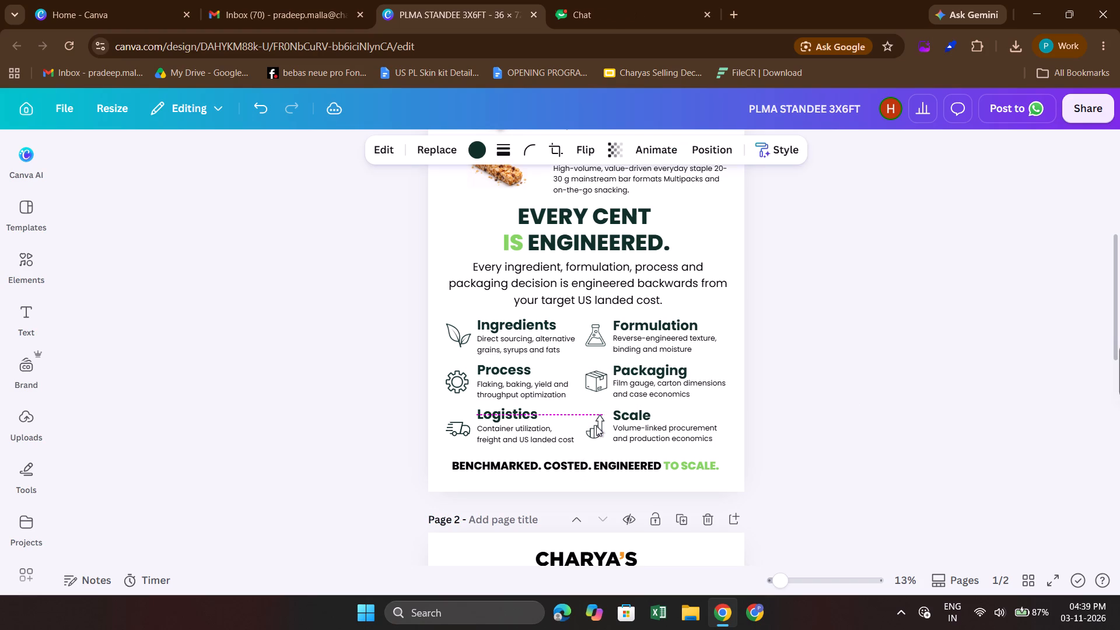
key(Down)
click(868, 374)
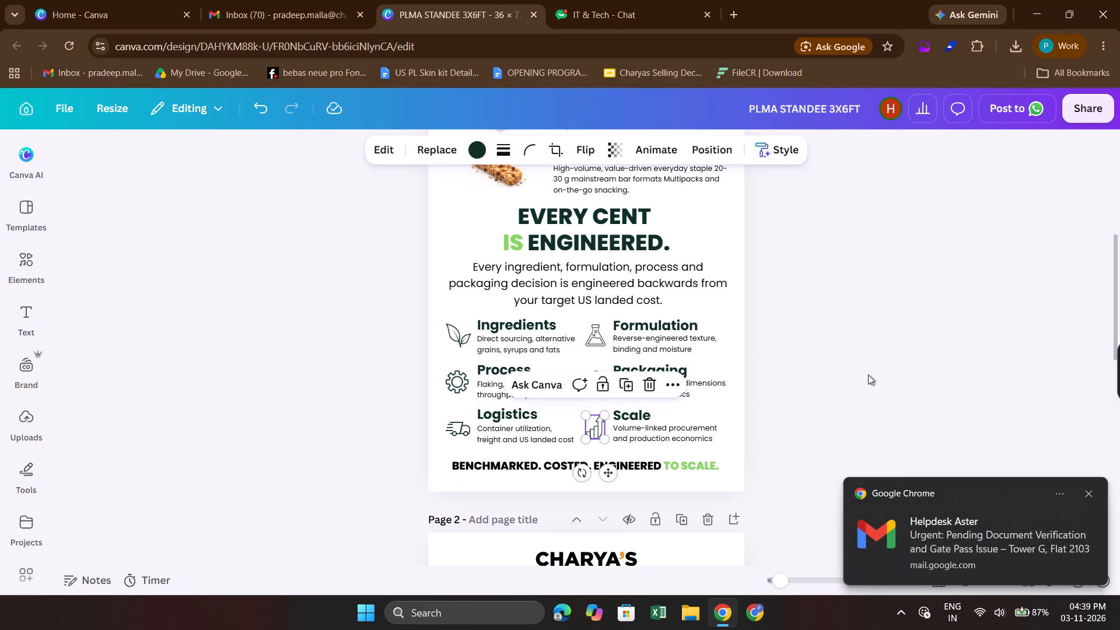
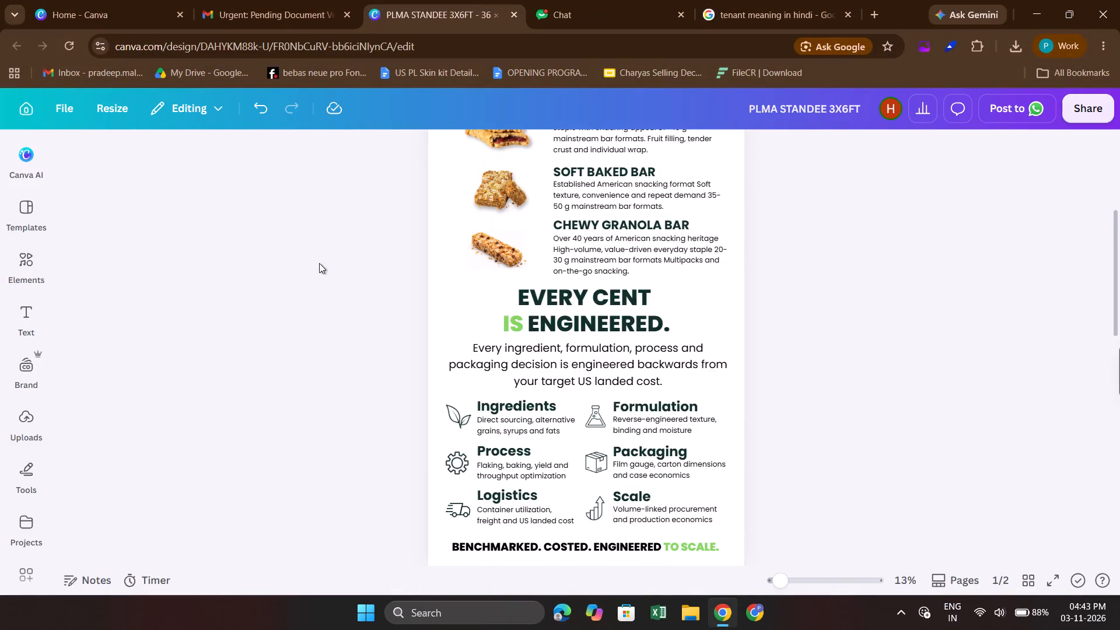
scroll(319, 263, up, 1)
scroll(287, 272, right, 1)
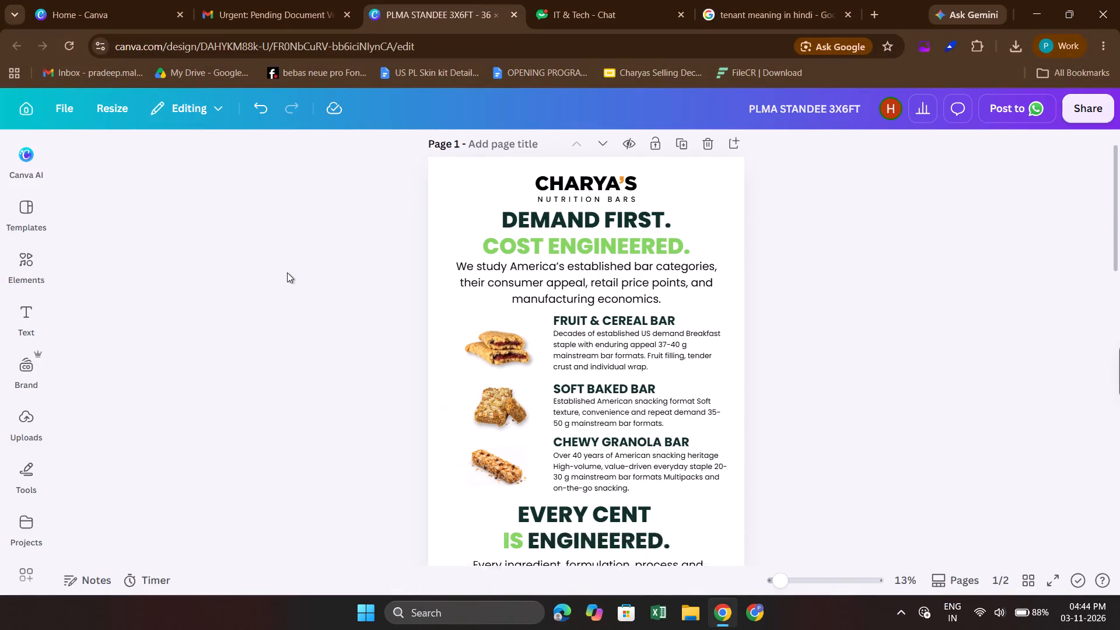
scroll(287, 272, right, 1)
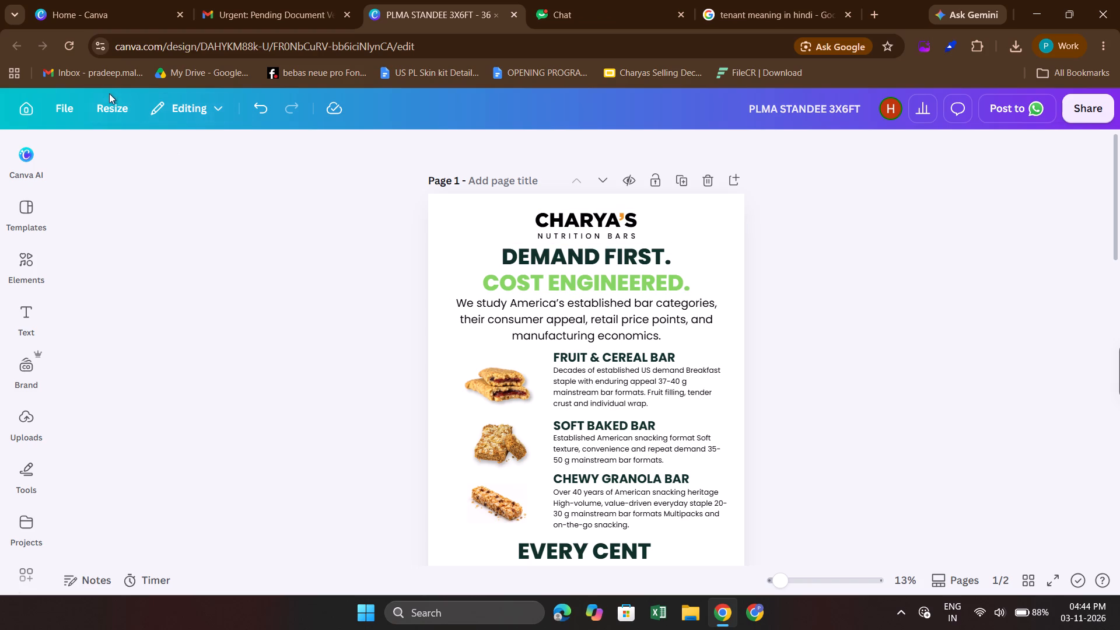
Examine the design's resize options, including the saved custom sizes and the size categories.
click(111, 100)
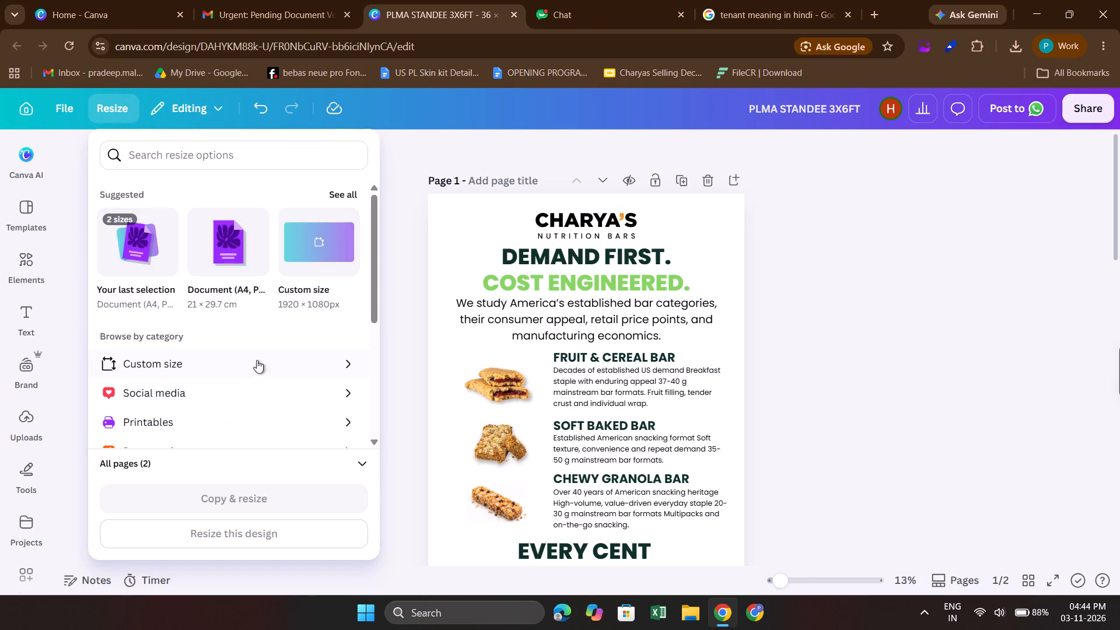
click(240, 367)
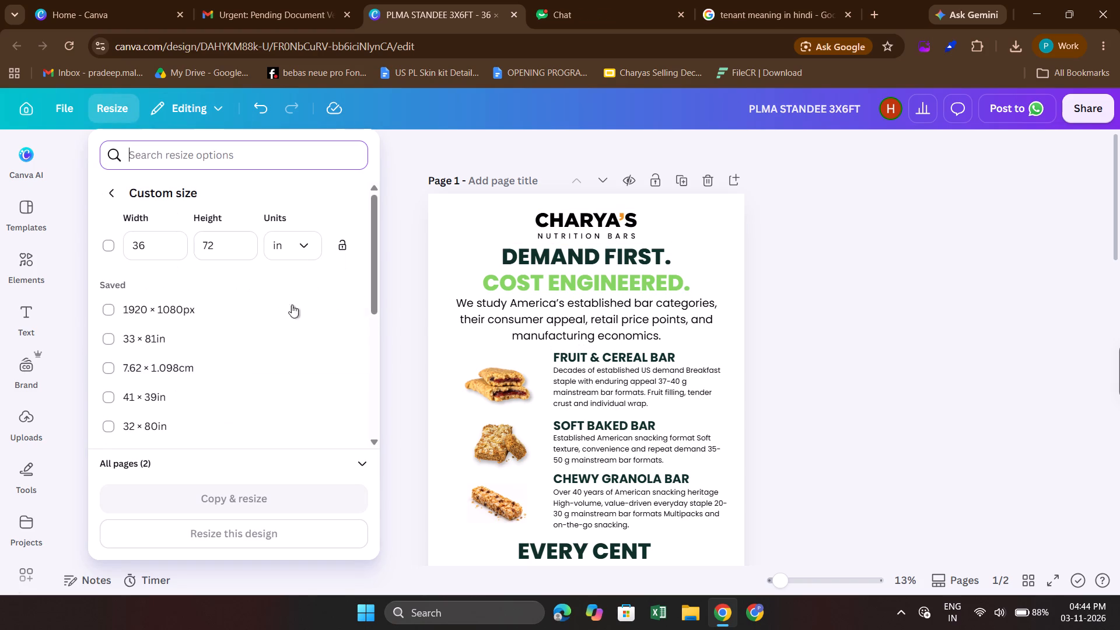
scroll(297, 335, down, 8)
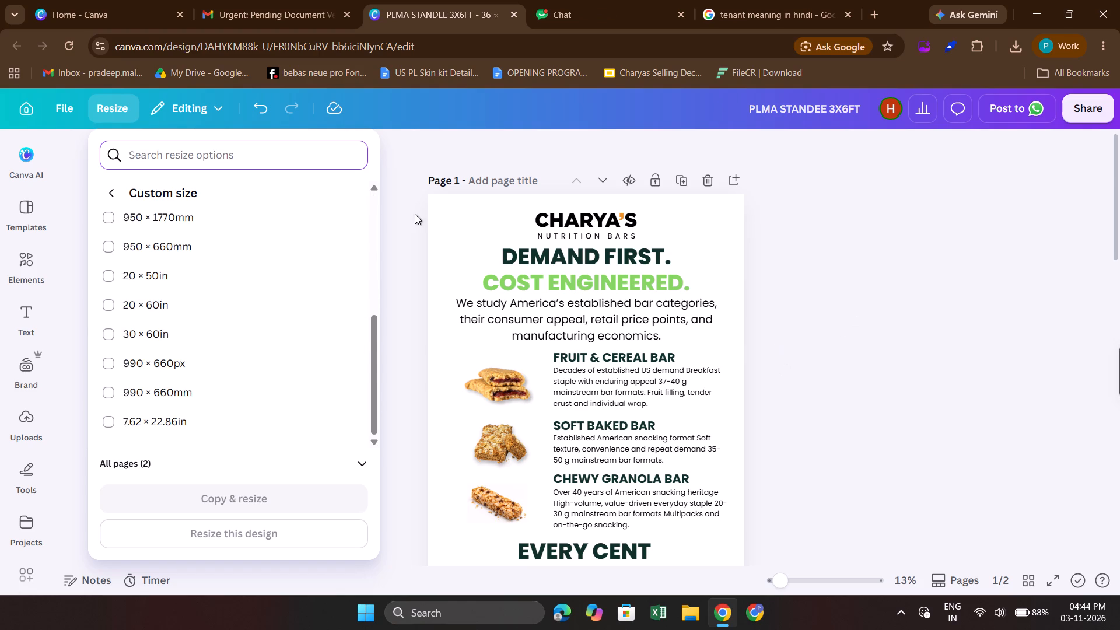
scroll(255, 274, down, 2)
scroll(255, 274, up, 2)
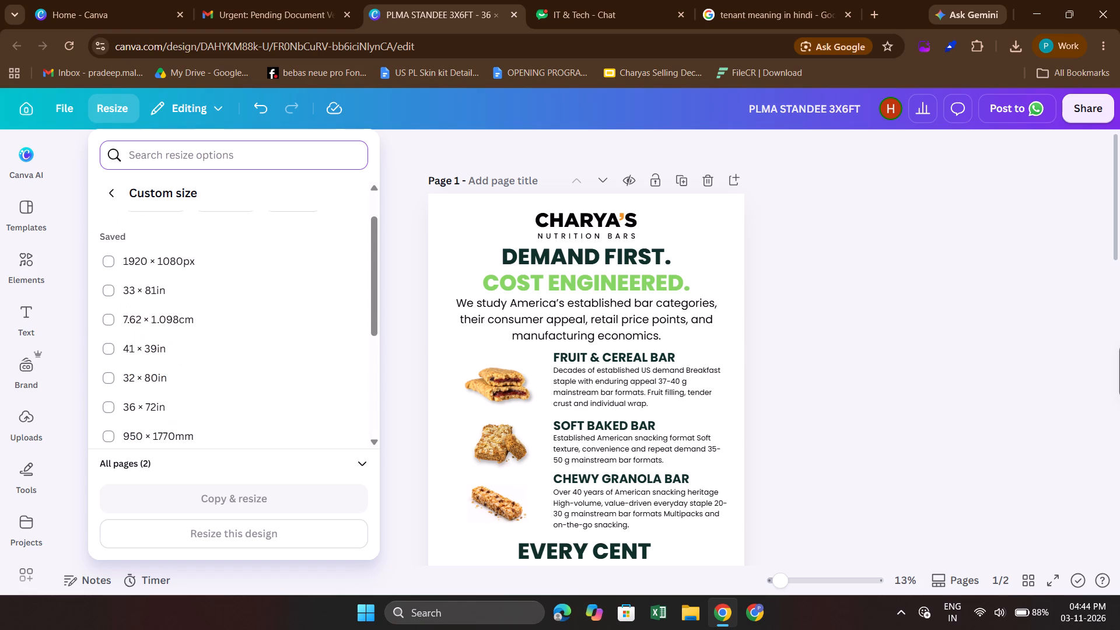
click(204, 107)
click(204, 107)
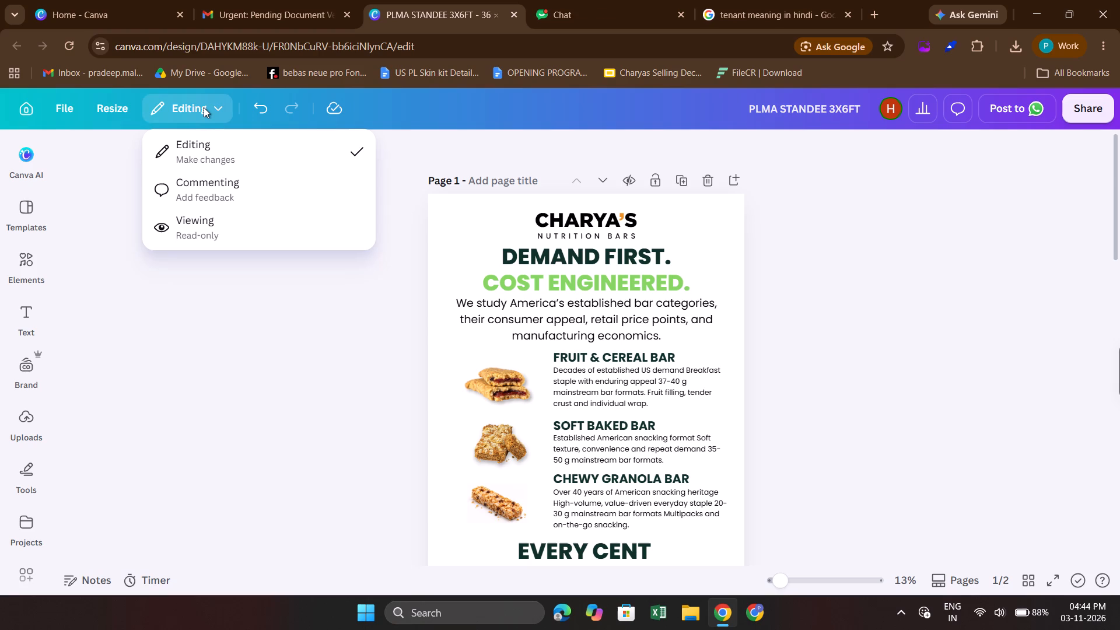
double_click(129, 107)
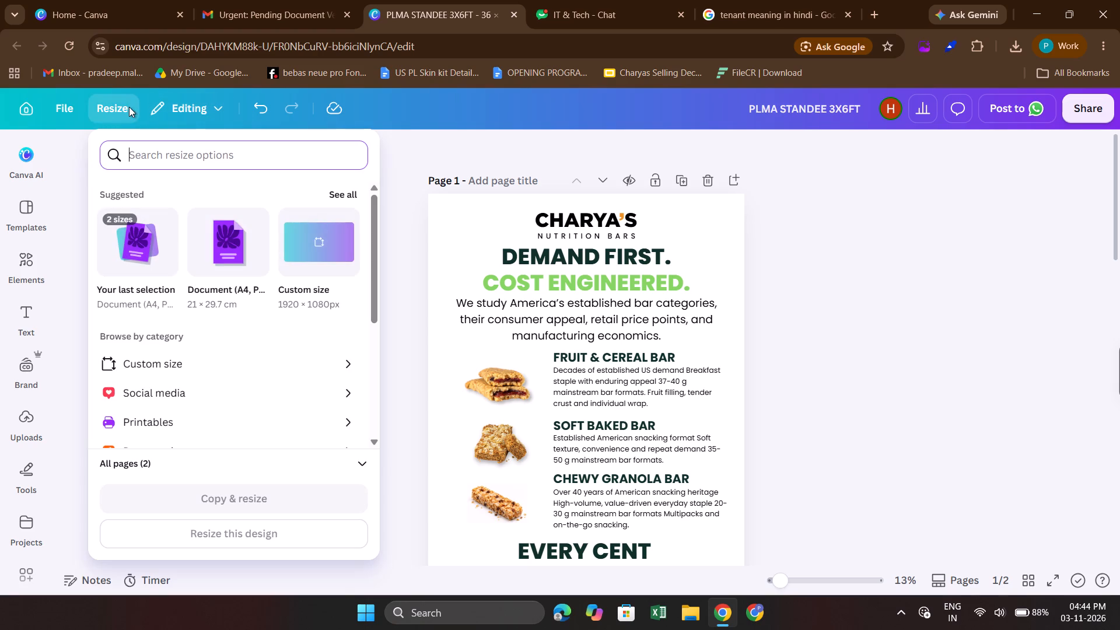
scroll(220, 367, down, 5)
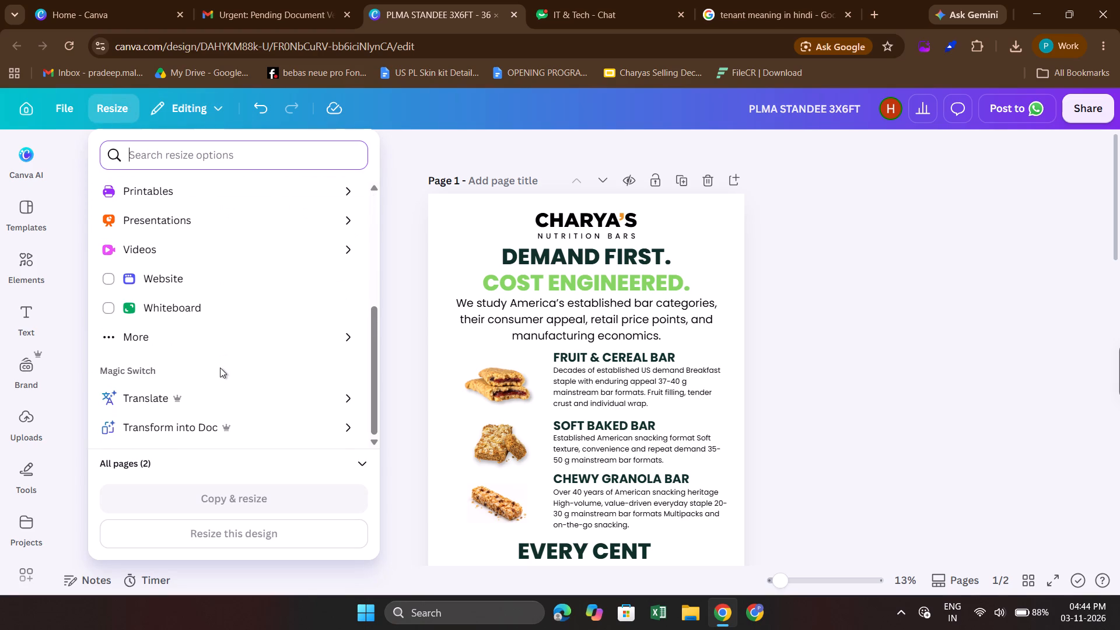
scroll(220, 367, up, 3)
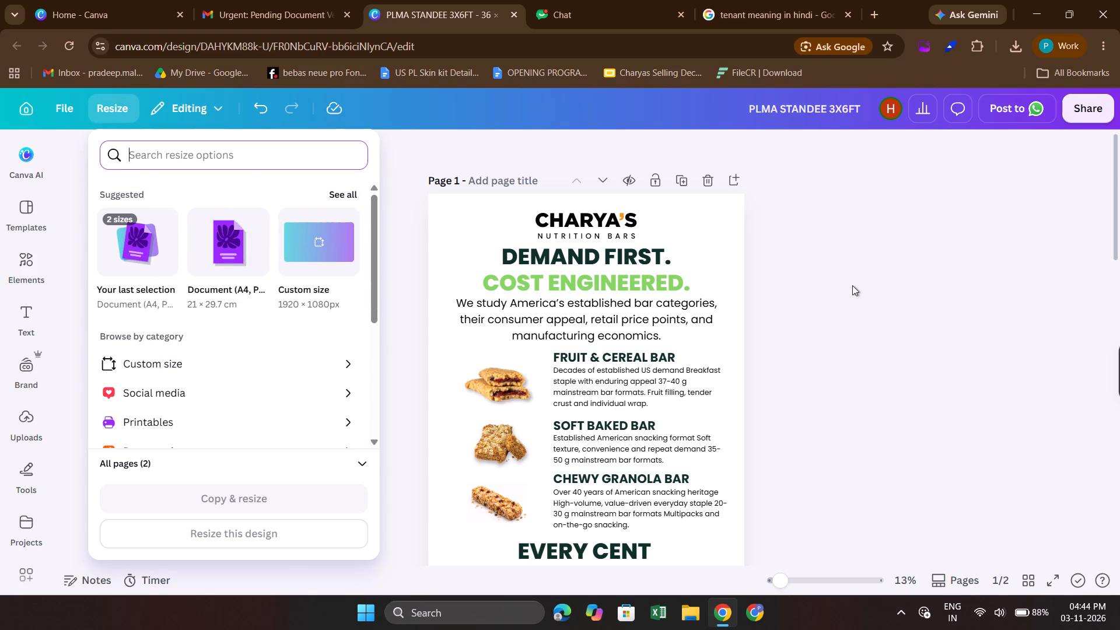
click(852, 285)
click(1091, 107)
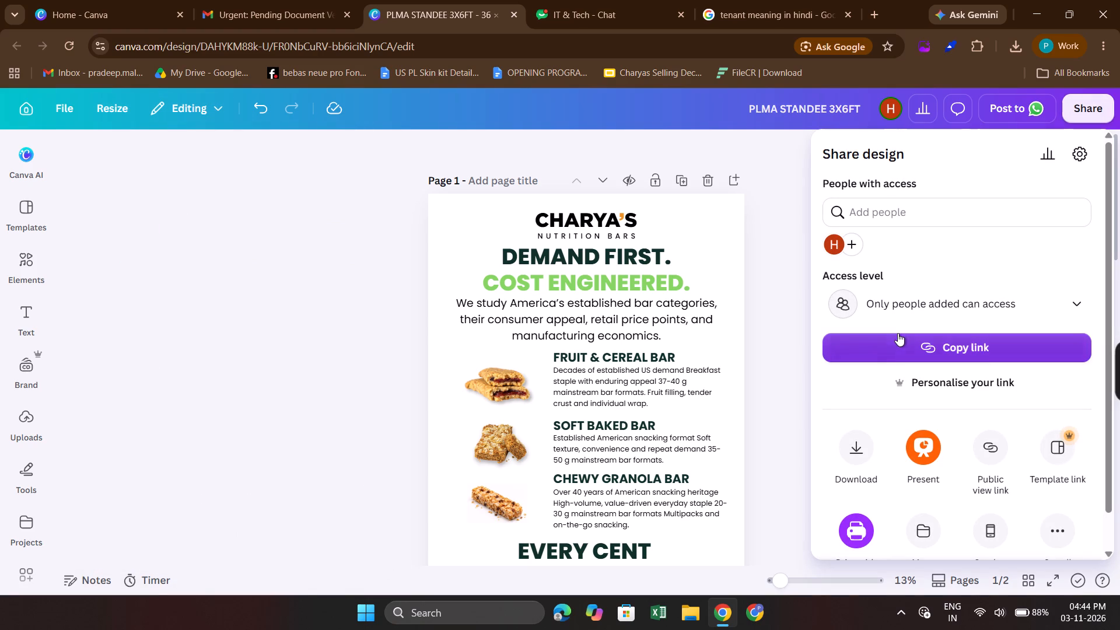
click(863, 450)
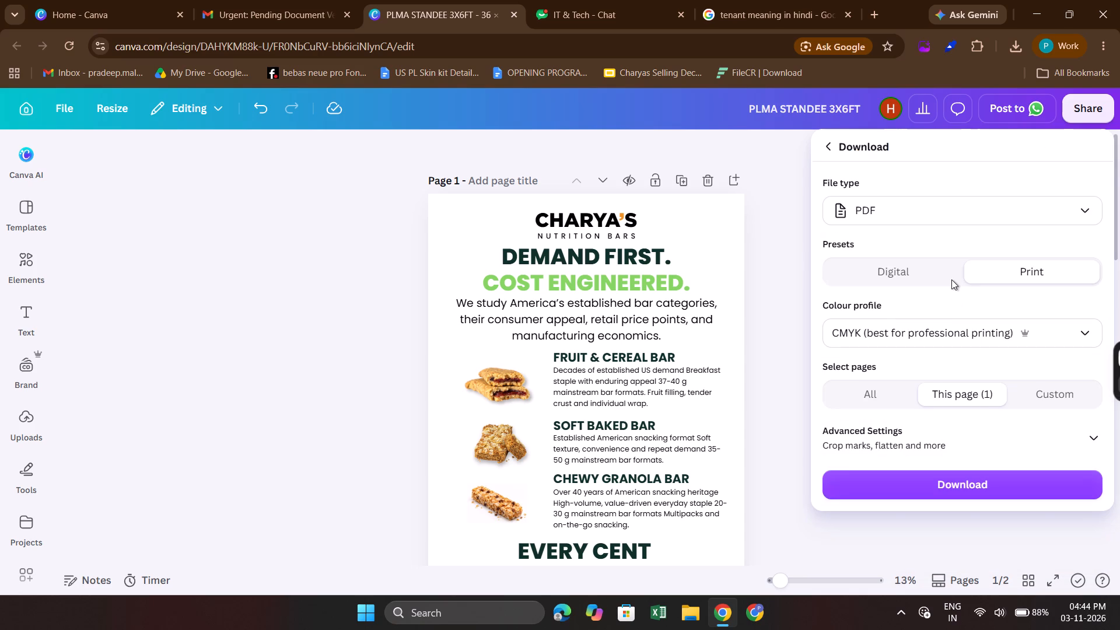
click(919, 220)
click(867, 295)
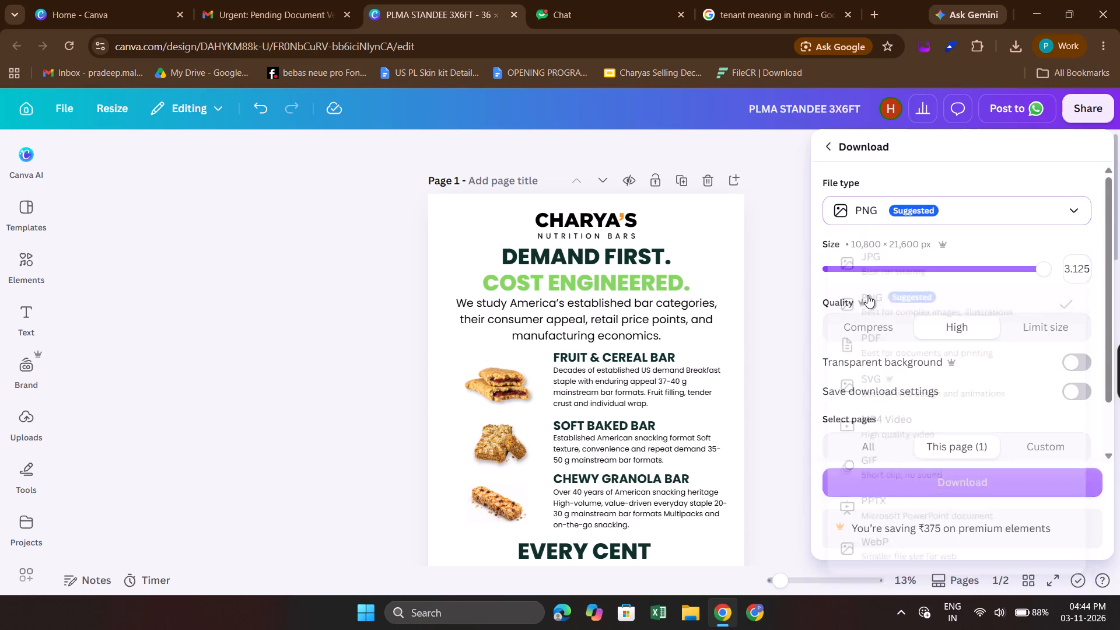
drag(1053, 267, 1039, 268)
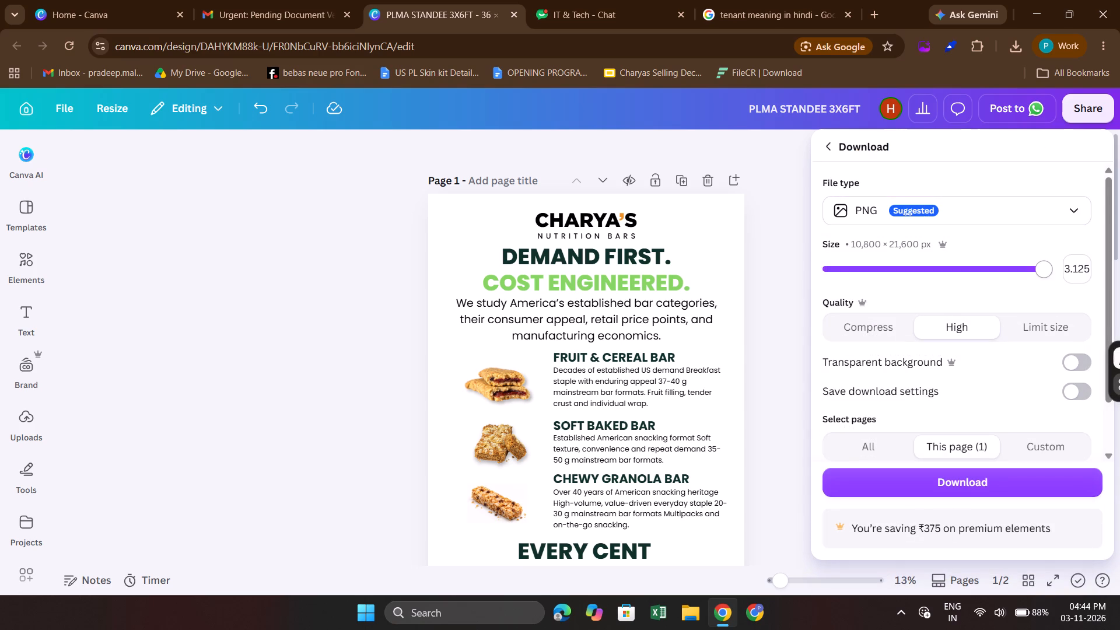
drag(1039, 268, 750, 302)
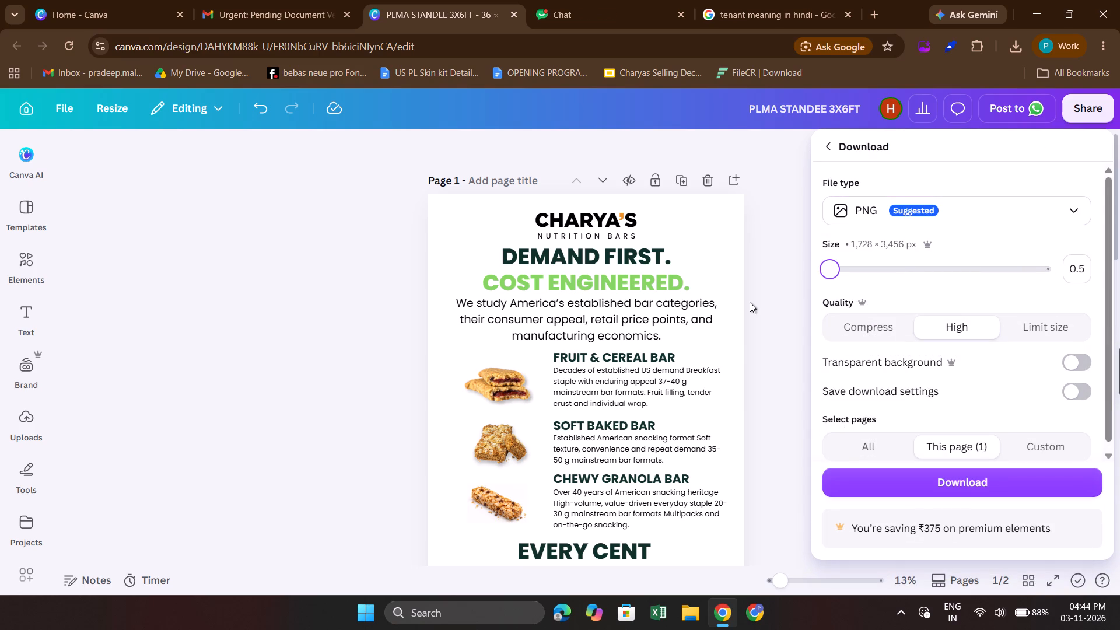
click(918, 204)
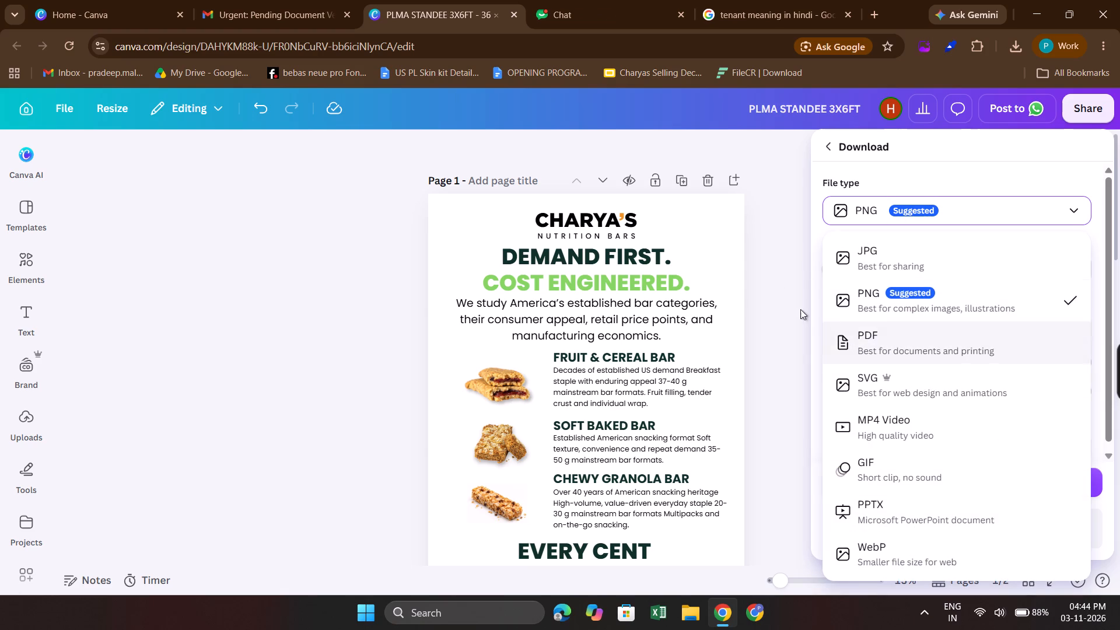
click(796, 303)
Check the standee's custom width and height and look through the saved custom sizes again.
click(104, 116)
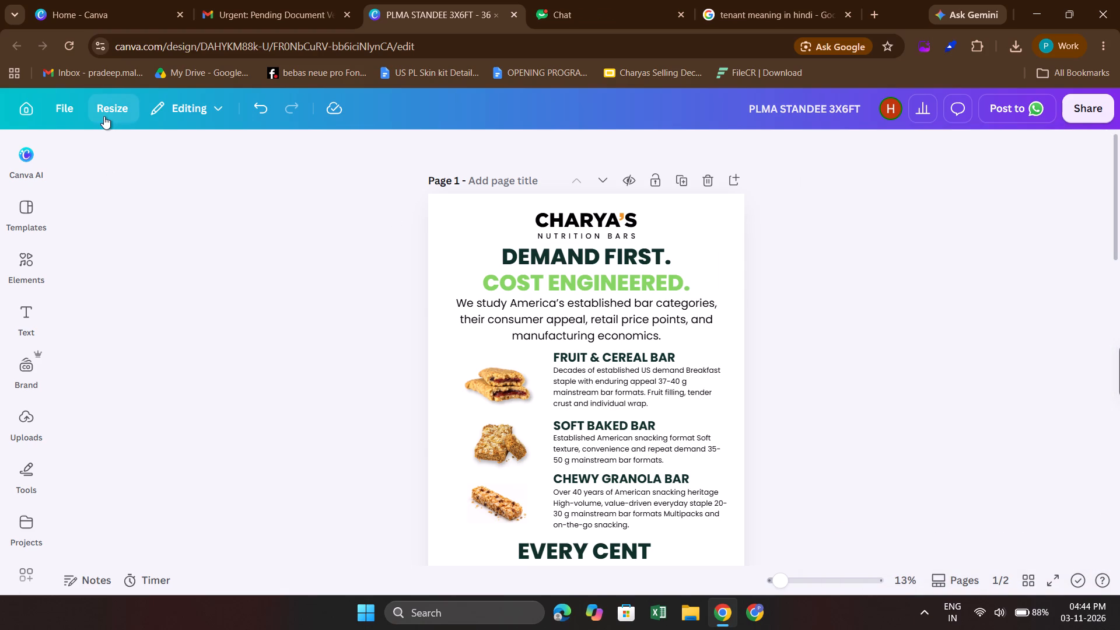
click(209, 358)
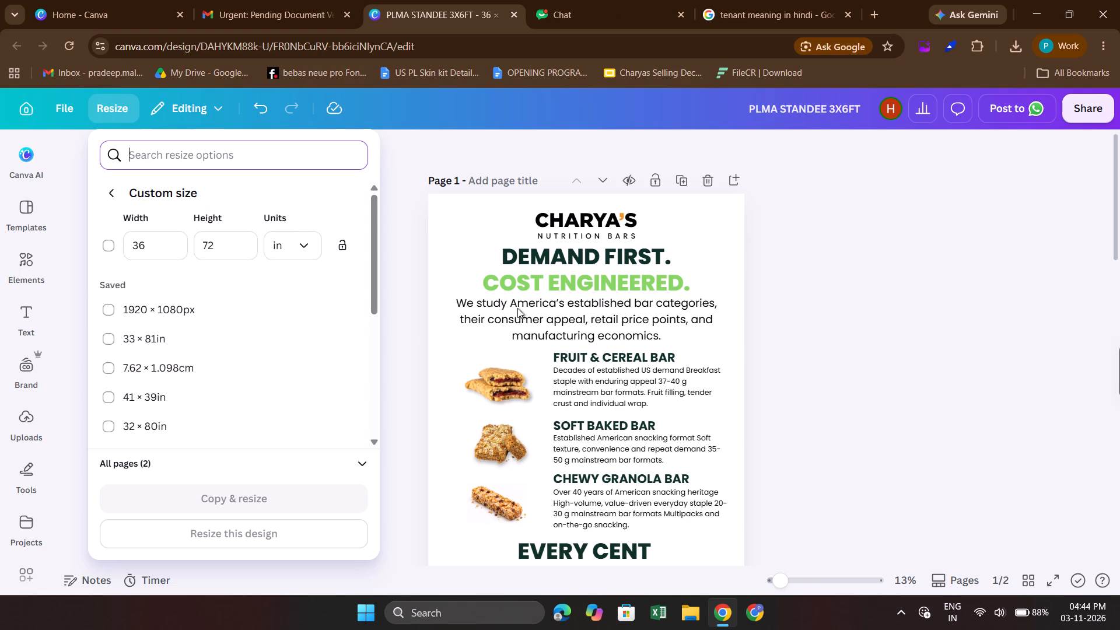
scroll(237, 370, down, 6)
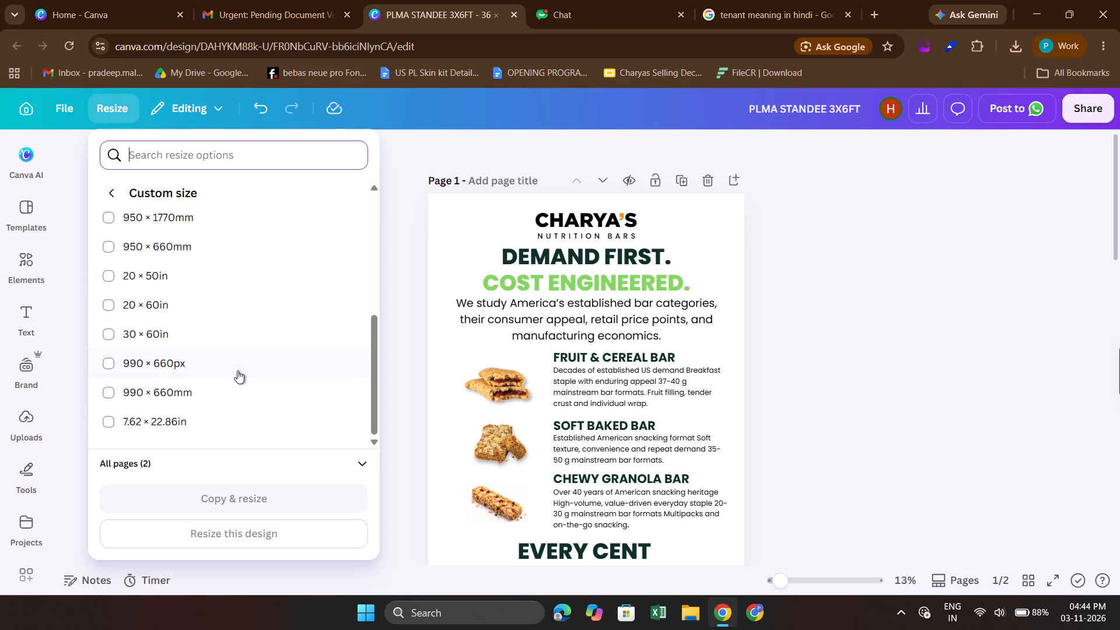
scroll(237, 370, down, 1)
scroll(237, 370, up, 7)
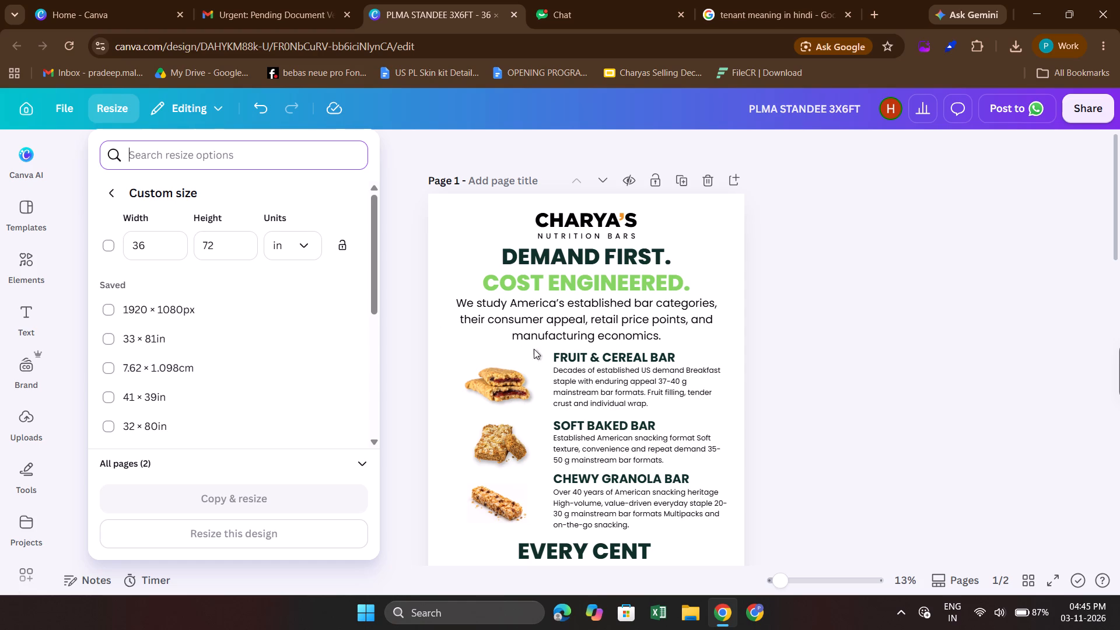
click(891, 373)
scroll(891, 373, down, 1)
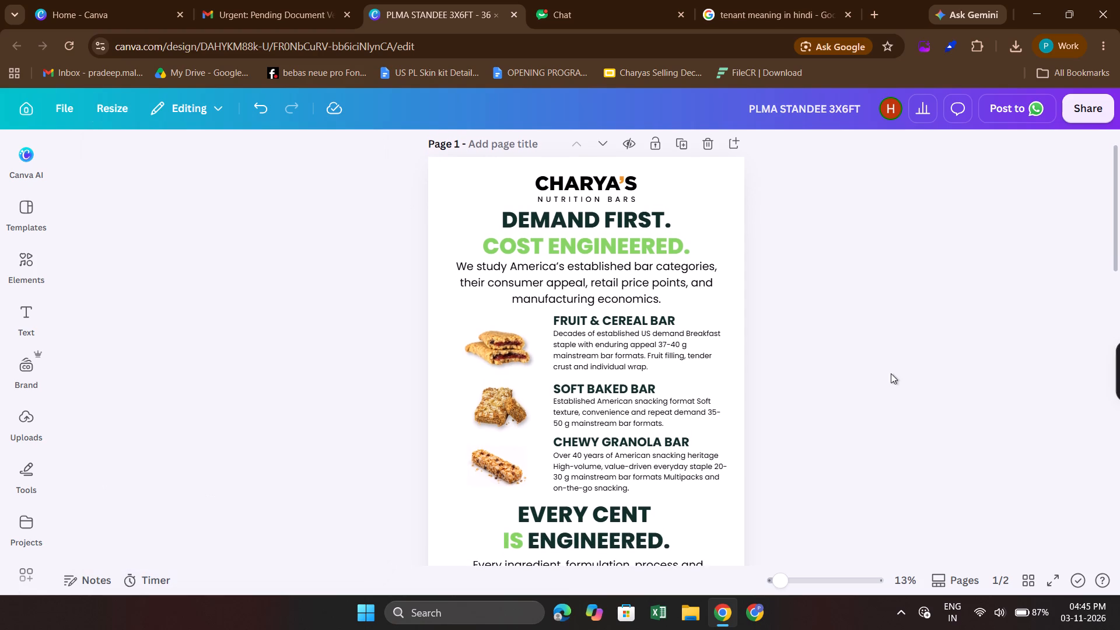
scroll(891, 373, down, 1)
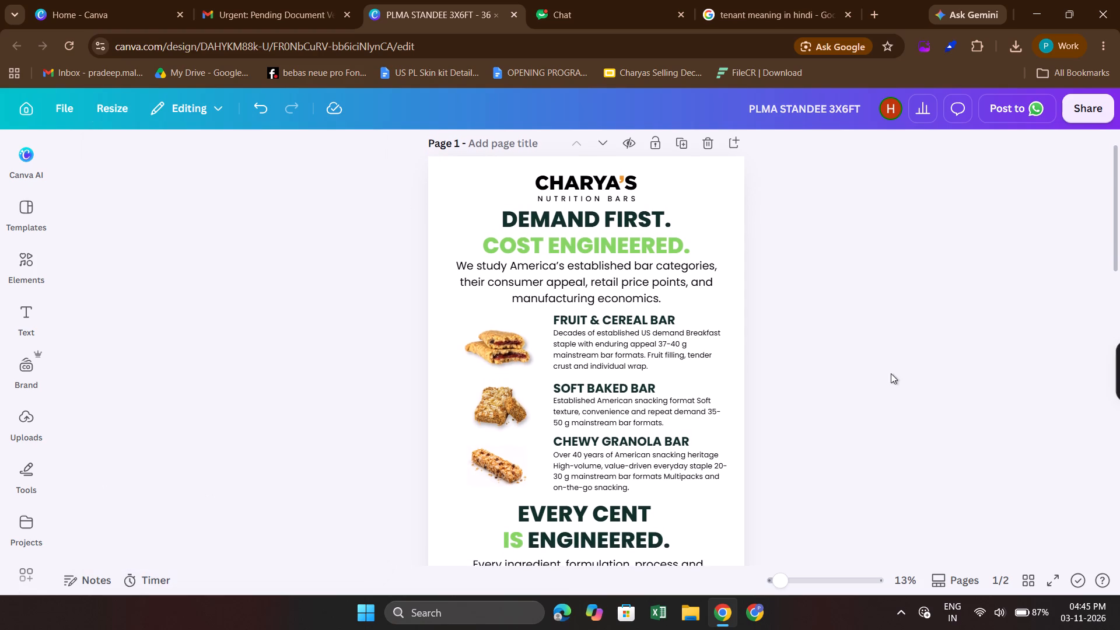
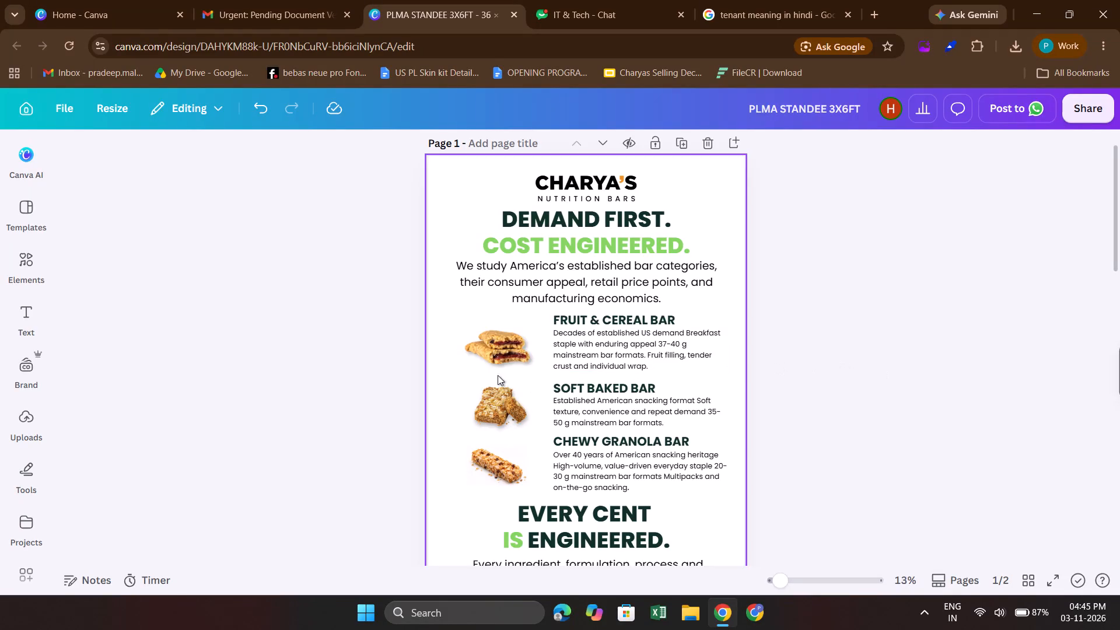
Look through the standee's resize options and size categories once more, then close them.
click(251, 302)
click(108, 109)
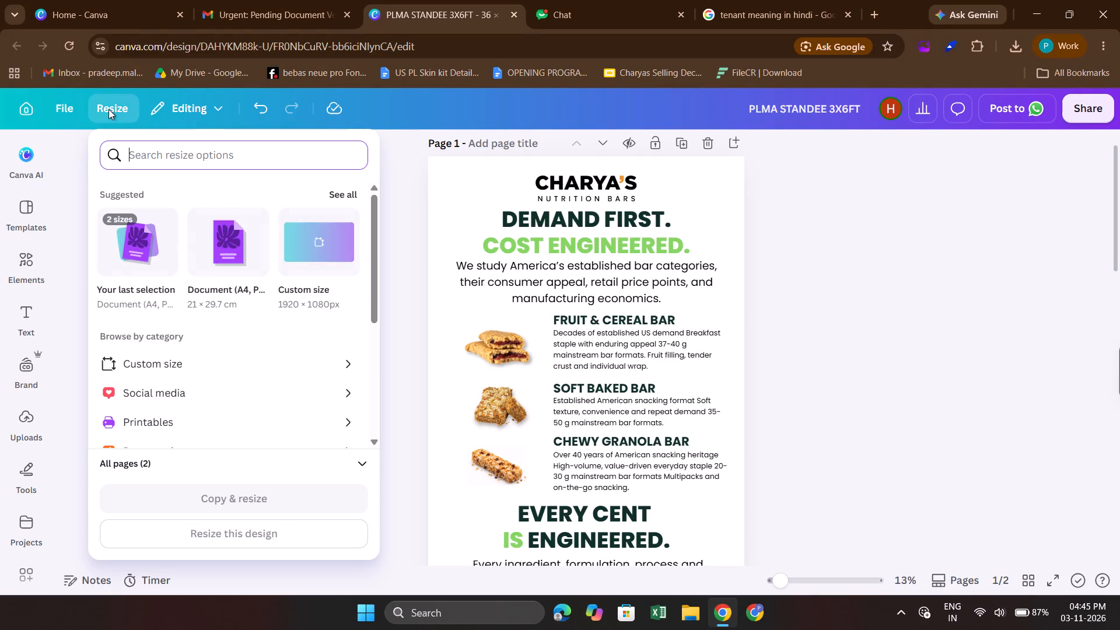
scroll(215, 296, down, 3)
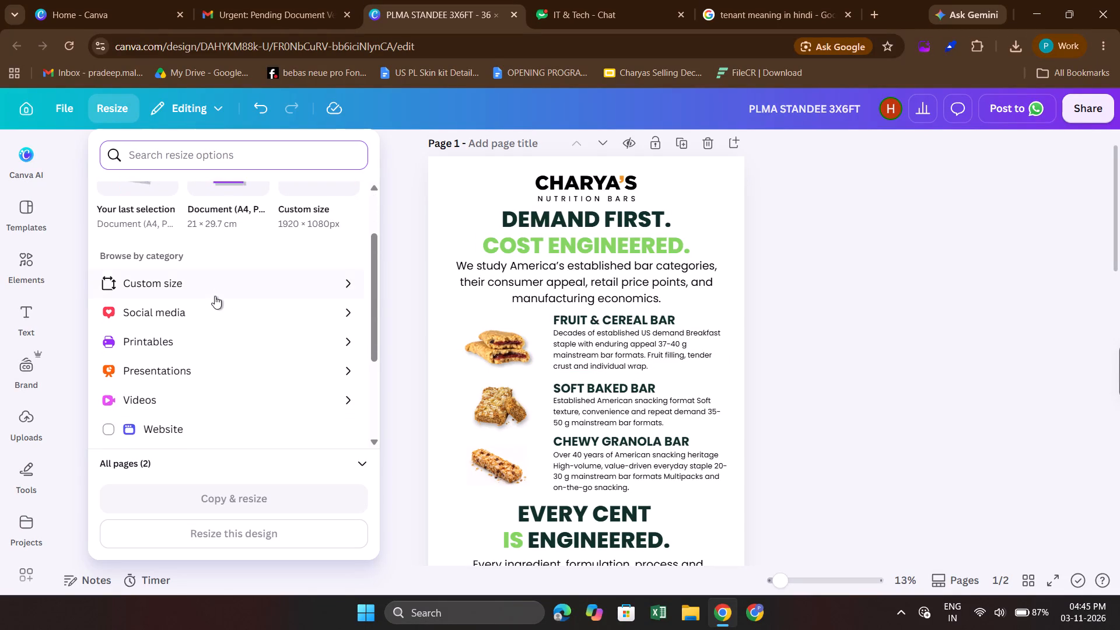
scroll(215, 296, down, 1)
click(812, 365)
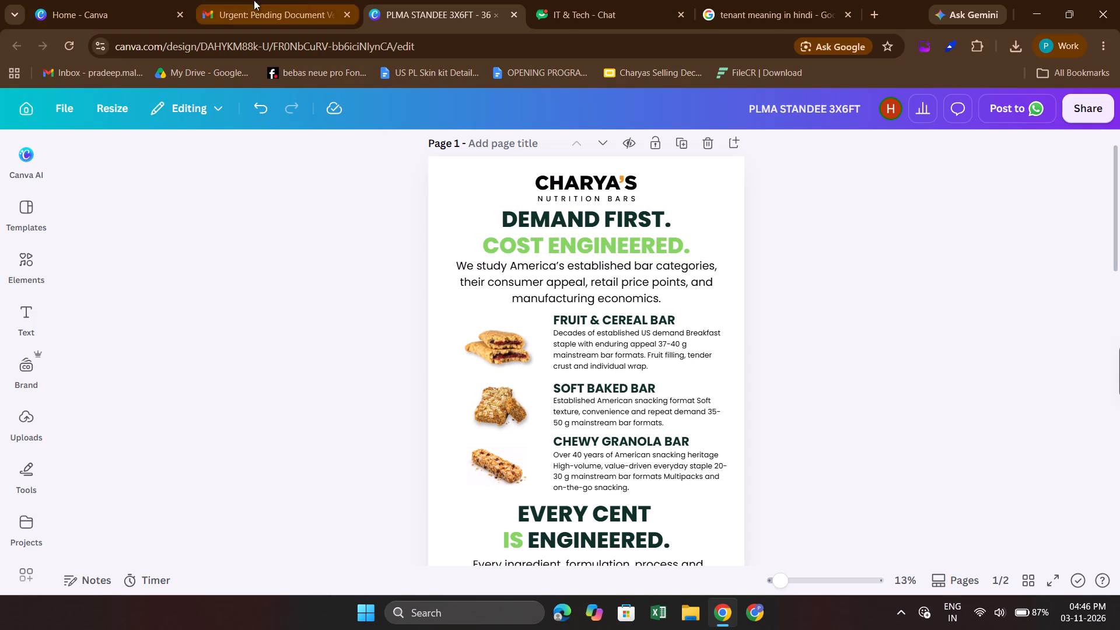
Browse the recent designs on the Canva home page, comparing the sizes of the PLMA STANDEE 3X6FT versions and checking the 36 x 72 in one's options.
click(124, 5)
scroll(316, 236, up, 2)
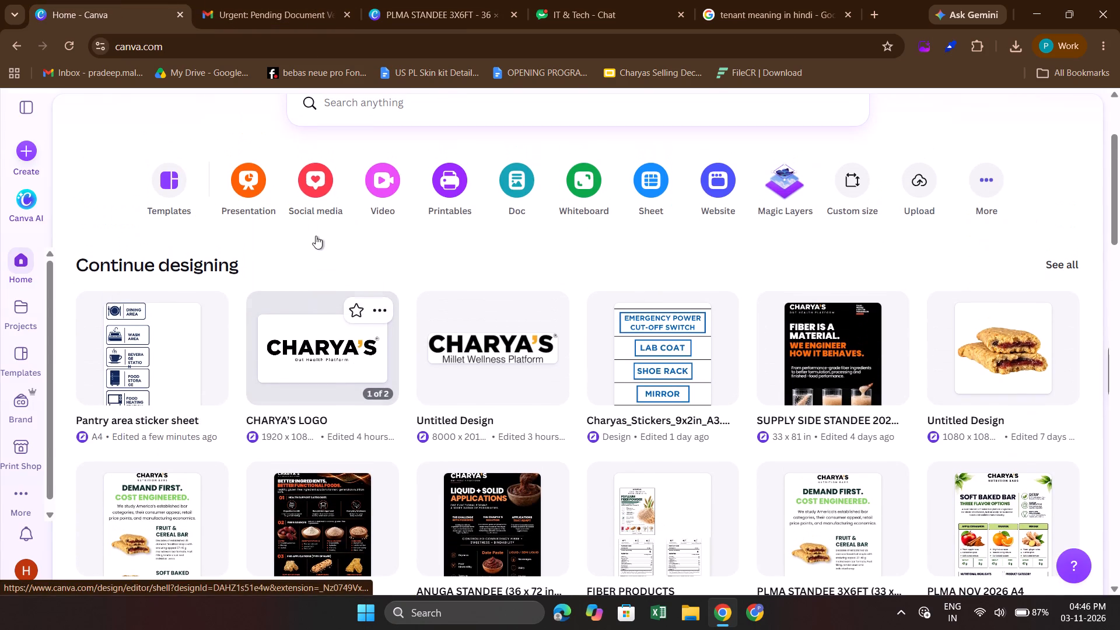
scroll(524, 344, down, 1)
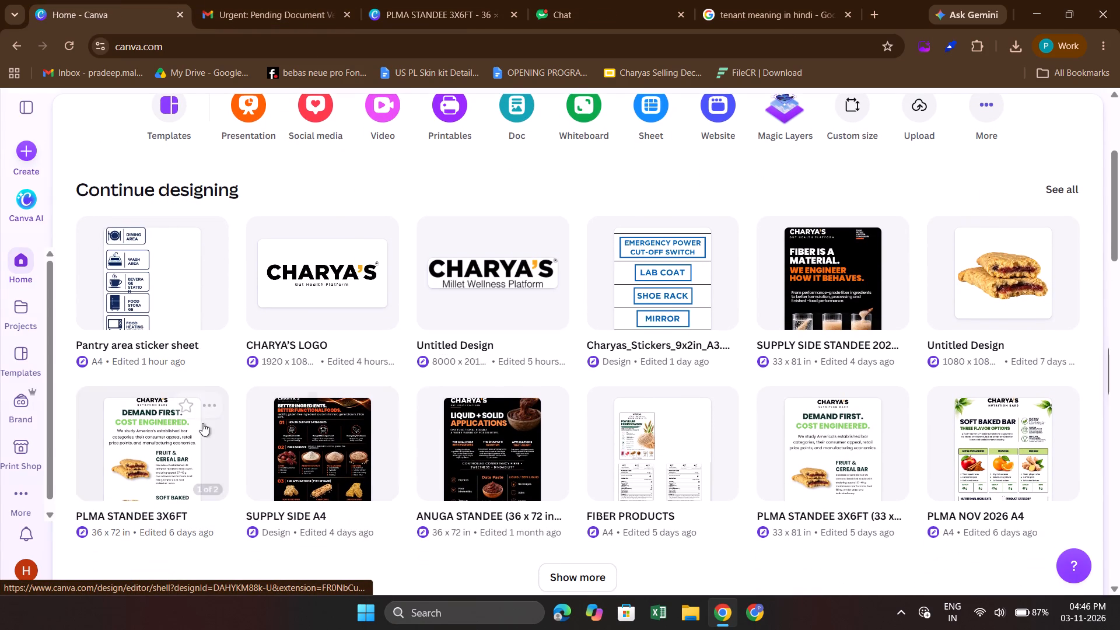
scroll(159, 442, down, 1)
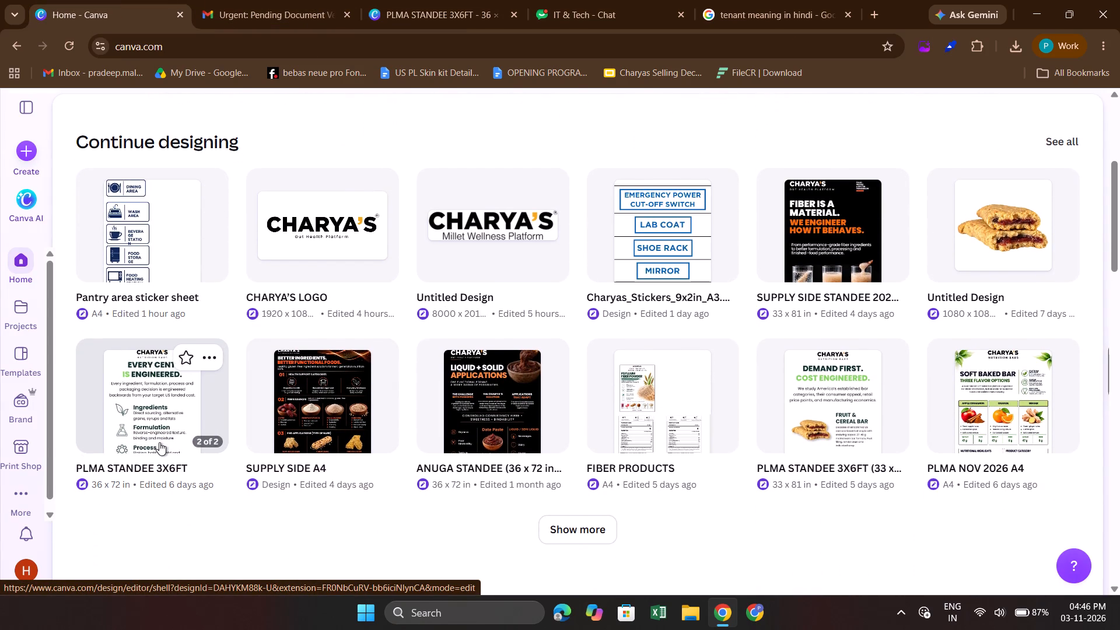
scroll(159, 442, down, 1)
click(209, 340)
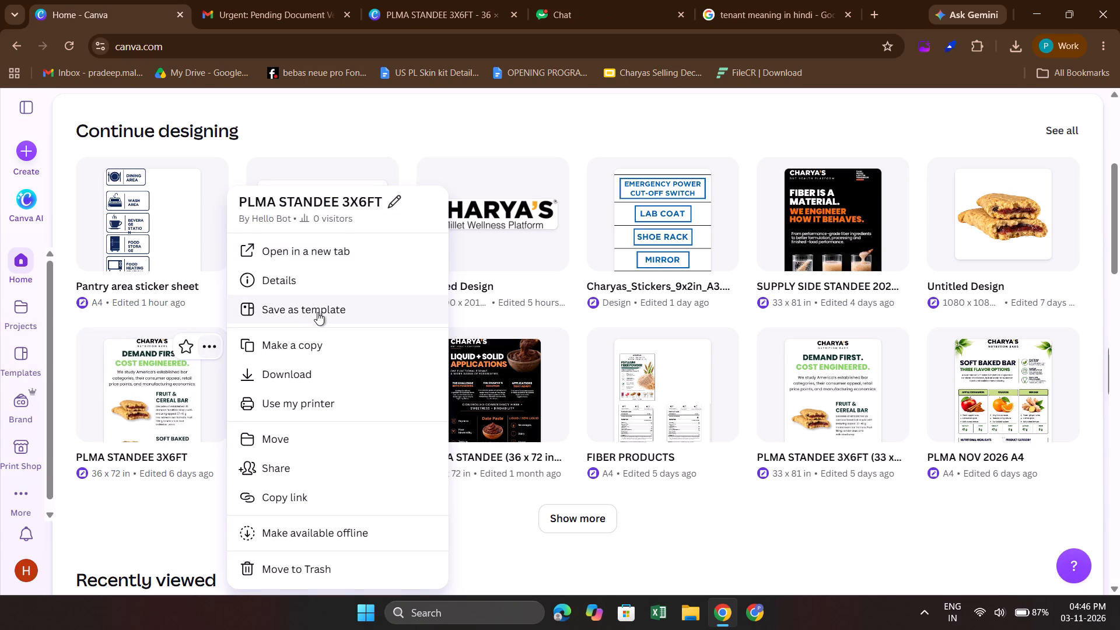
scroll(317, 312, down, 3)
scroll(274, 467, down, 1)
scroll(351, 452, down, 2)
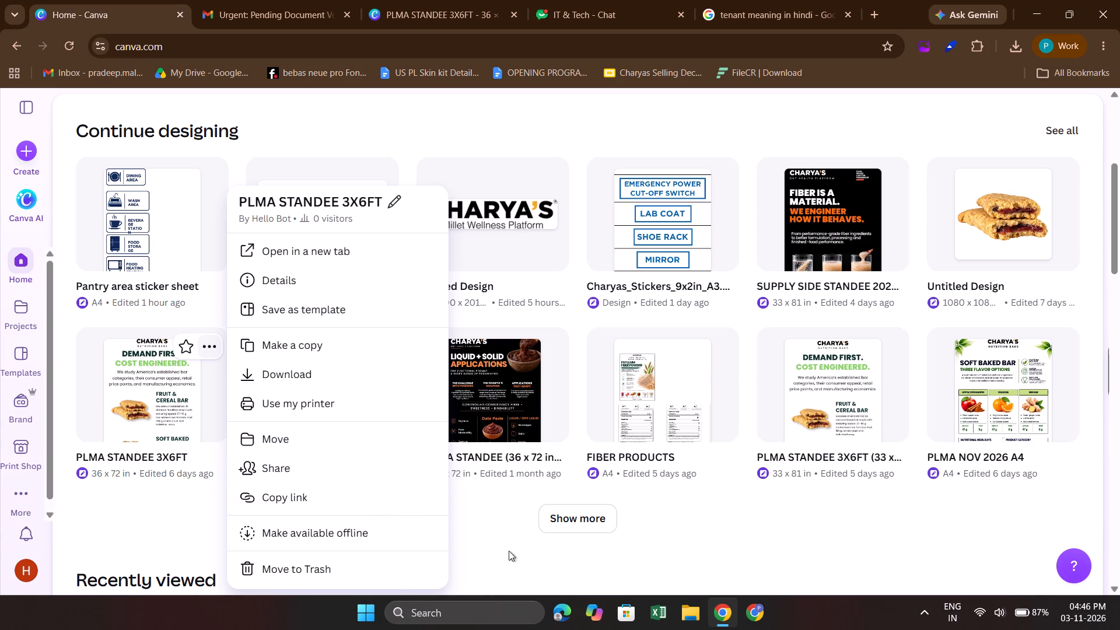
click(509, 551)
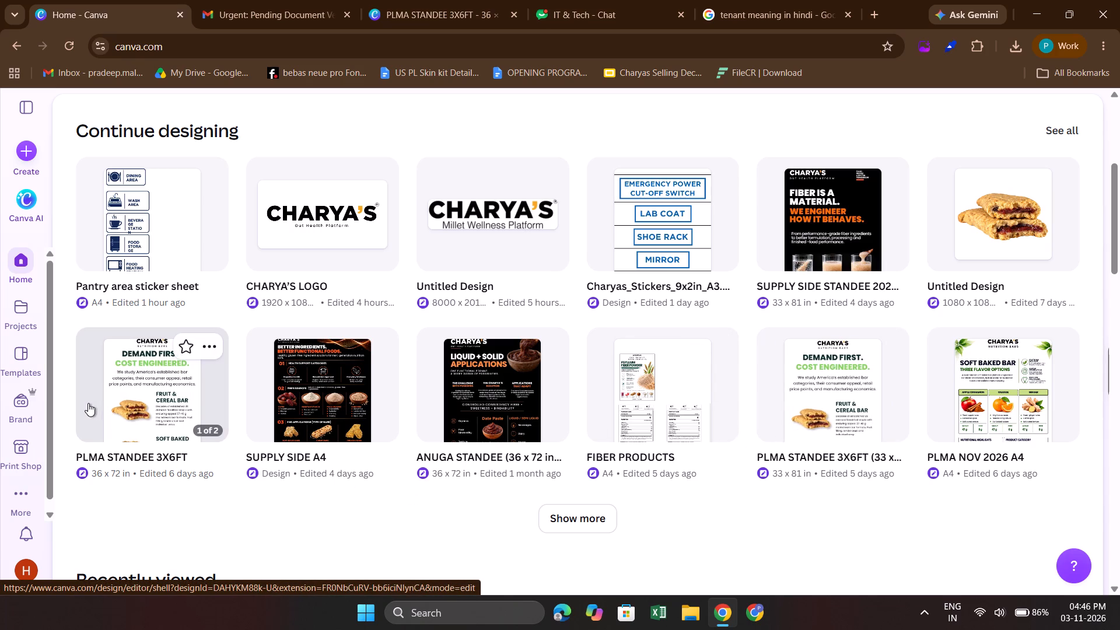
scroll(821, 400, down, 1)
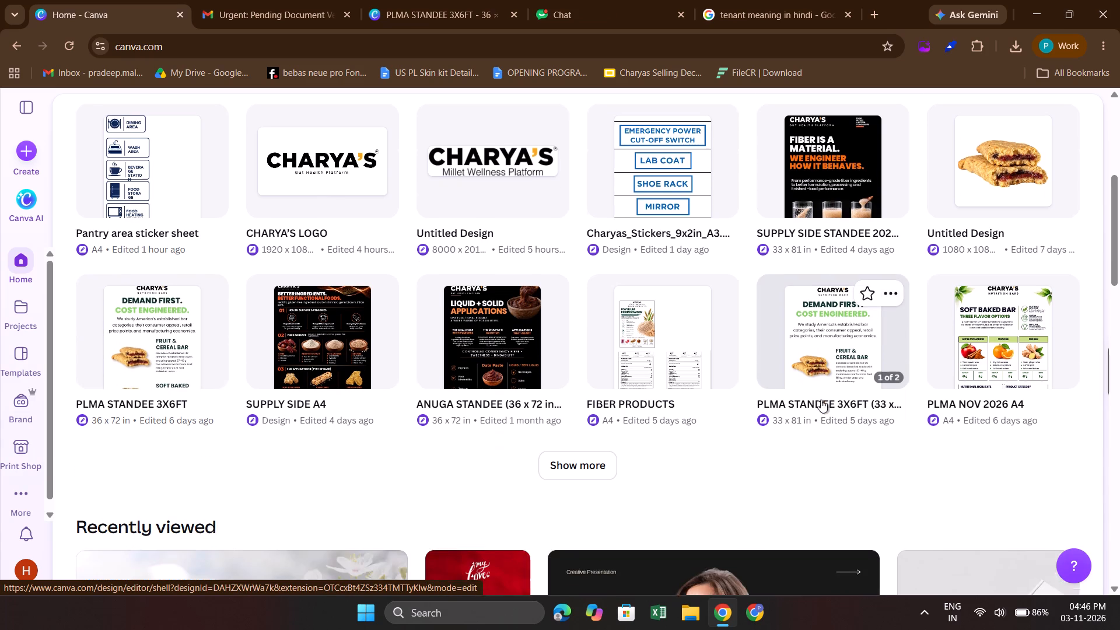
scroll(821, 400, down, 1)
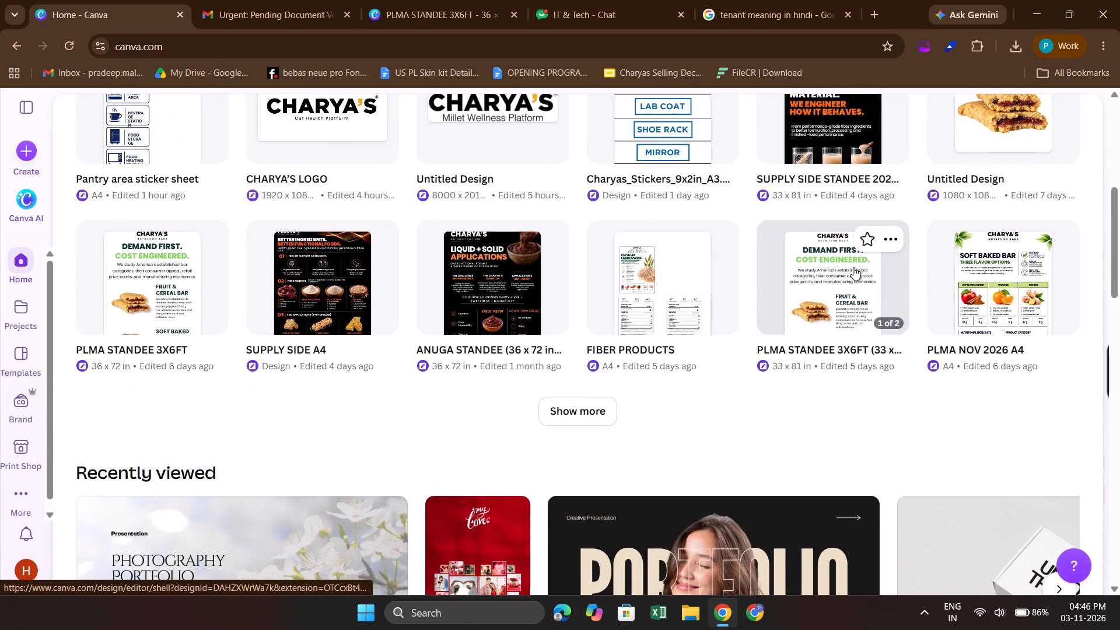
scroll(853, 267, left, 2)
scroll(155, 279, up, 1)
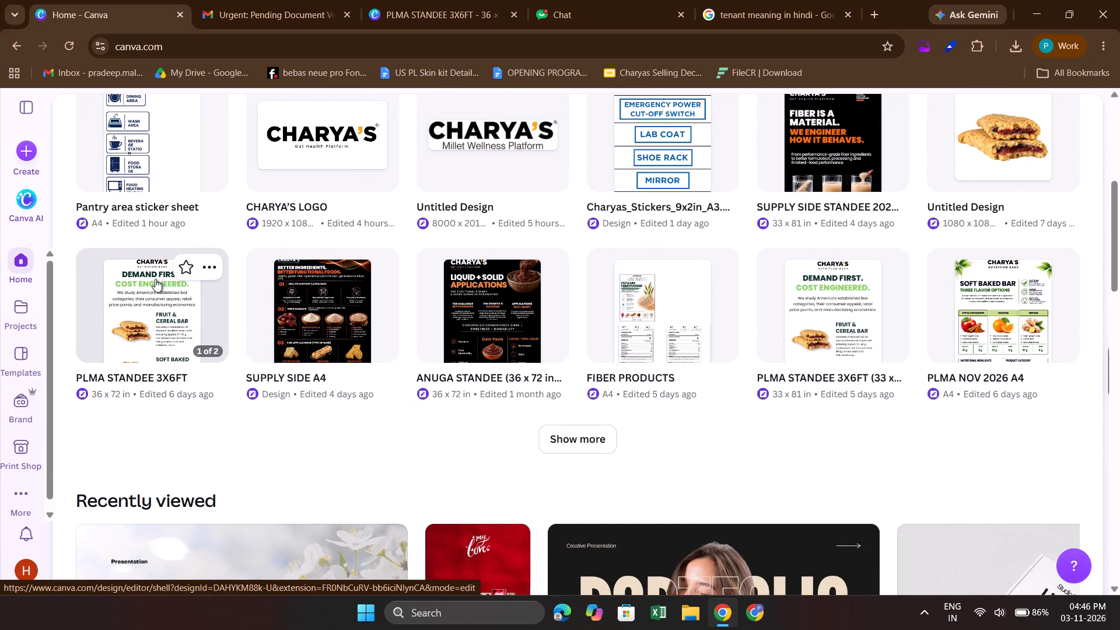
scroll(155, 279, up, 1)
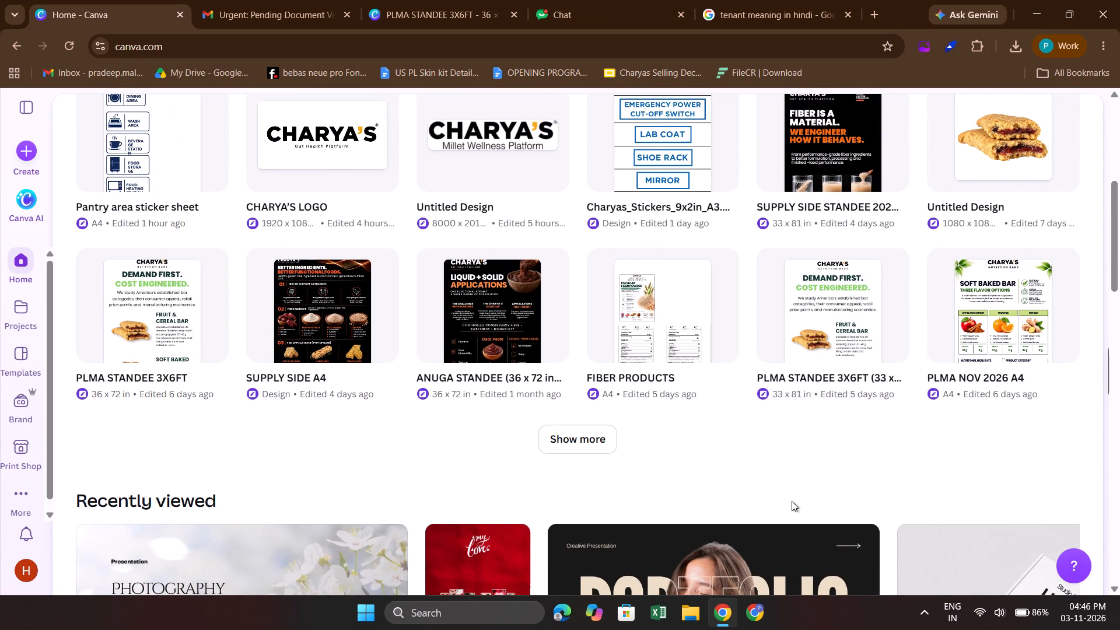
click(166, 328)
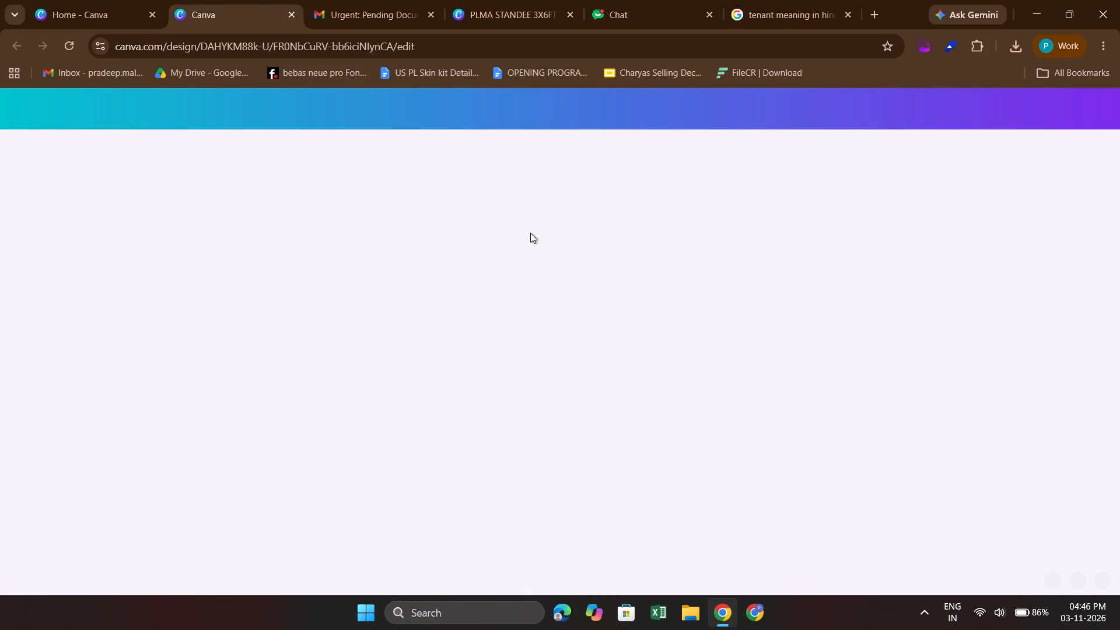
click(286, 15)
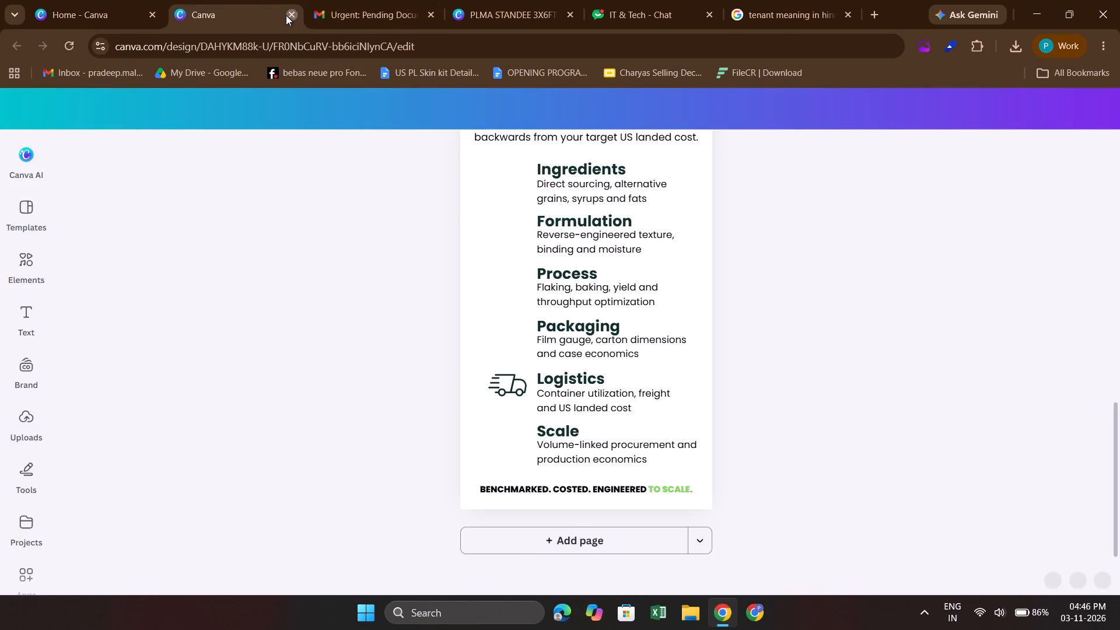
Return to the already open PLMA STANDEE 3X6FT design and resize all its pages to a custom size of 33 × 81 in.
click(361, 0)
scroll(348, 257, up, 3)
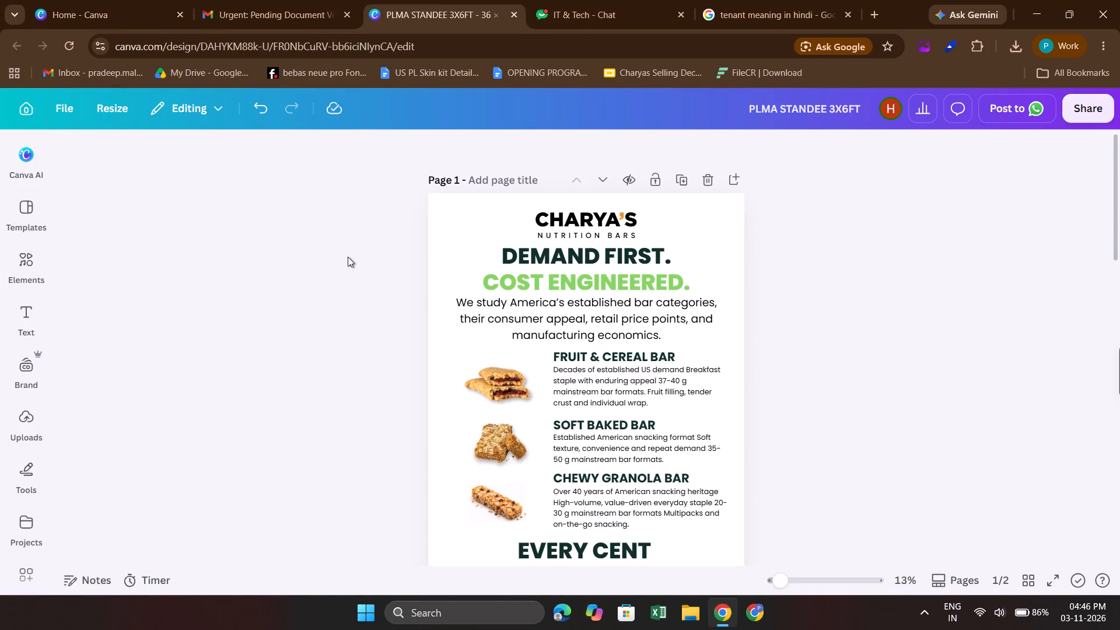
scroll(348, 257, up, 4)
scroll(348, 257, down, 2)
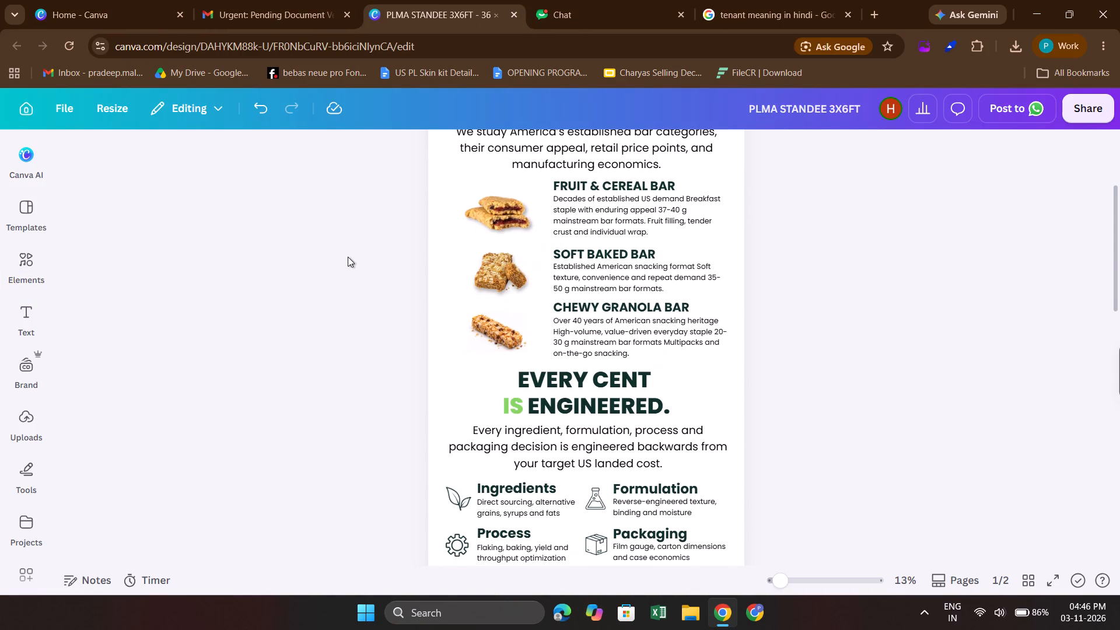
scroll(348, 257, up, 3)
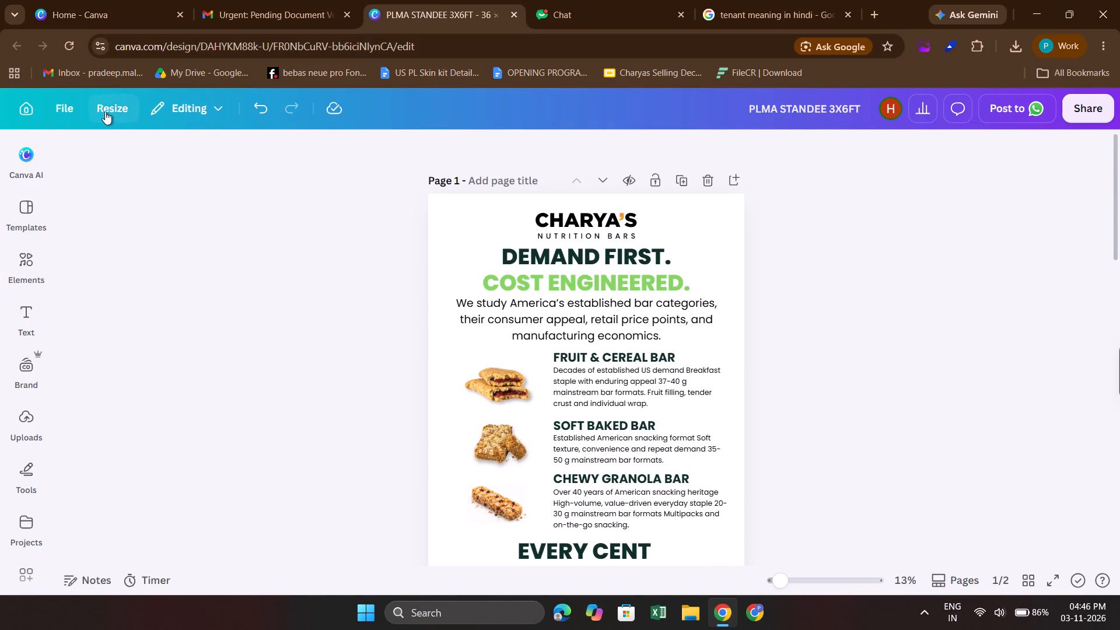
click(105, 111)
scroll(256, 325, down, 1)
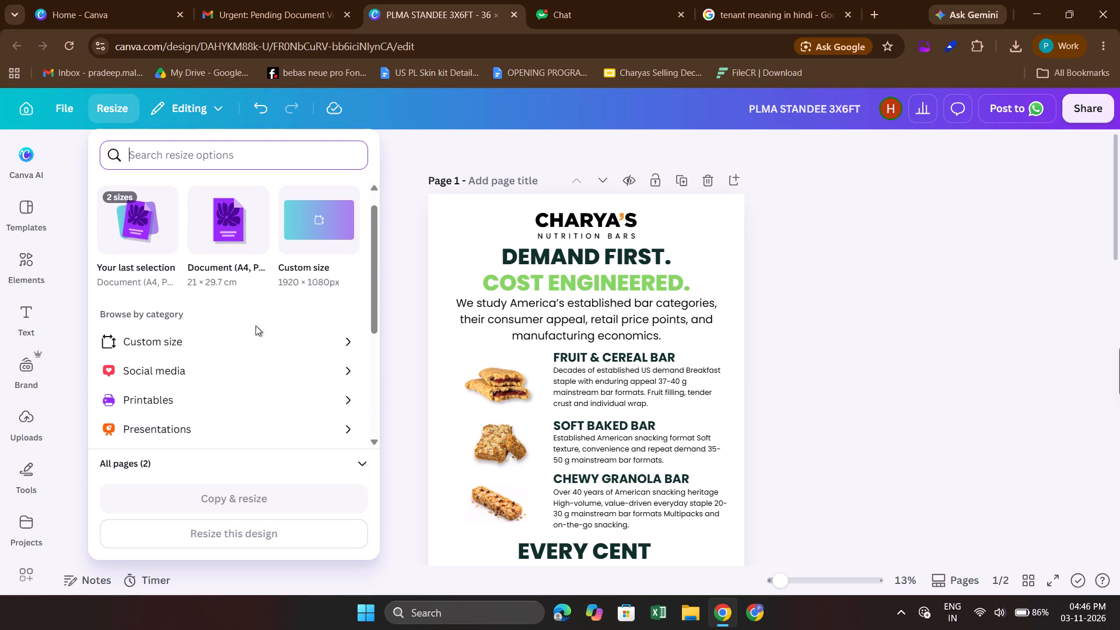
scroll(256, 325, down, 1)
scroll(184, 337, down, 3)
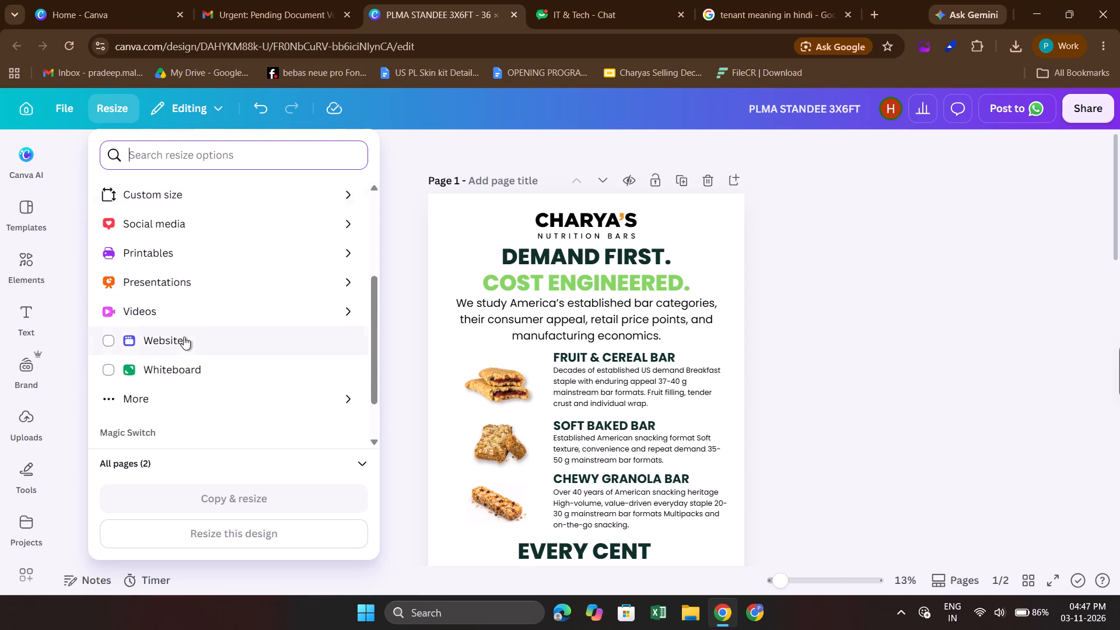
scroll(184, 337, down, 3)
scroll(184, 337, up, 4)
click(183, 358)
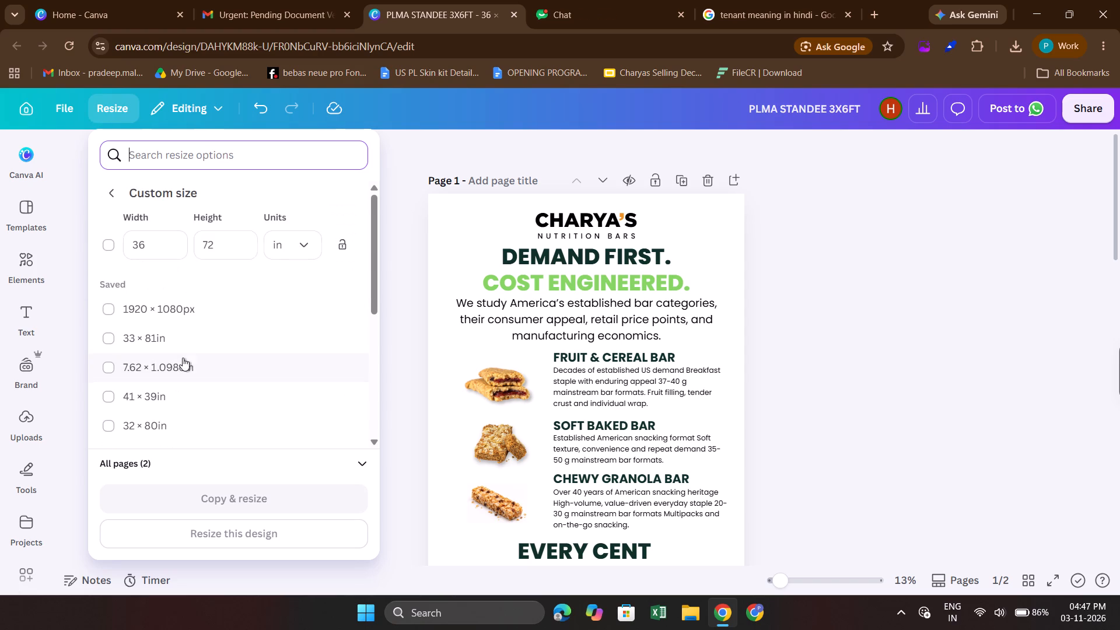
click(146, 250)
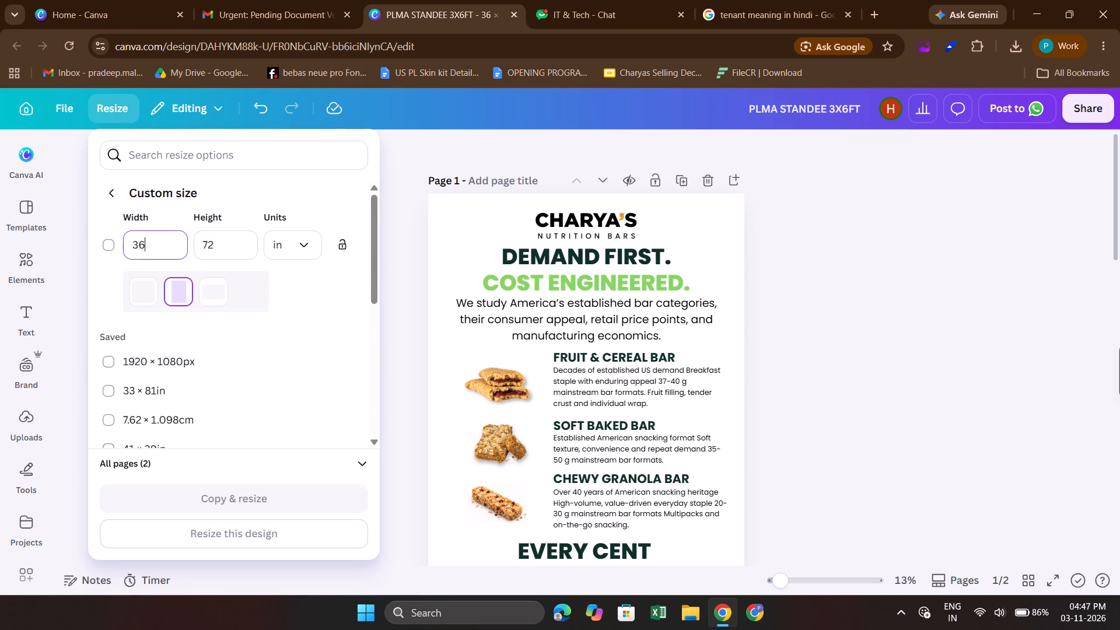
key(BackSpace)
key(3)
click(242, 250)
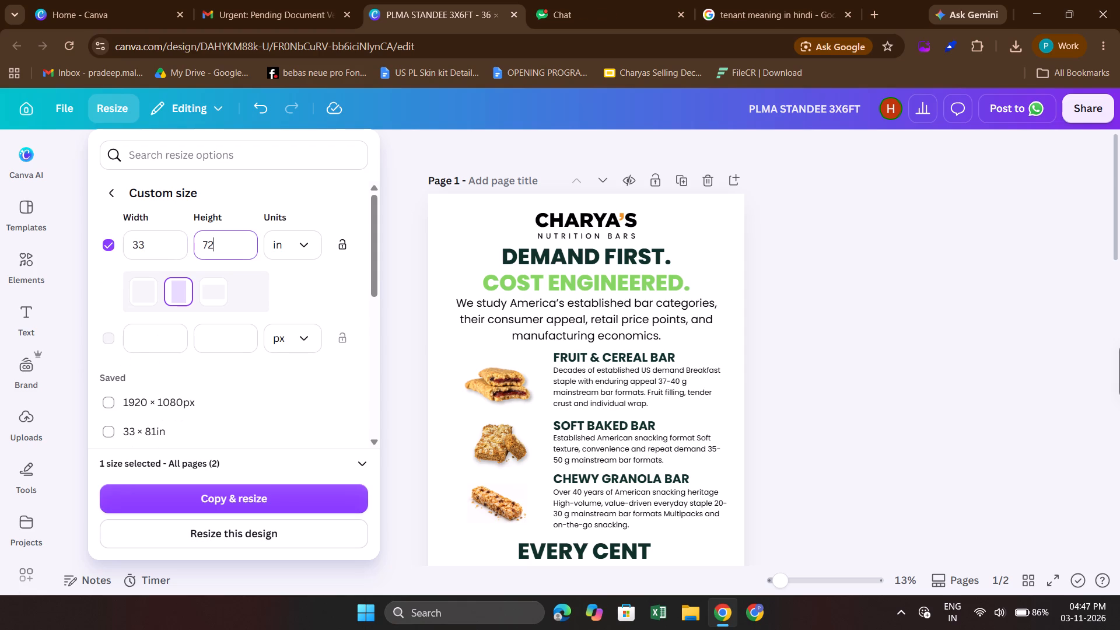
key(BackSpace)
key(BackSpace)
text(81)
click(315, 199)
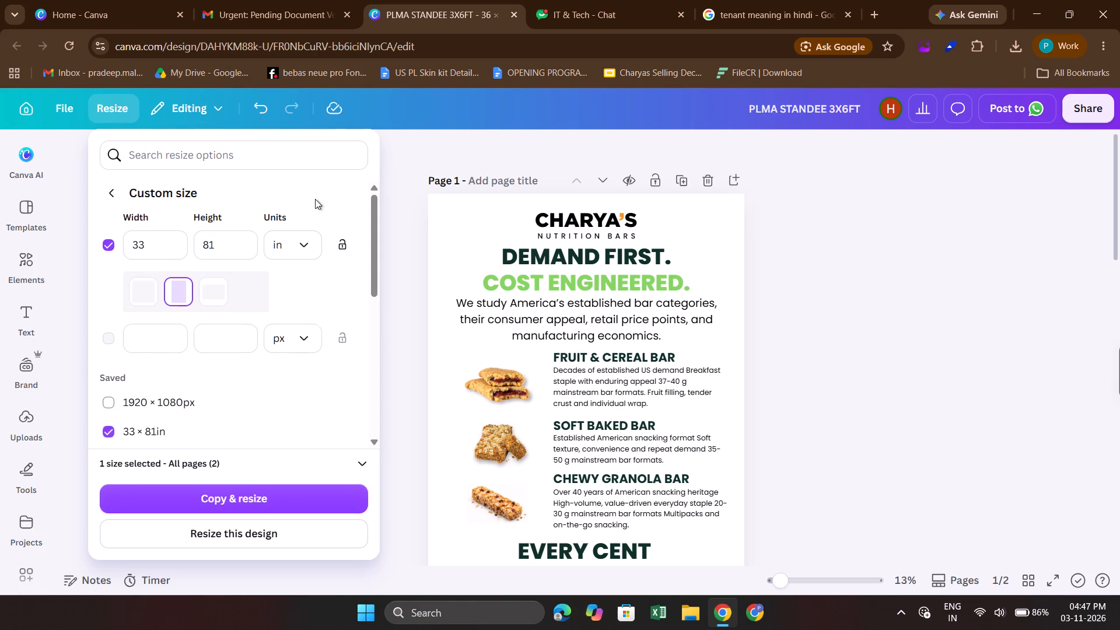
click(256, 534)
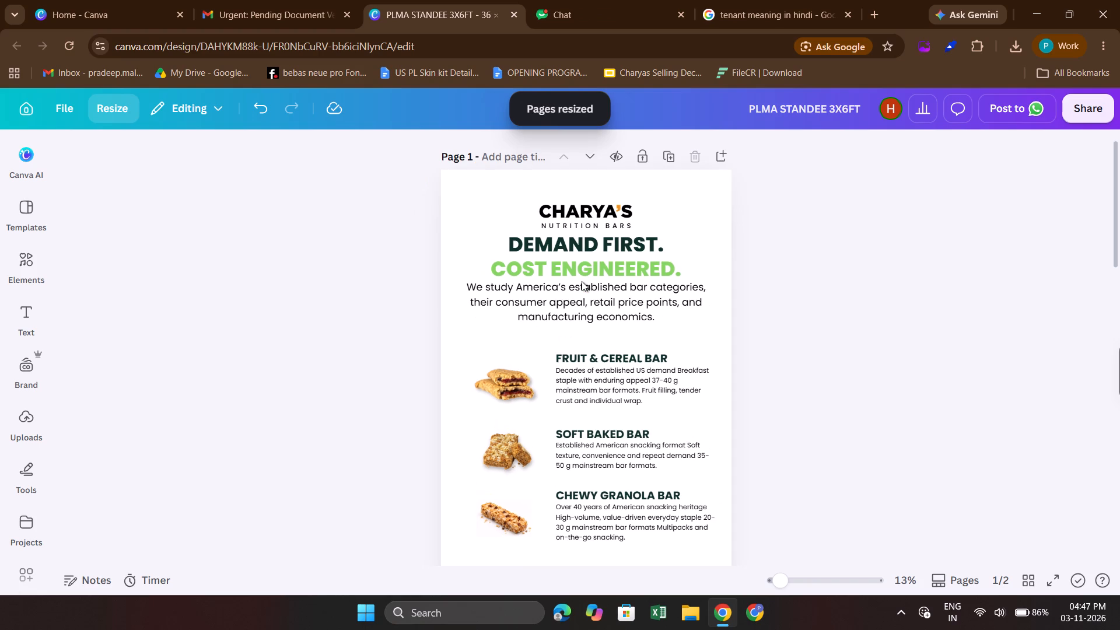
Review the layout of the resized page 1 from the logo down to the closing line and back.
scroll(582, 281, down, 4)
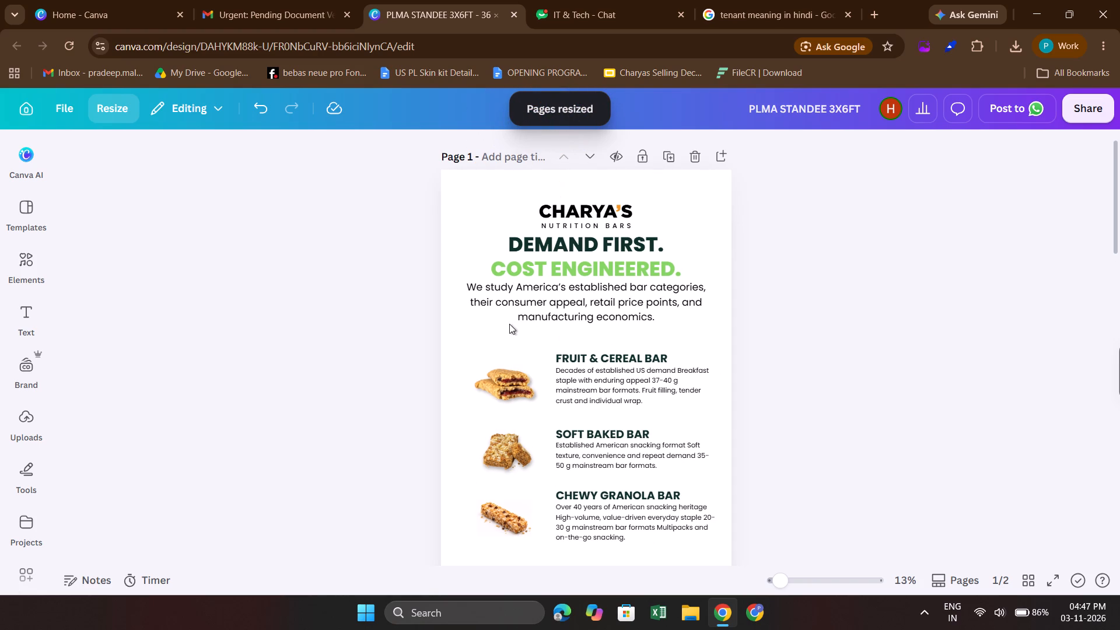
scroll(509, 324, down, 2)
click(955, 398)
scroll(955, 398, down, 4)
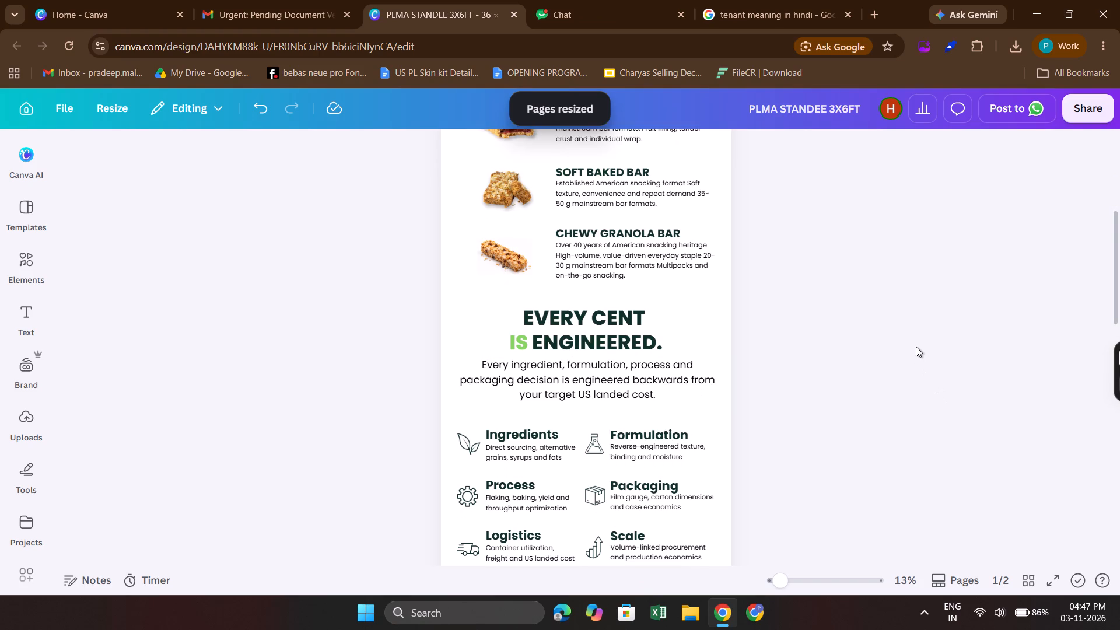
scroll(916, 346, down, 1)
scroll(916, 346, up, 3)
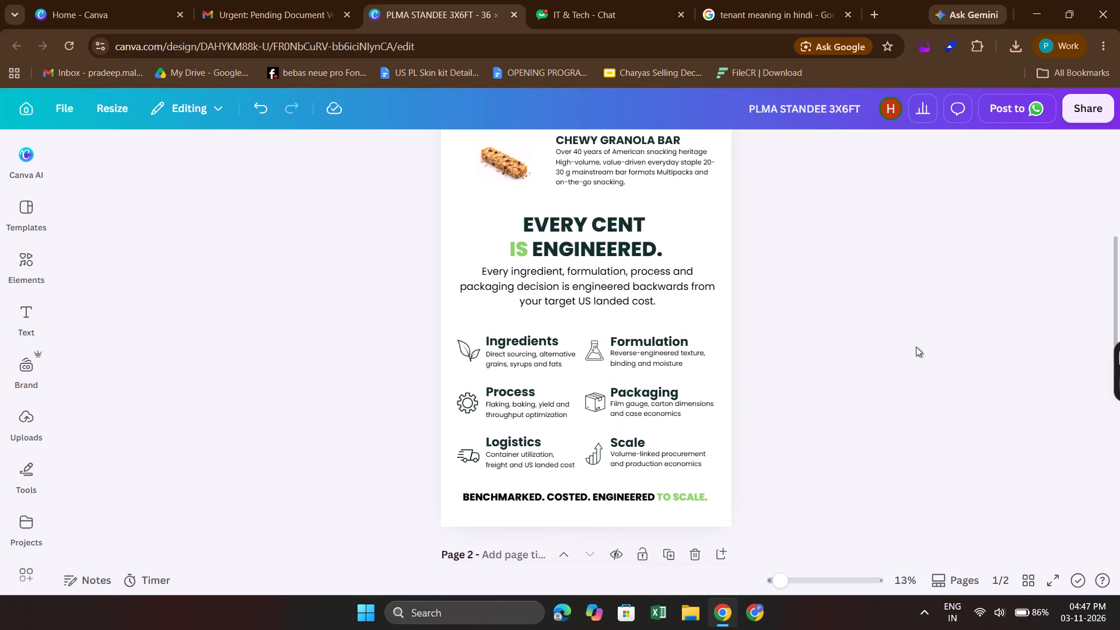
scroll(916, 346, up, 1)
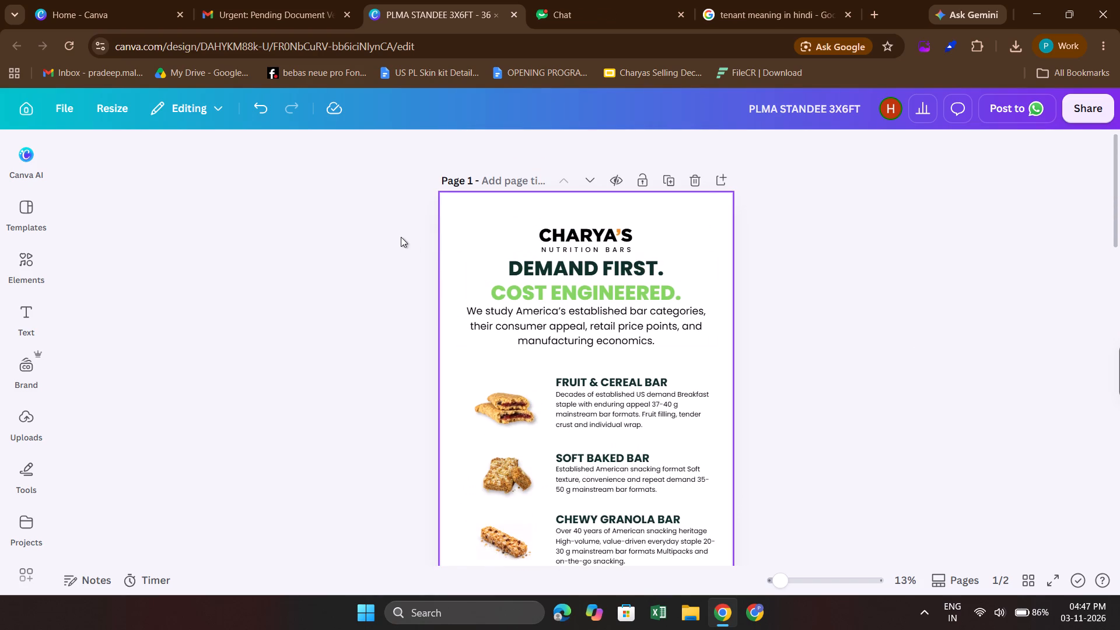
Move page 1's logo, DEMAND FIRST. COST ENGINEERED. heading and intro paragraph together slightly up toward the page's top edge.
drag(401, 237, 744, 327)
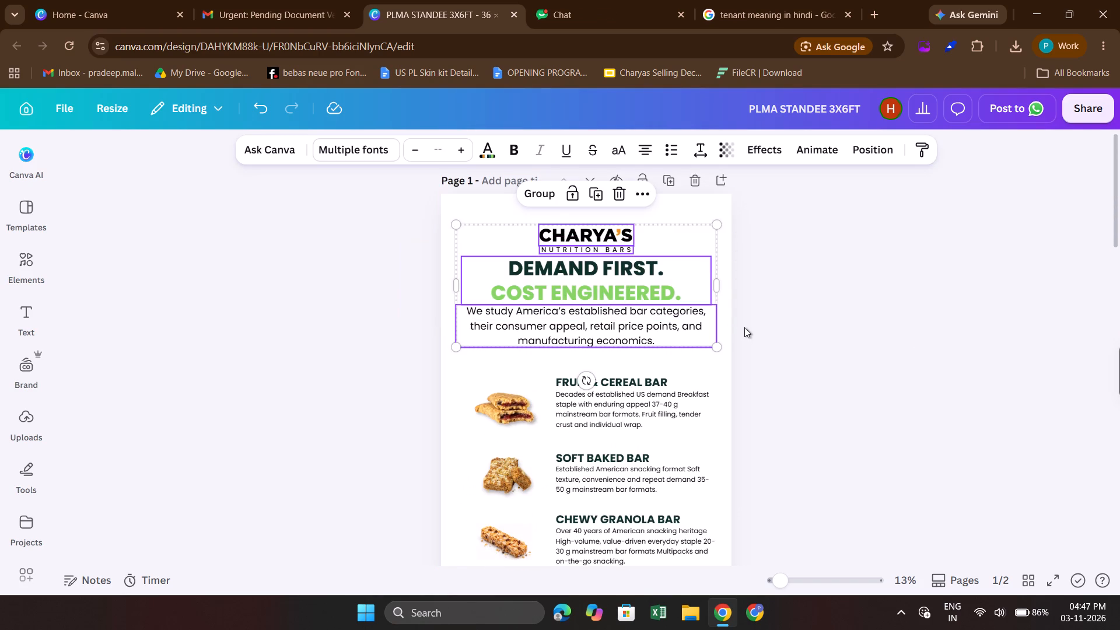
key(shift+Up)
key(shift+Up)
click(831, 327)
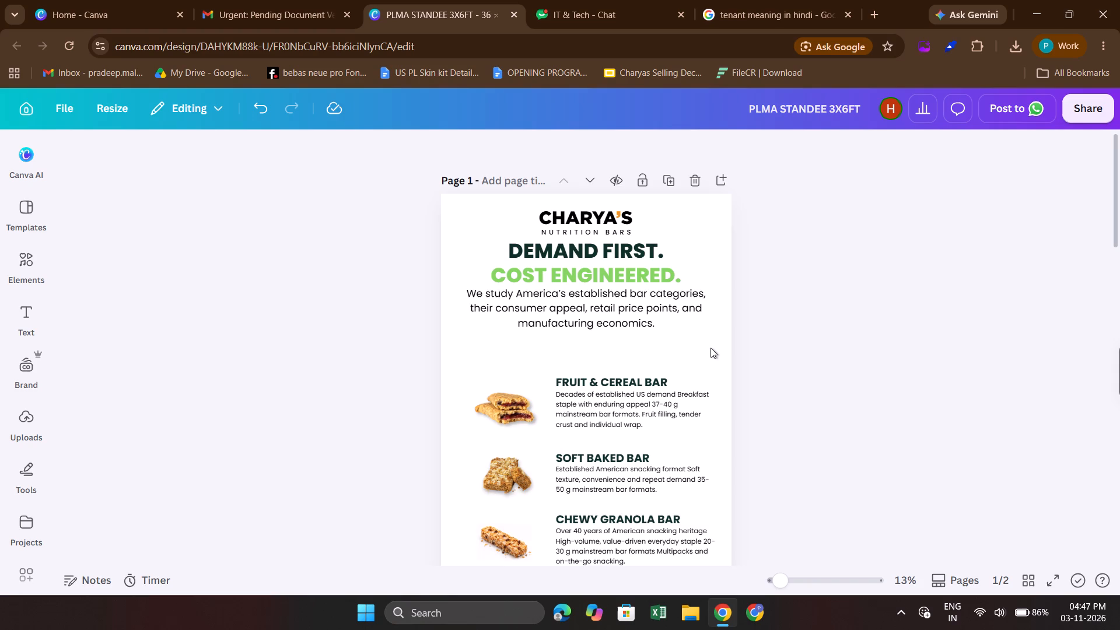
Move the Fruit & Cereal, Soft Baked and Chewy Granola Bar images and texts together upward, closer to the intro paragraph.
scroll(428, 420, down, 2)
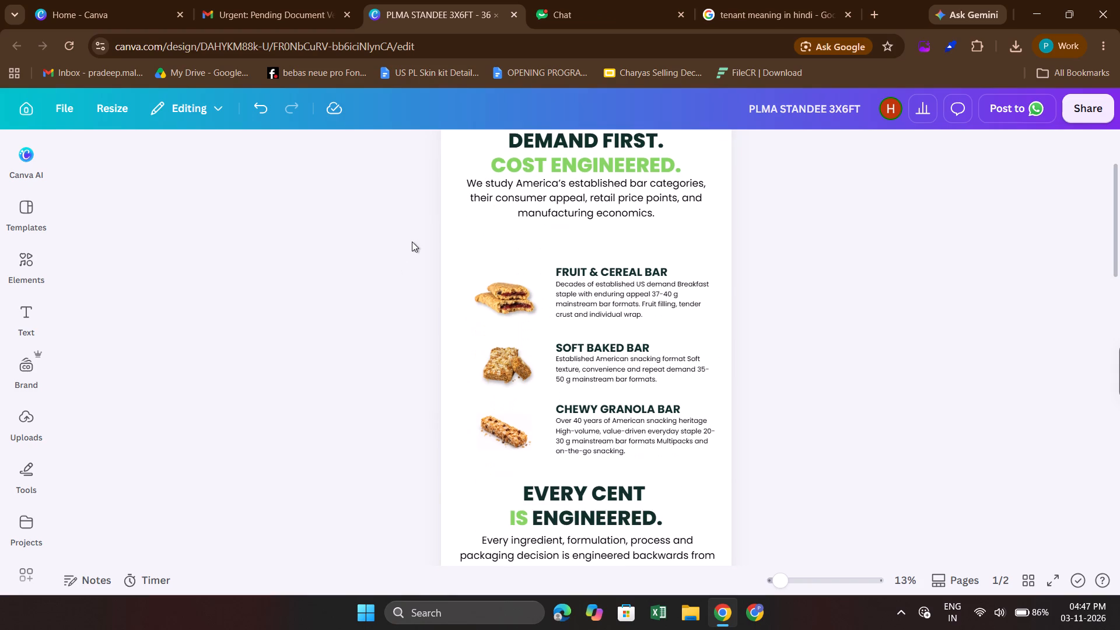
drag(409, 257, 761, 455)
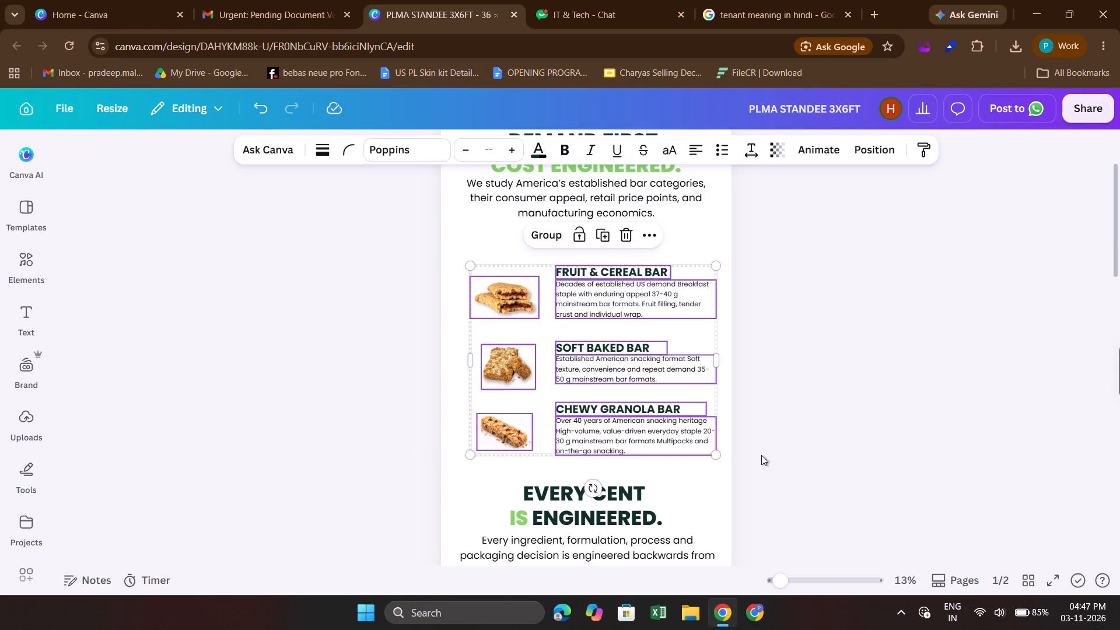
key(shift+Up)
key(shift+Up)
key(shift+Up)
click(876, 375)
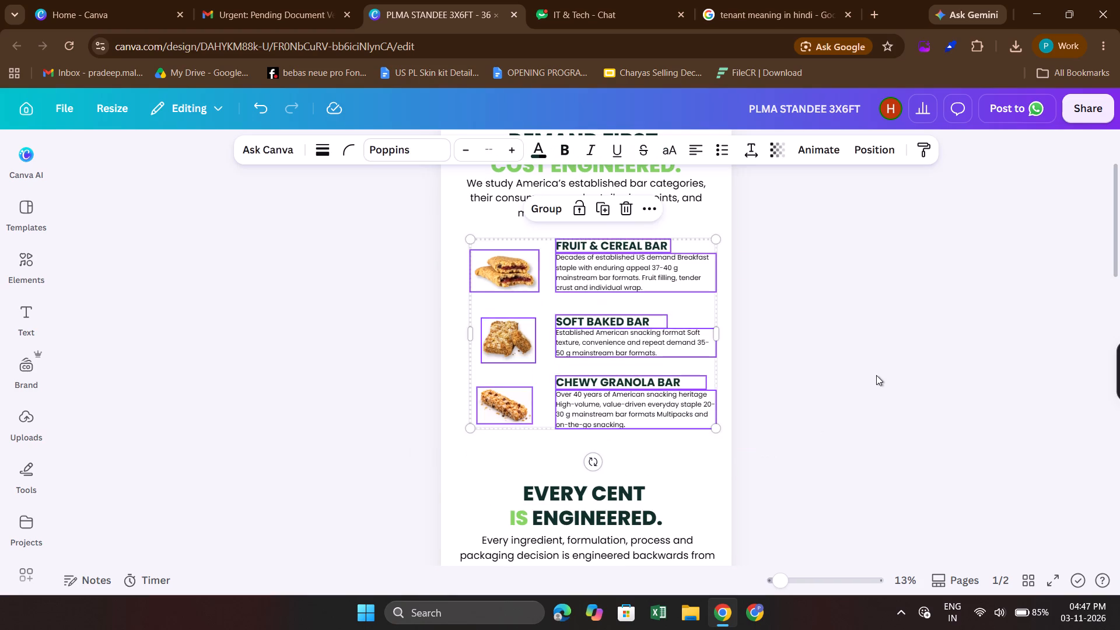
Narrow the three bar description text boxes together to about the width of the FRUIT & CEREAL BAR heading so their text rewraps.
click(682, 270)
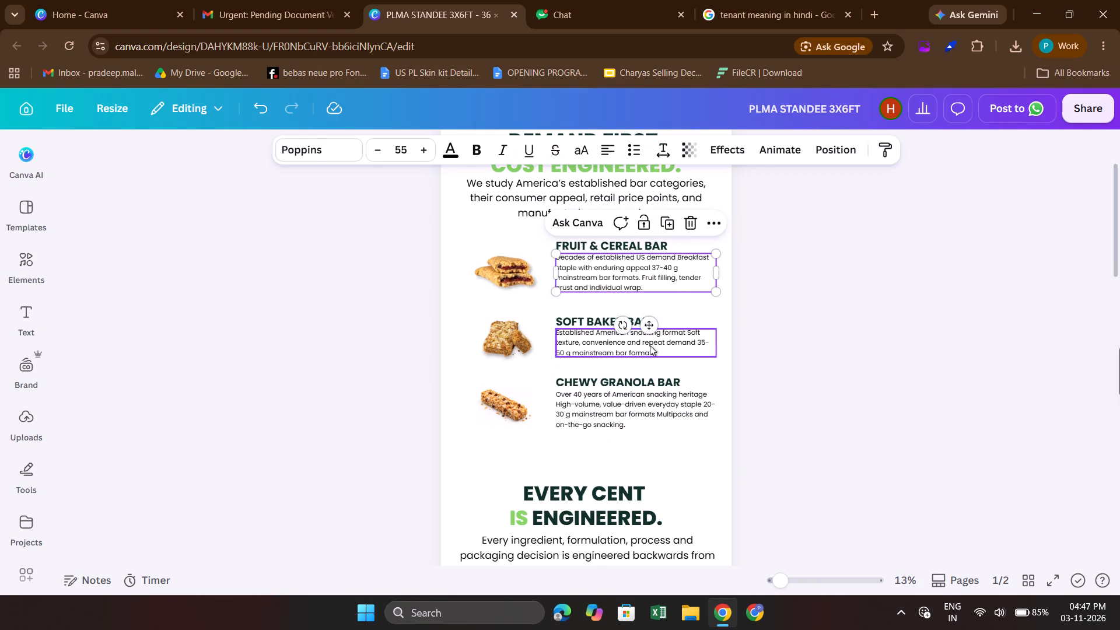
shift+click(650, 345)
shift+click(673, 410)
drag(714, 341, 670, 345)
click(871, 319)
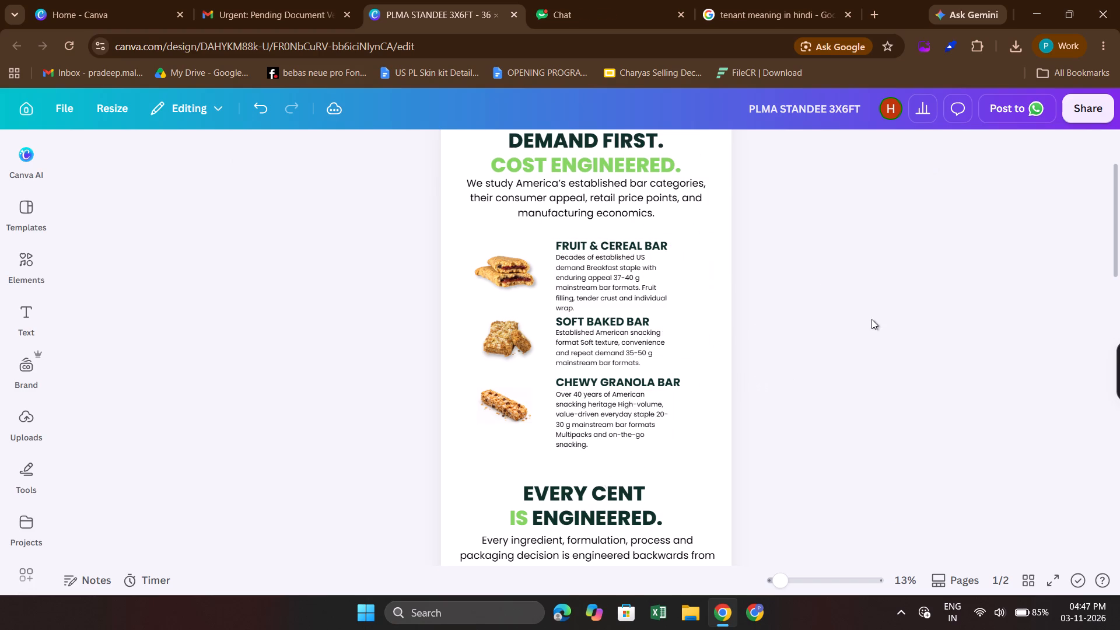
Enlarge the three bar images, headings and descriptions together and move them up and left, closer to the intro paragraph.
drag(760, 238, 473, 429)
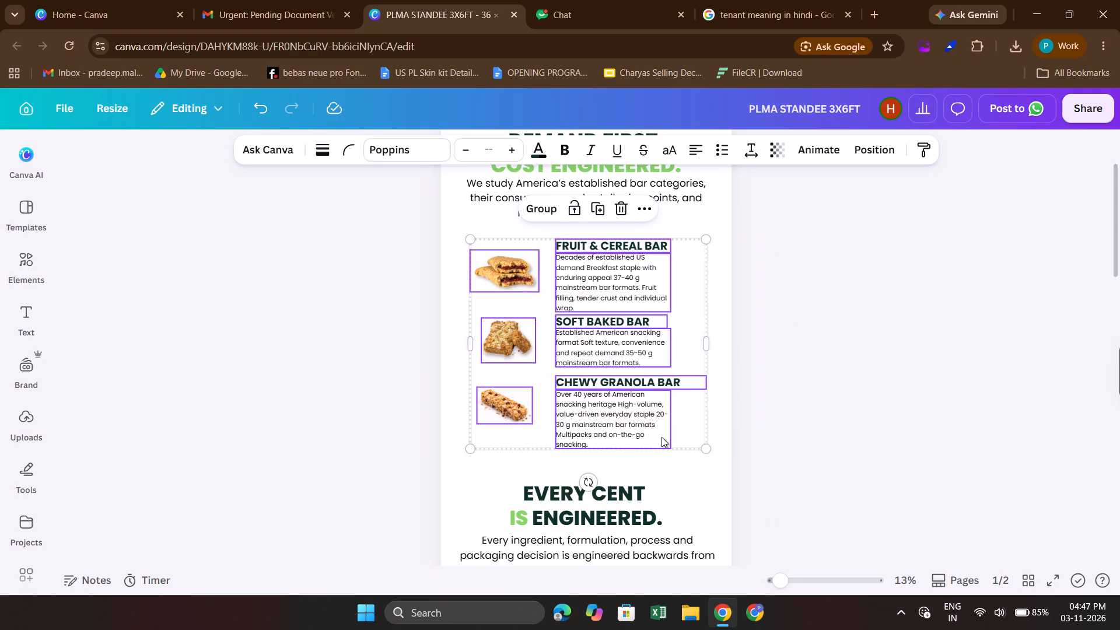
drag(707, 446, 735, 460)
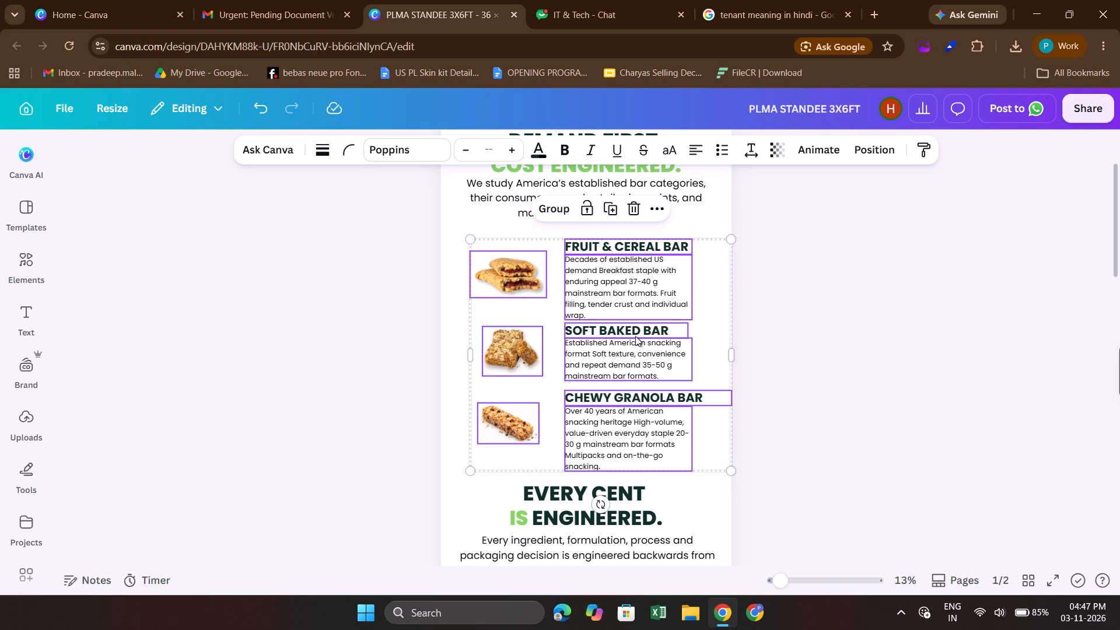
drag(633, 337, 622, 327)
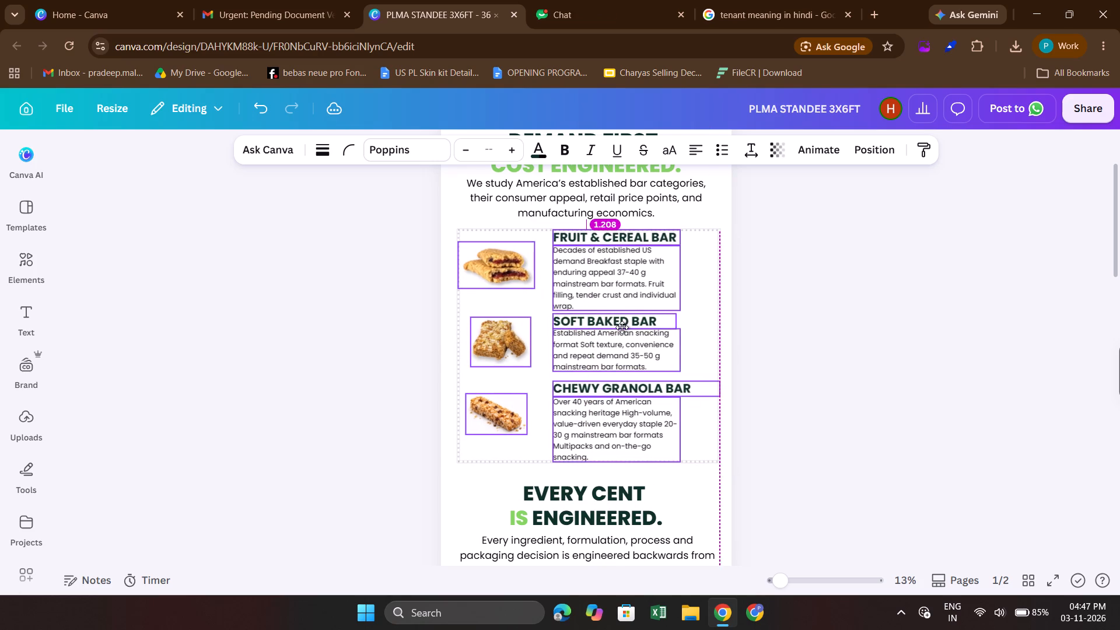
drag(622, 327, 618, 328)
click(807, 373)
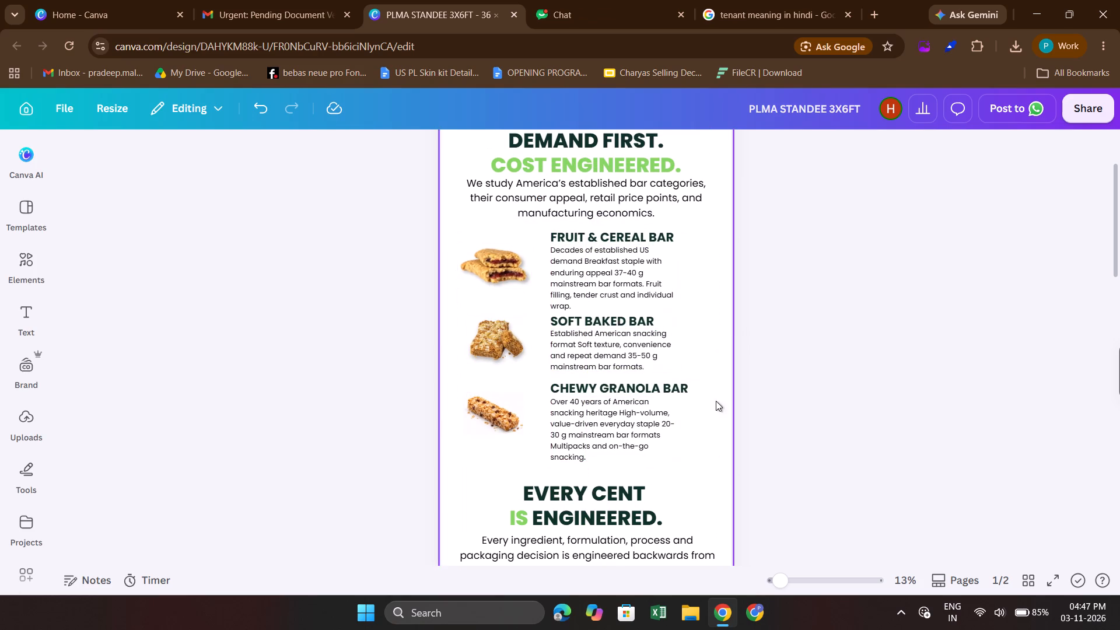
Narrow the CHEWY GRANOLA BAR heading's text box to fit just around its text.
click(699, 393)
drag(721, 391, 713, 393)
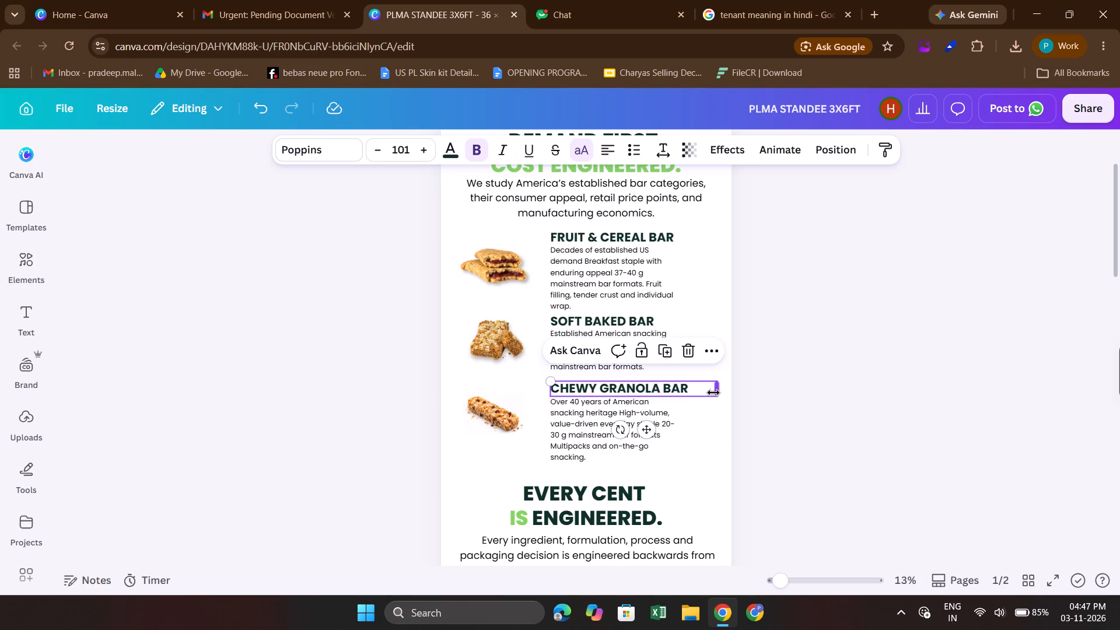
drag(713, 393, 699, 393)
click(832, 366)
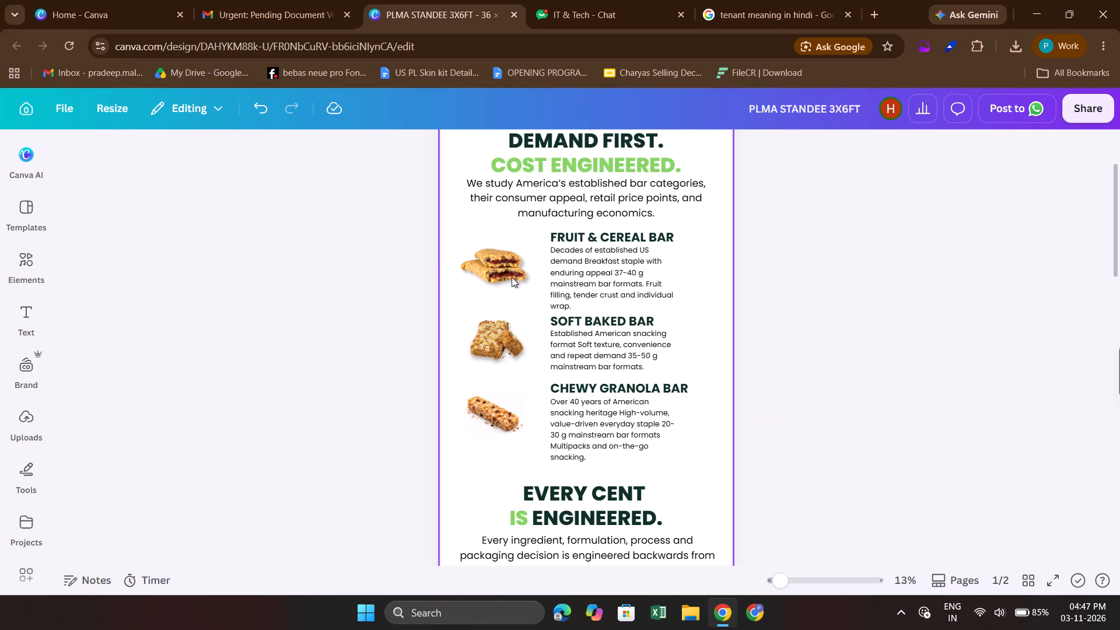
Group all three bar images with their headings and descriptions, and shift the group slightly right to centre it on the page.
click(391, 233)
drag(421, 246, 602, 373)
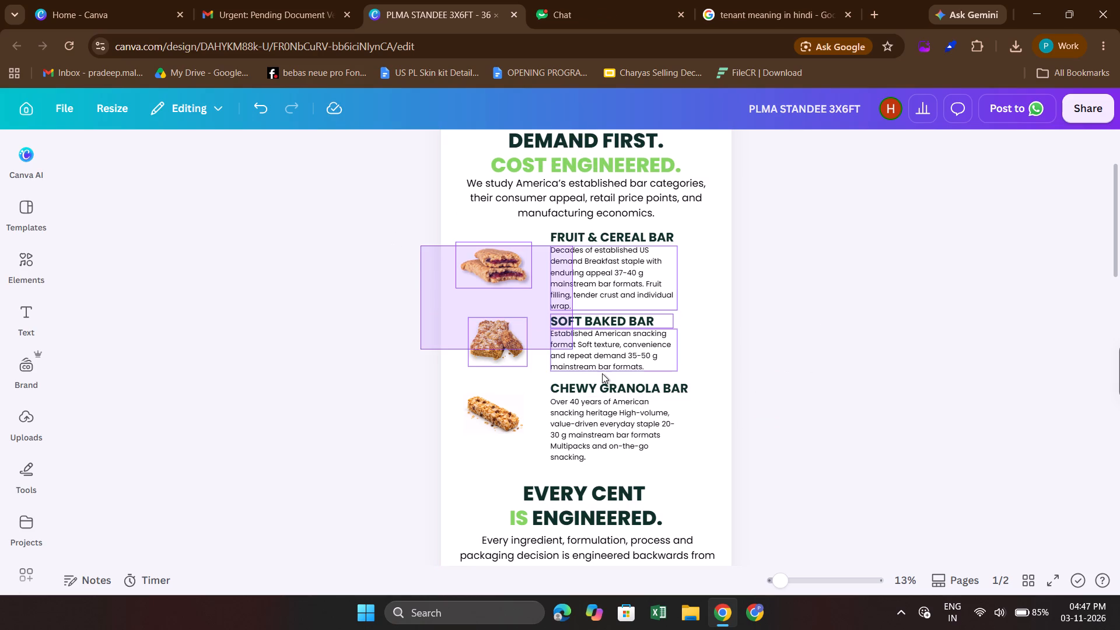
drag(602, 373, 646, 433)
click(402, 236)
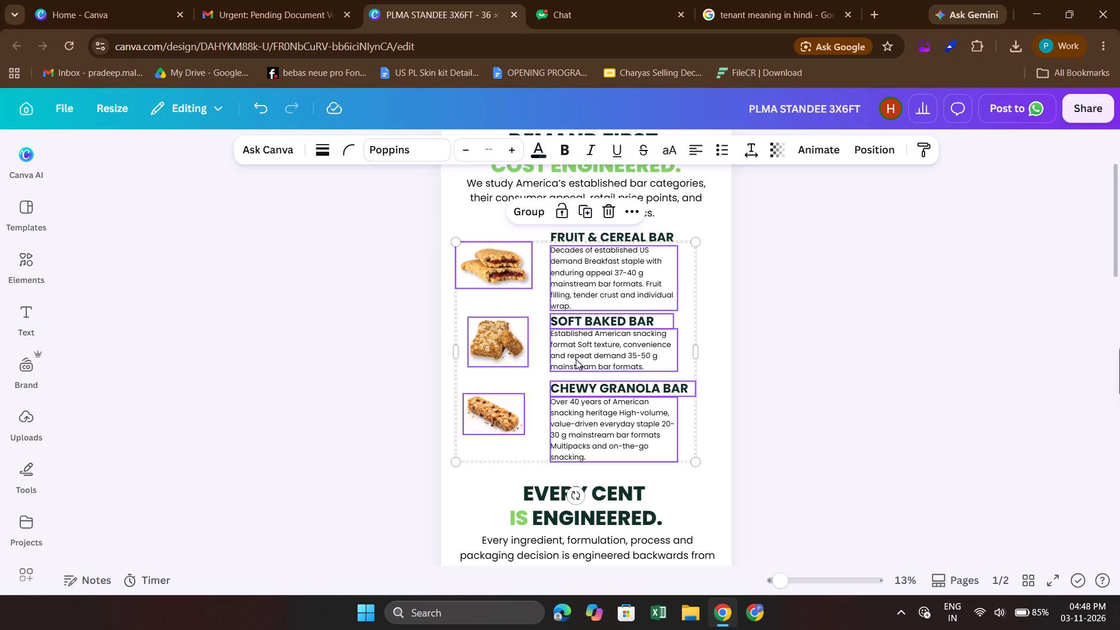
drag(417, 233, 653, 446)
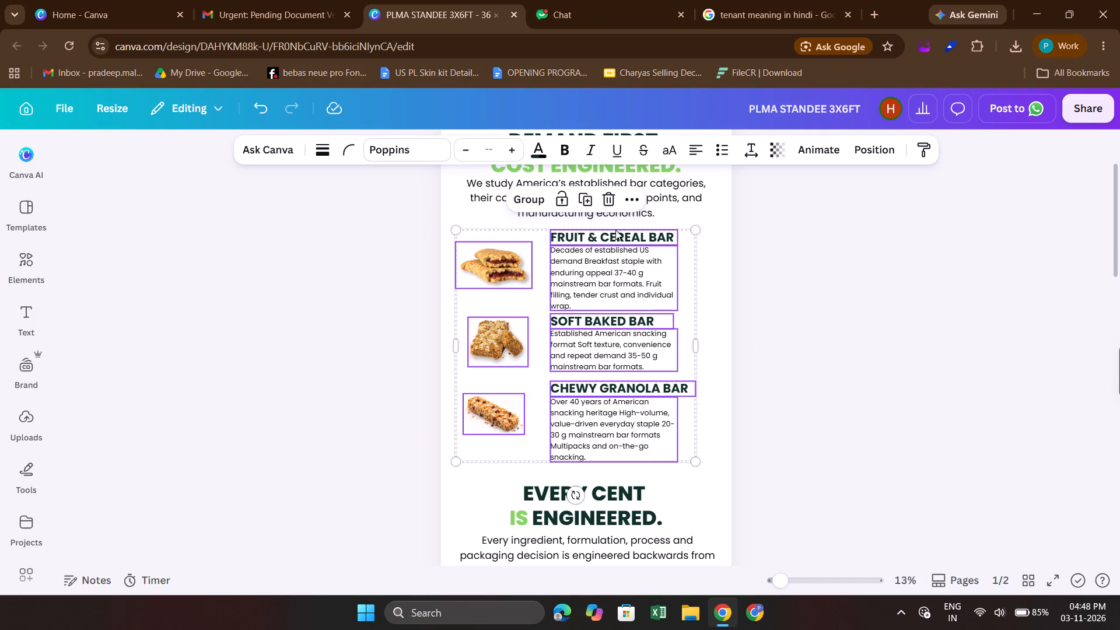
click(530, 199)
drag(565, 325, 572, 325)
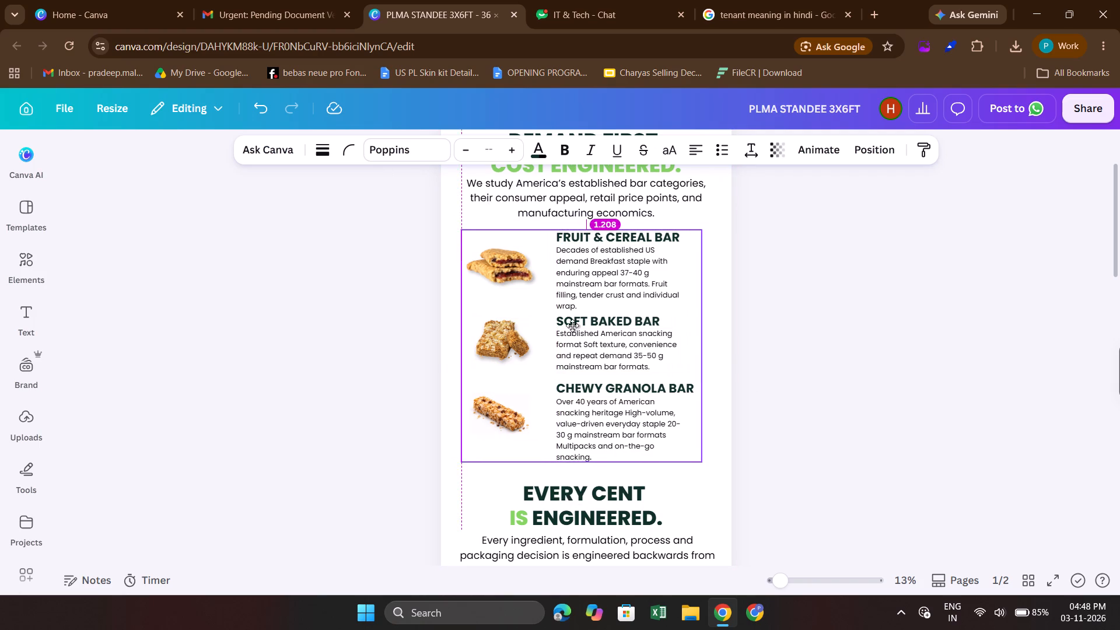
drag(572, 325, 575, 325)
click(840, 374)
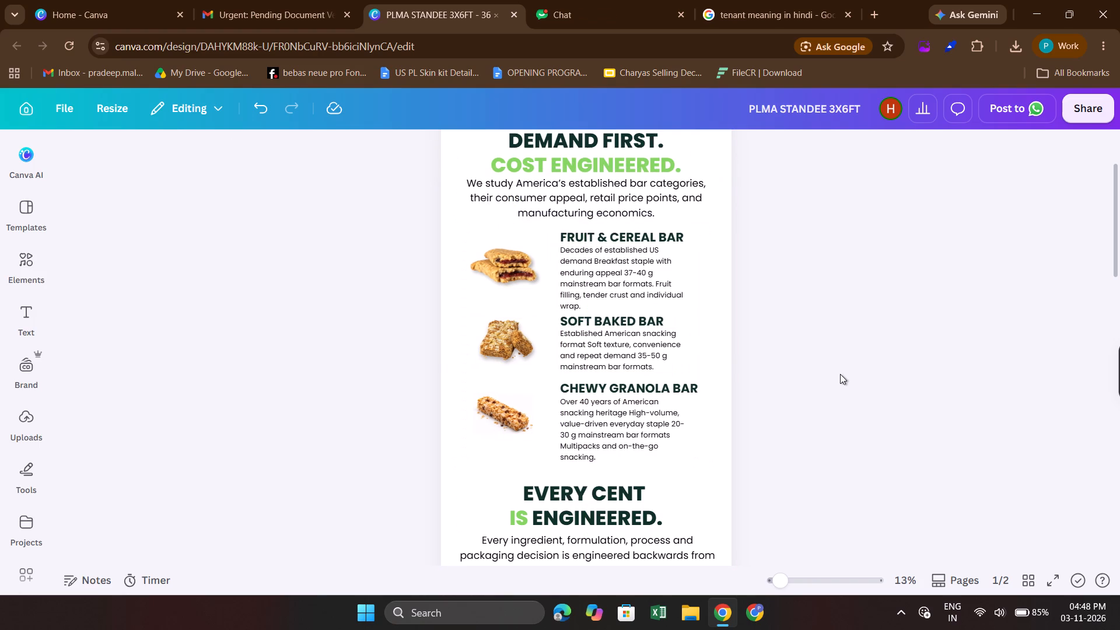
Examine the spacing of page 1 from the EVERY CENT IS ENGINEERED heading to the closing line and back up to the intro.
scroll(840, 374, down, 3)
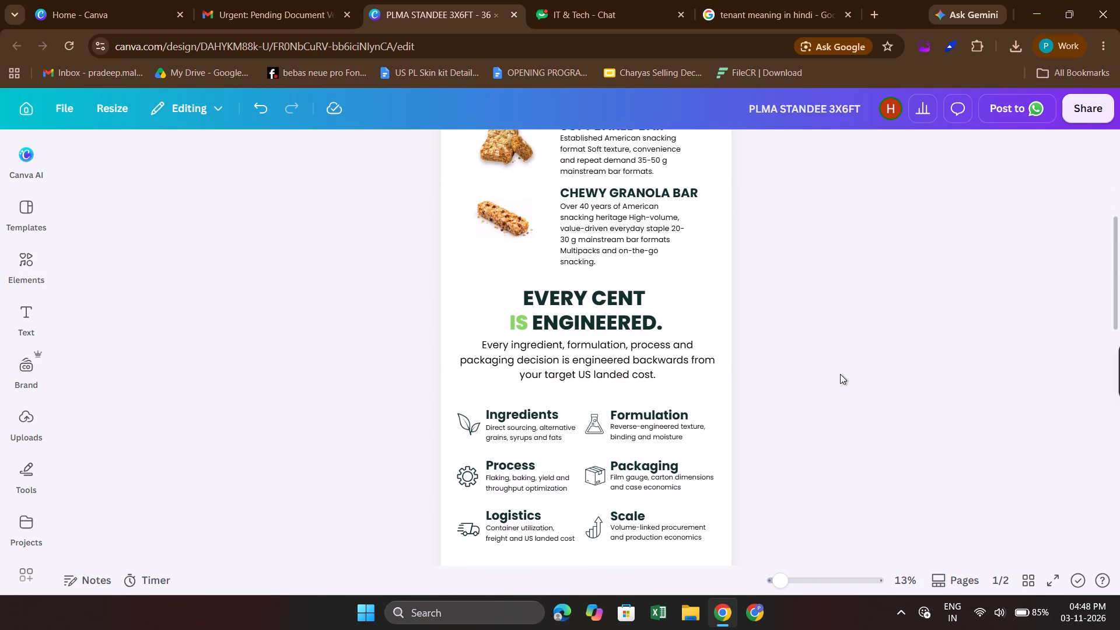
drag(415, 295, 726, 377)
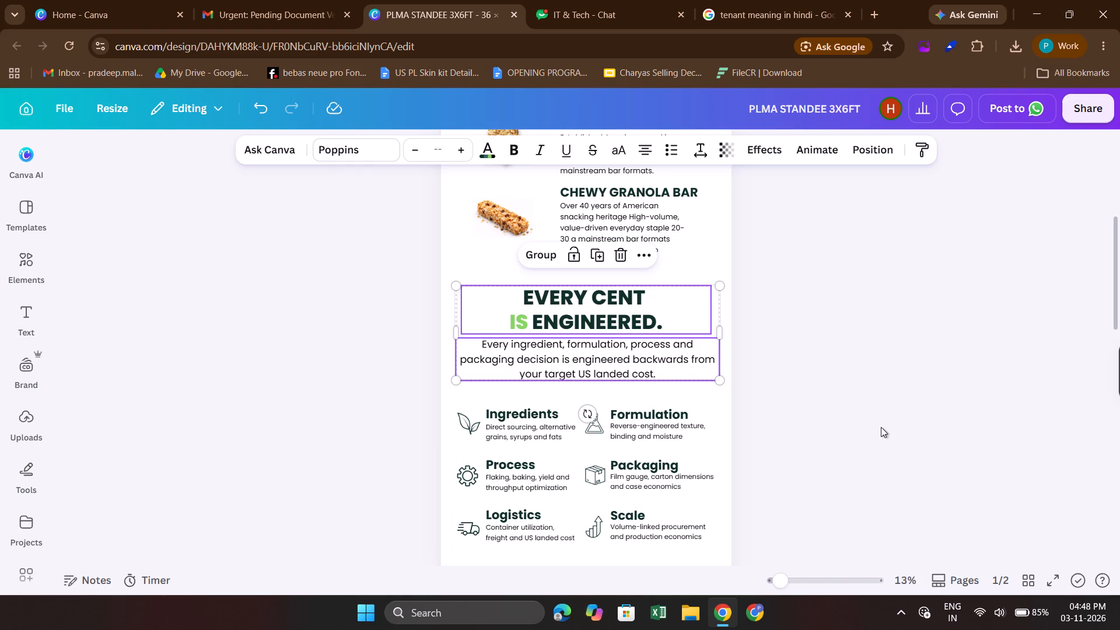
scroll(881, 427, down, 2)
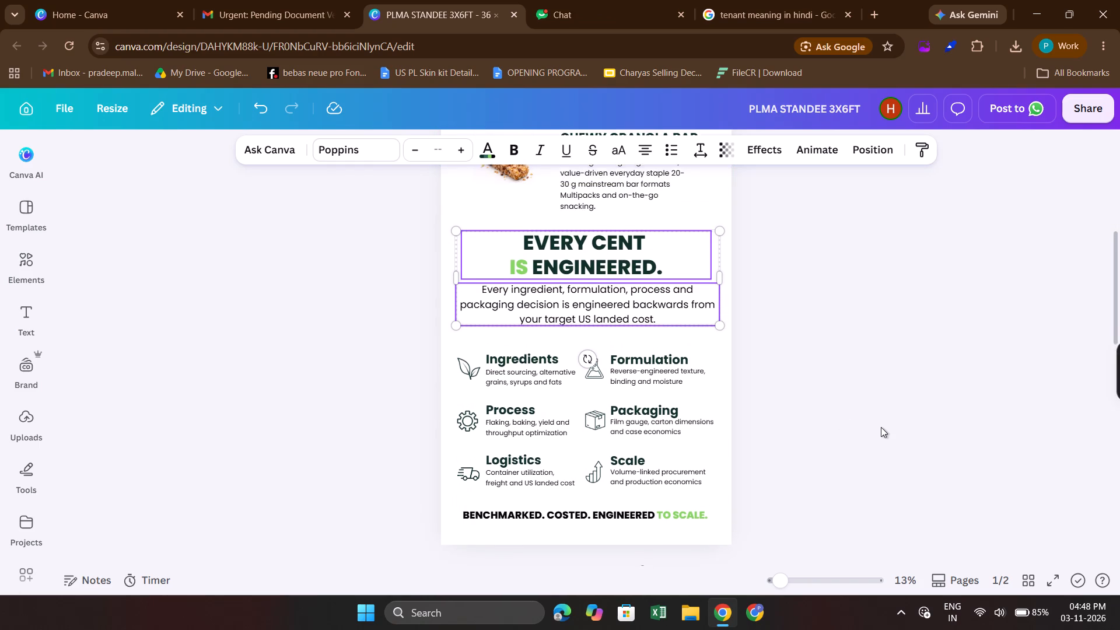
scroll(881, 427, down, 1)
click(900, 358)
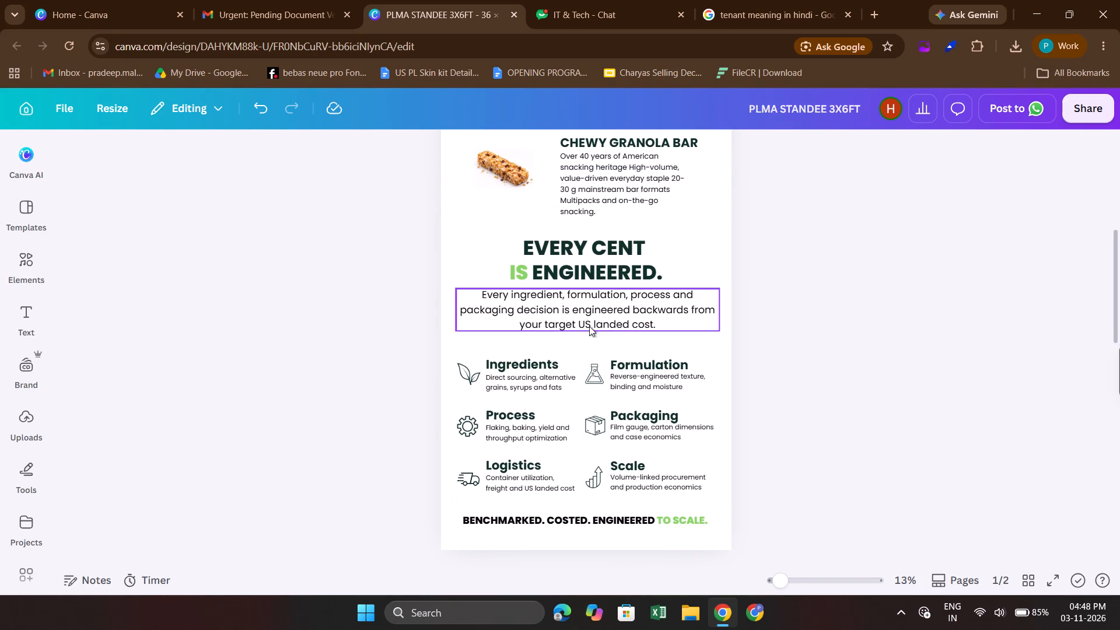
click(578, 321)
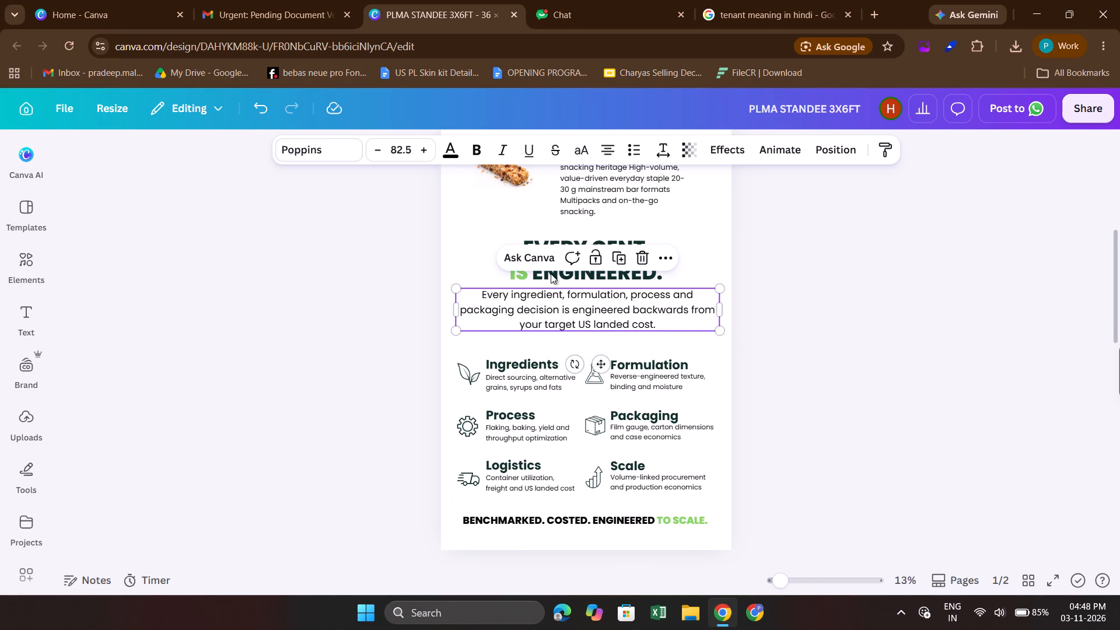
scroll(709, 335, up, 3)
click(885, 349)
scroll(885, 349, up, 1)
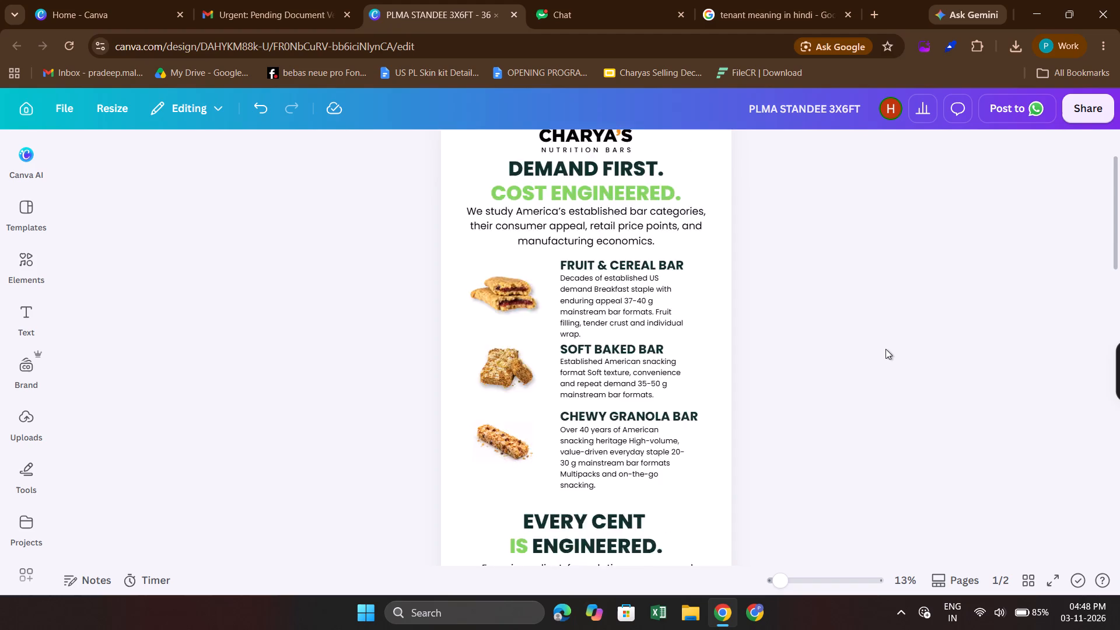
scroll(885, 349, up, 1)
Nudge the grouped bar images and texts down to leave more space below the intro paragraph.
click(603, 405)
key(shift+Down)
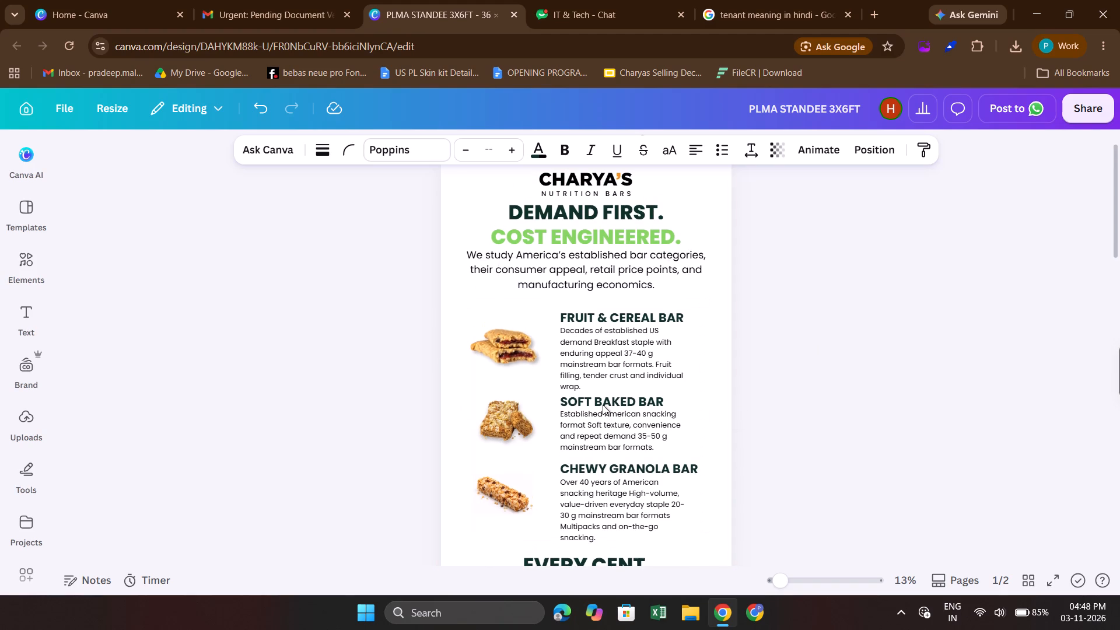
key(shift+Down)
Nudge the EVERY CENT IS ENGINEERED heading and its paragraph down together, away from the bar group.
scroll(603, 405, down, 3)
scroll(629, 349, up, 1)
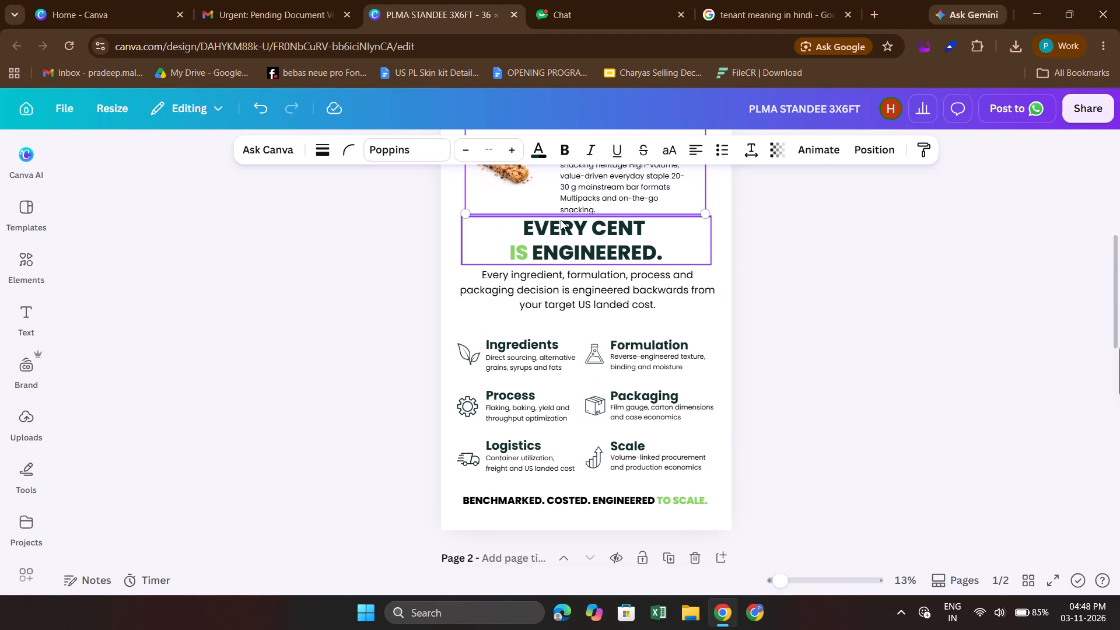
click(561, 220)
shift+click(555, 285)
key(shift+Down)
key(shift+Down)
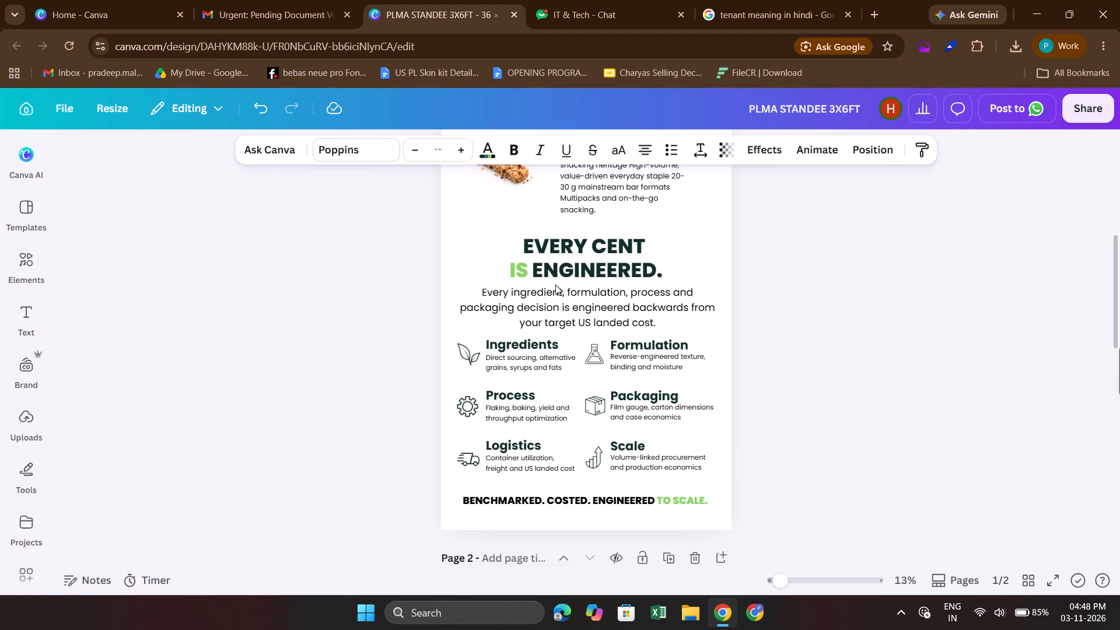
Set the intro paragraph's font size to 85 and nudge it down slightly from the COST ENGINEERED heading.
scroll(555, 285, up, 3)
click(576, 303)
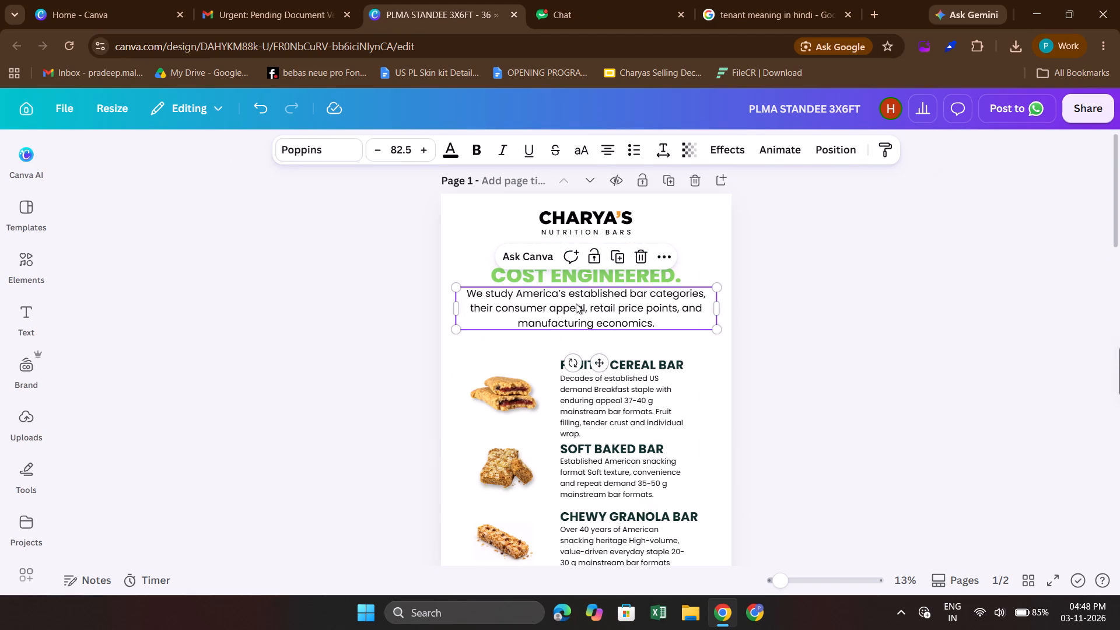
click(402, 154)
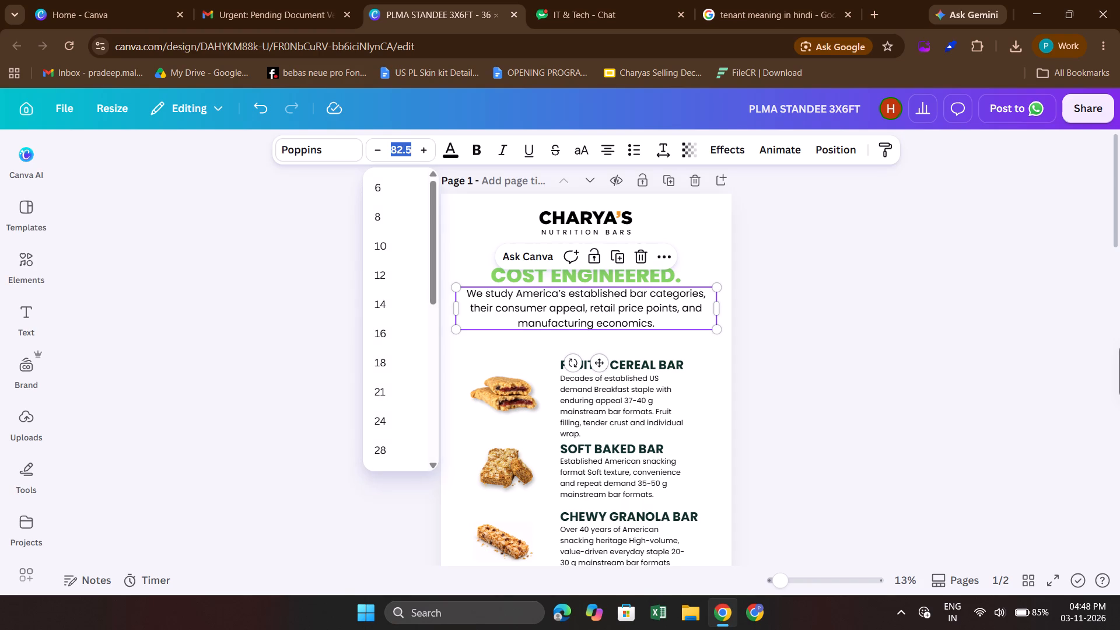
text(85)
key(Return)
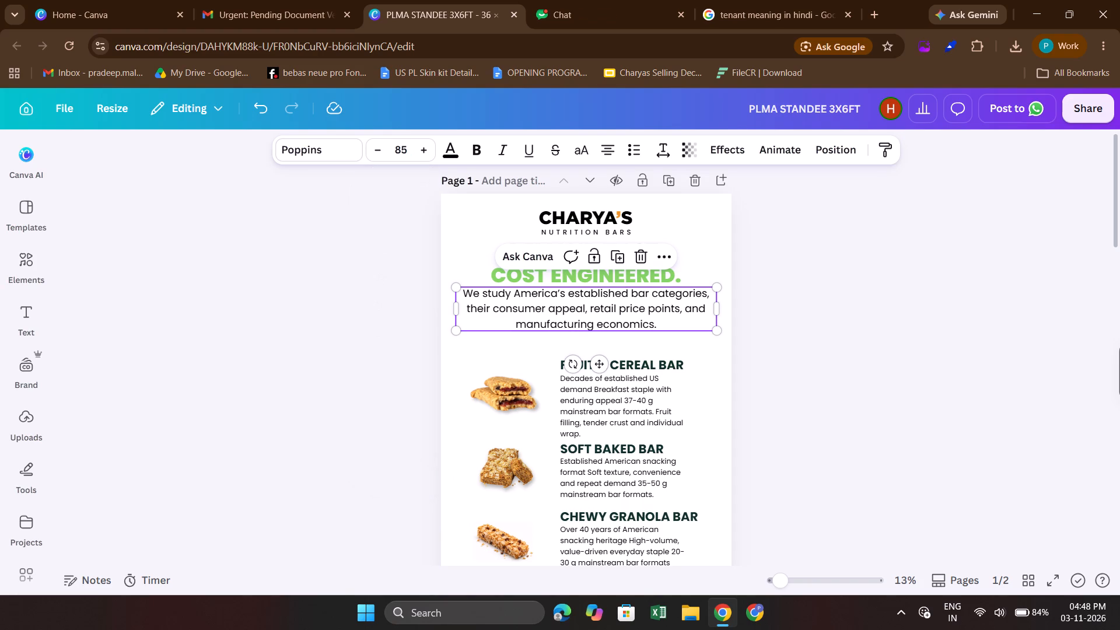
key(shift+Down)
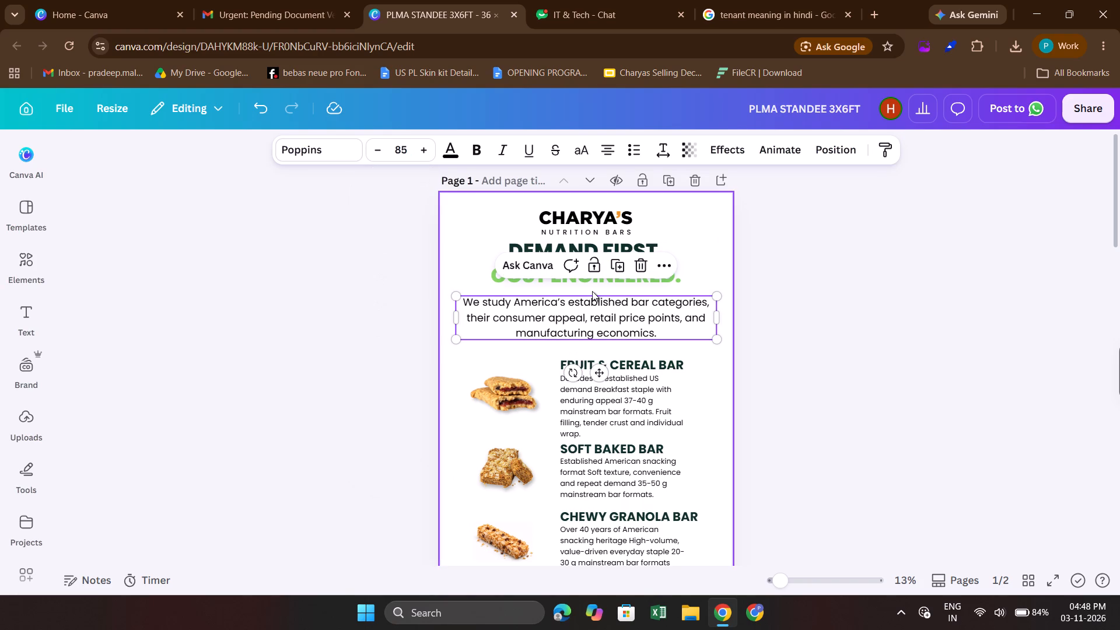
click(823, 324)
Set the DEMAND FIRST. COST ENGINEERED. heading's font size to 170.
click(621, 277)
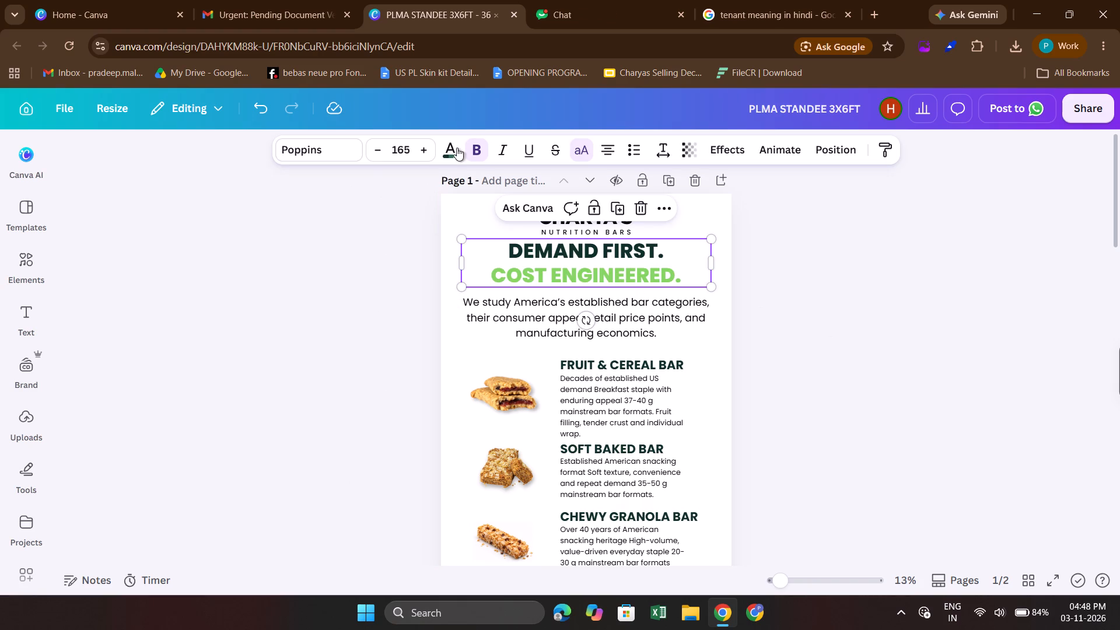
click(391, 148)
text(170)
key(Return)
click(745, 310)
Set the EVERY CENT IS ENGINEERED heading's font size to 170 and nudge it slightly up from its paragraph.
scroll(745, 310, down, 2)
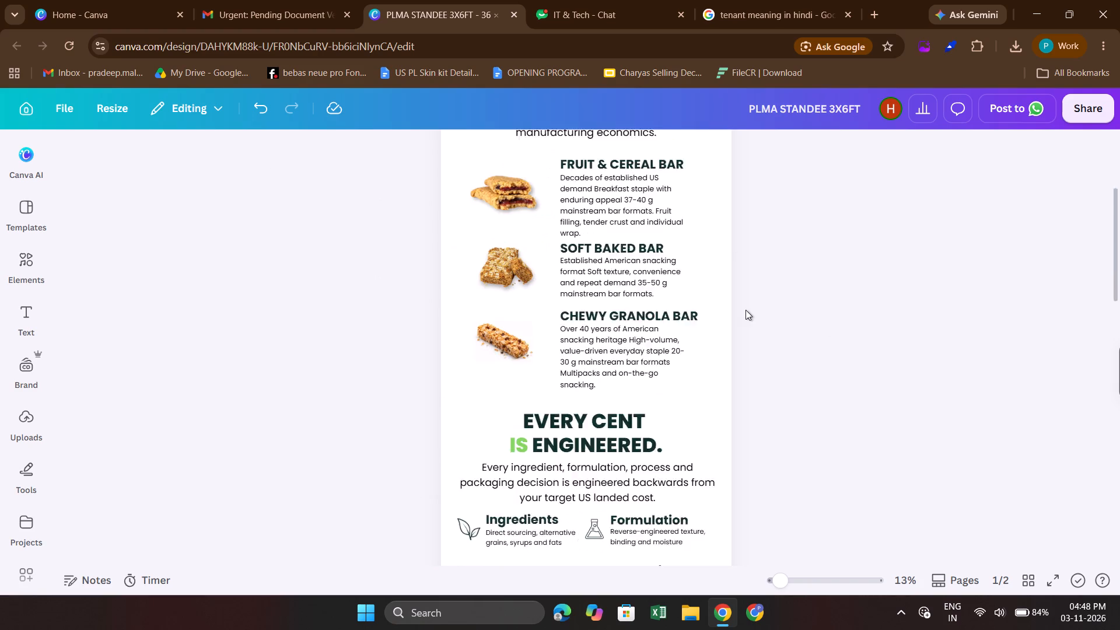
scroll(745, 310, down, 1)
click(591, 363)
click(401, 152)
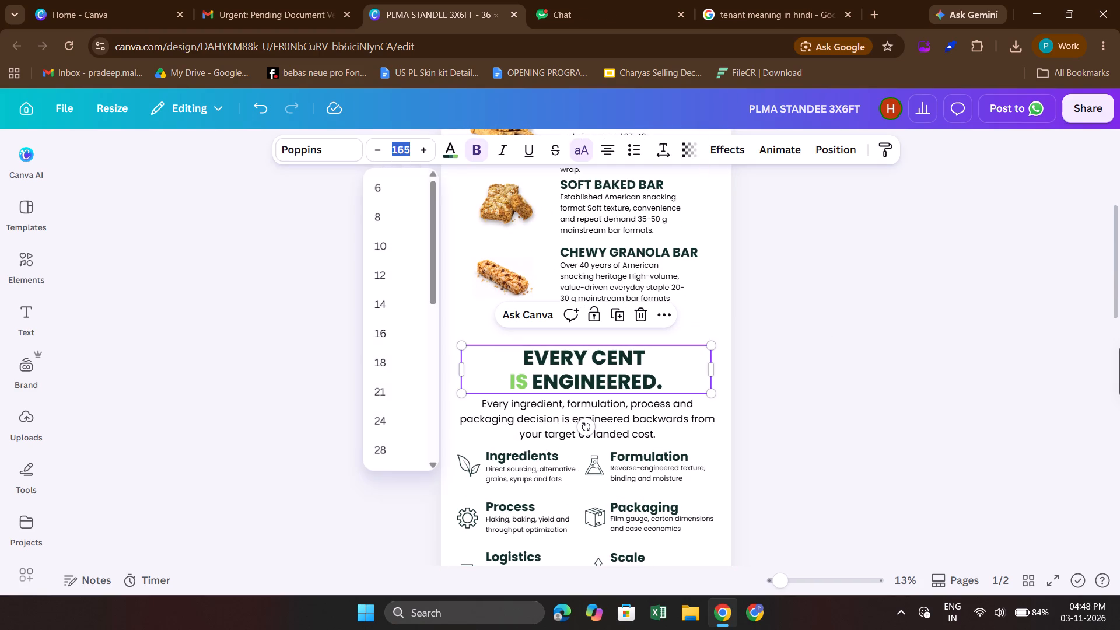
text(170)
key(Return)
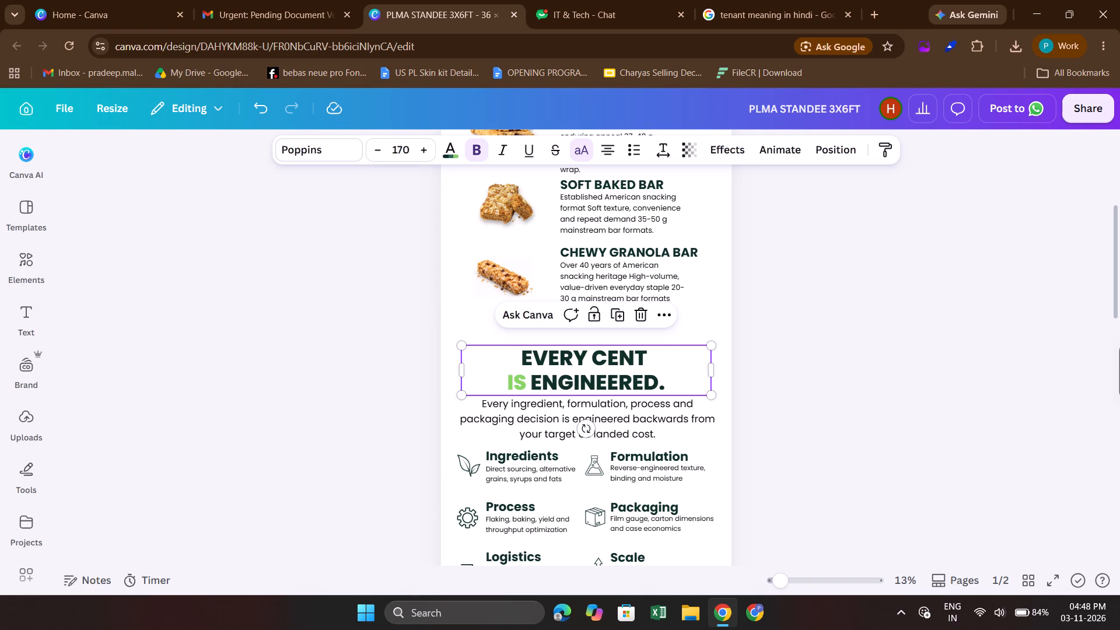
click(808, 290)
click(603, 370)
key(shift+Up)
Nudge the grouped bar images and texts slightly up toward the intro paragraph.
scroll(603, 370, up, 4)
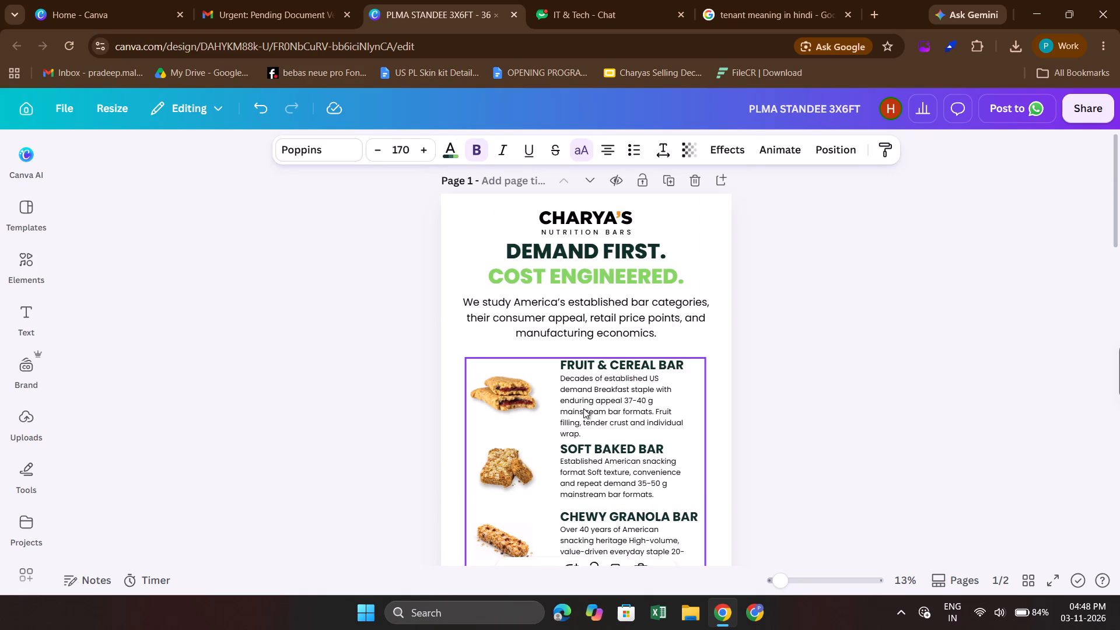
click(583, 408)
key(shift+Up)
click(804, 398)
Nudge the intro paragraph up in small increments, closer to the COST ENGINEERED heading.
scroll(804, 398, down, 1)
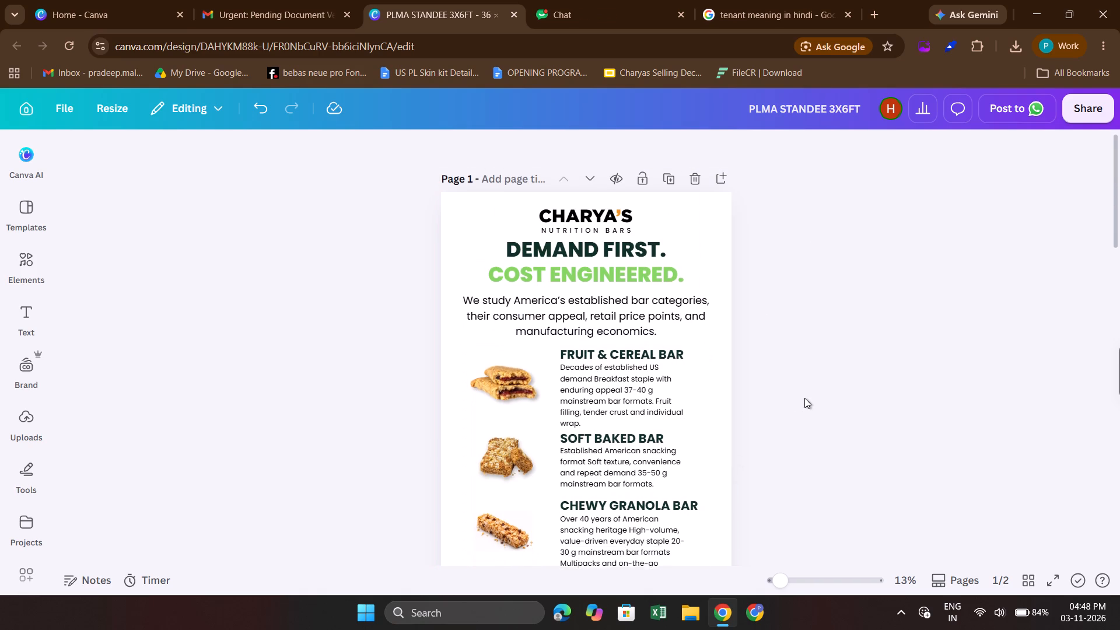
scroll(804, 398, down, 1)
click(628, 315)
key(Up)
key(Up)
key(Up)
key(Up)
key(Up)
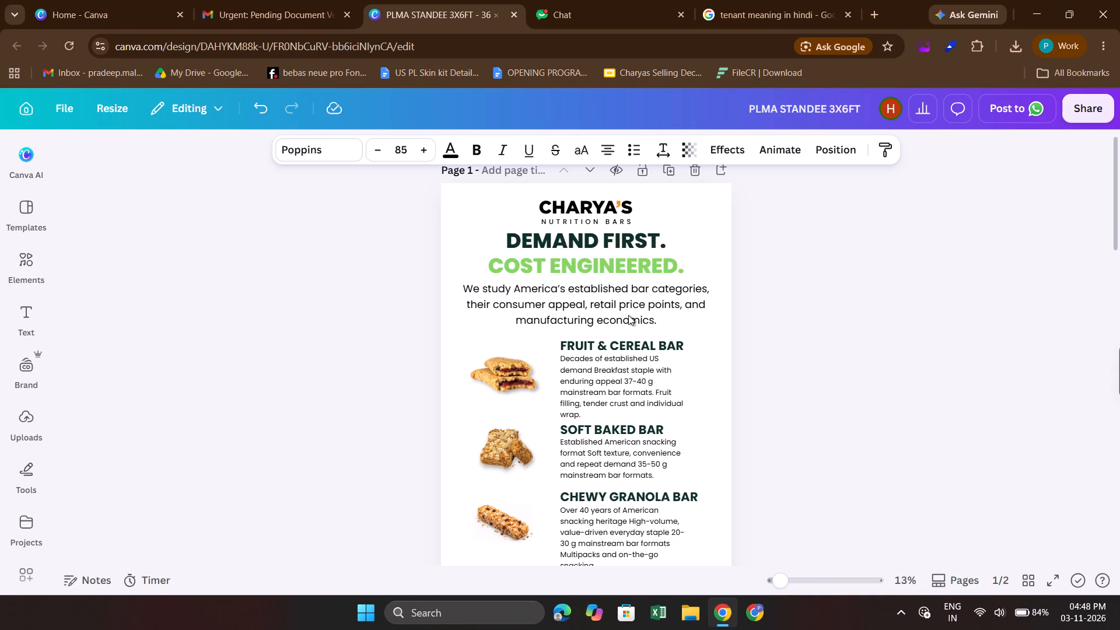
key(Up)
key(Up)
key(Up)
key(Up)
key(Up)
Nudge the grouped bar images and texts up in small increments, closer to the intro paragraph.
click(603, 401)
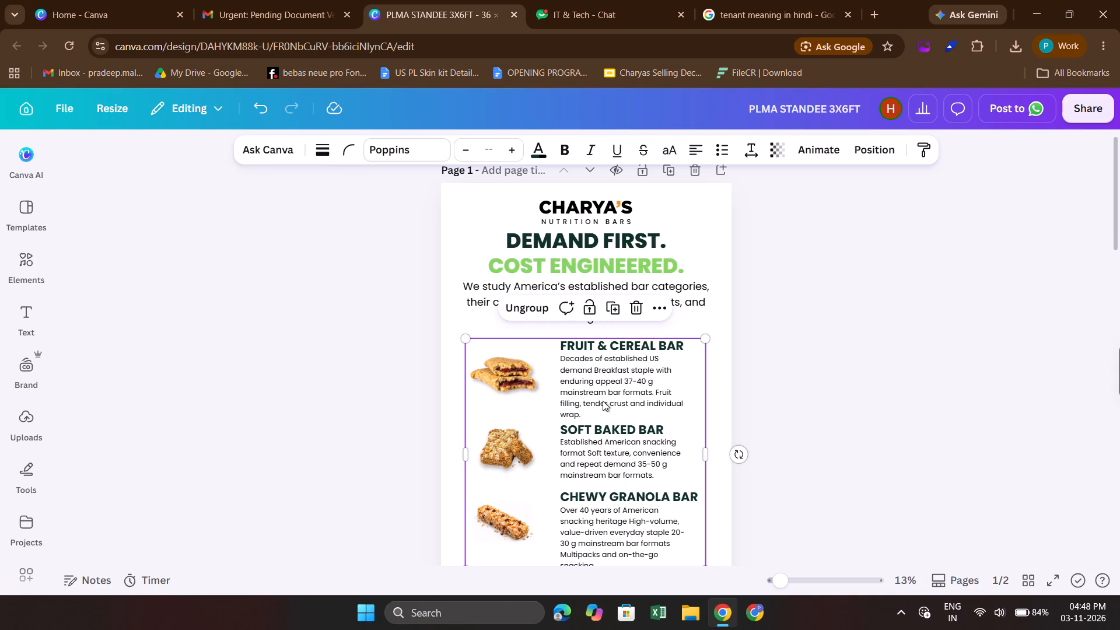
scroll(603, 401, down, 1)
key(Up)
key(Up)
key(Up)
key(Up)
key(Up)
key(Up)
key(Up)
key(Up)
key(Up)
key(Up)
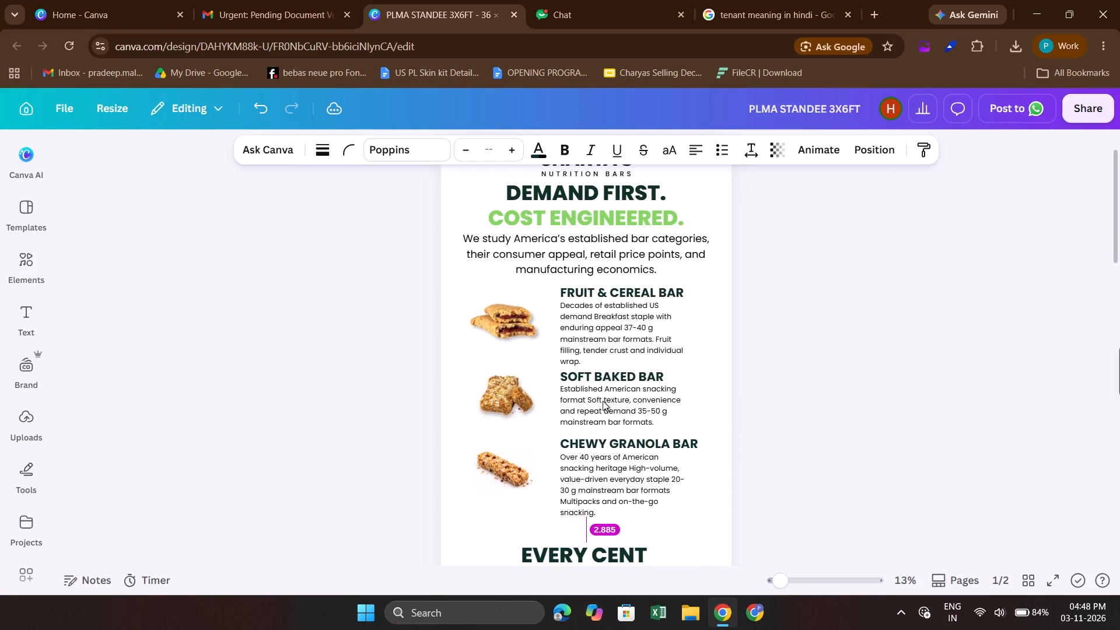
key(Up)
Move the EVERY CENT IS ENGINEERED heading up, closer to the Chewy Granola Bar text.
scroll(603, 401, down, 1)
click(580, 418)
key(Up)
key(Up)
key(Up)
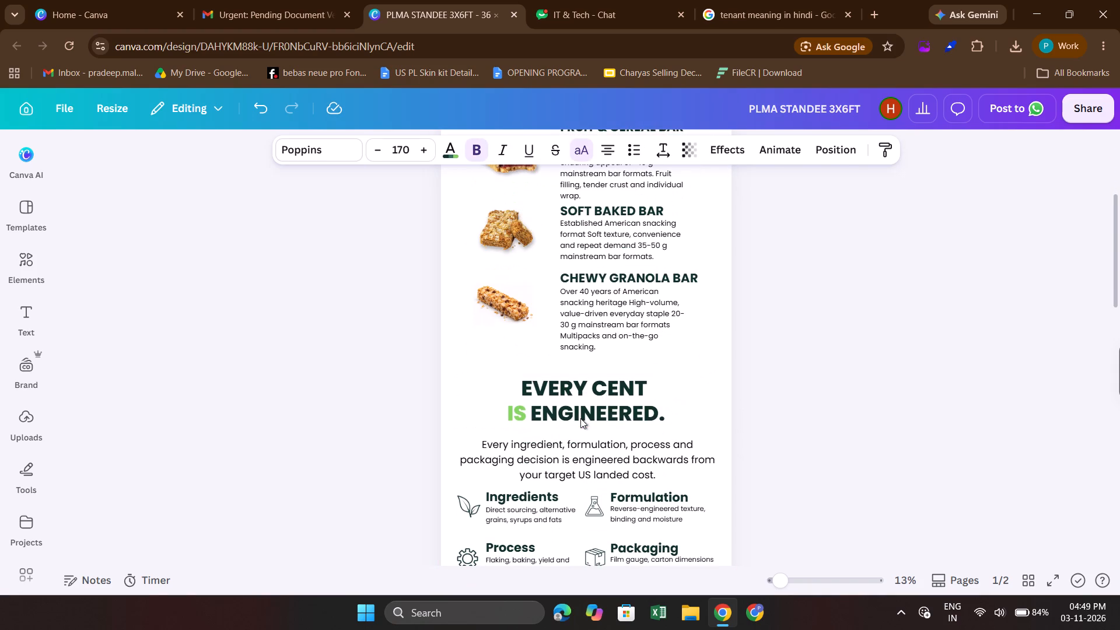
key(shift+Up)
key(shift+Up)
key(shift+Down)
key(Up)
Move the "Every ingredient, formulation, process" paragraph up to sit just below the EVERY CENT IS ENGINEERED heading.
scroll(580, 418, down, 1)
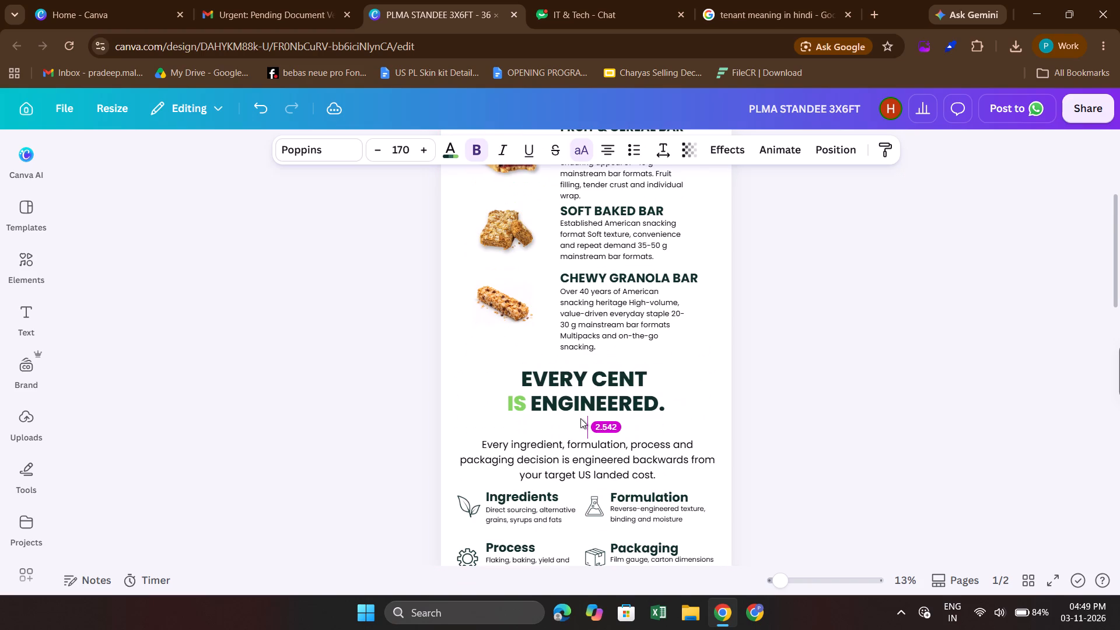
scroll(580, 418, down, 1)
click(564, 295)
key(shift+Up)
key(shift+Up)
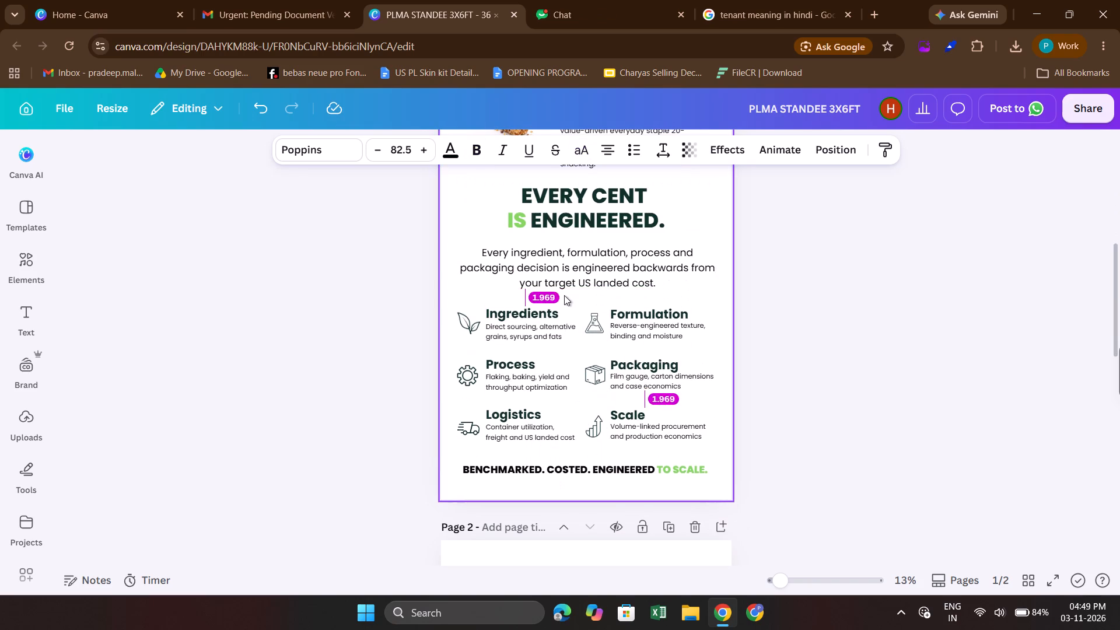
Set the "Every ingredient, formulation, process" paragraph's font size to 85, matching the intro paragraph.
scroll(564, 295, up, 4)
click(553, 314)
scroll(553, 314, down, 1)
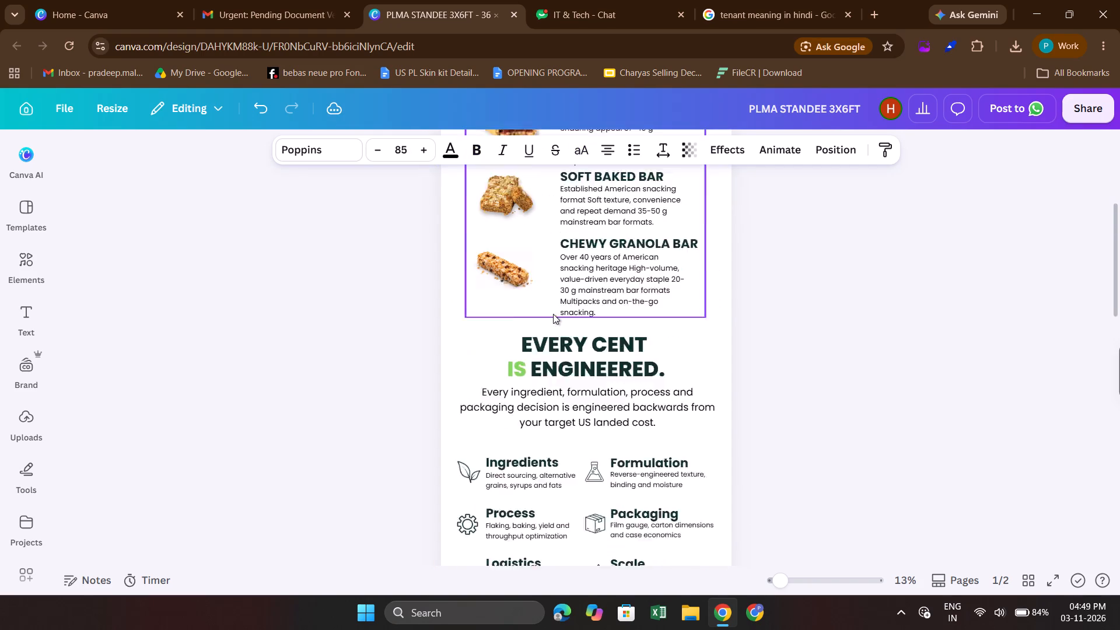
scroll(553, 314, down, 1)
click(551, 359)
click(401, 148)
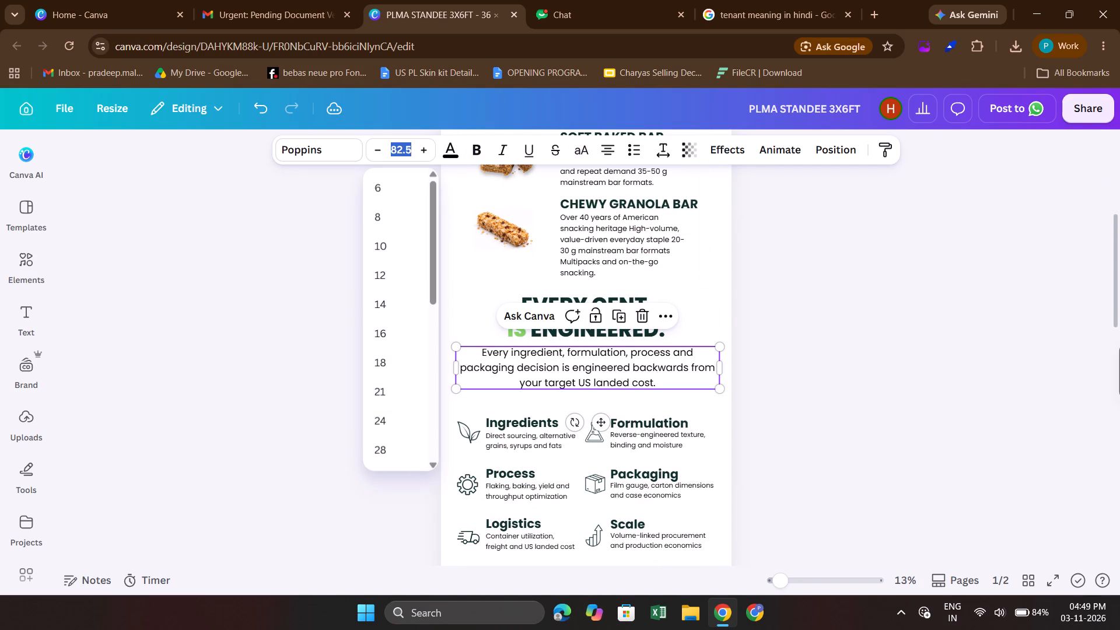
text(85)
key(Return)
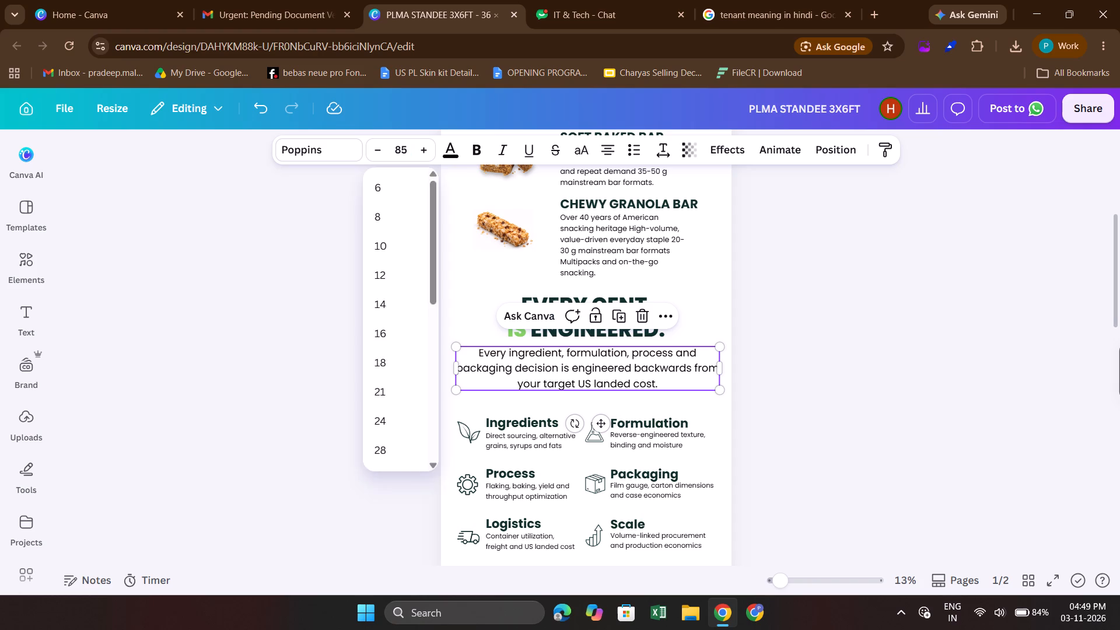
click(780, 451)
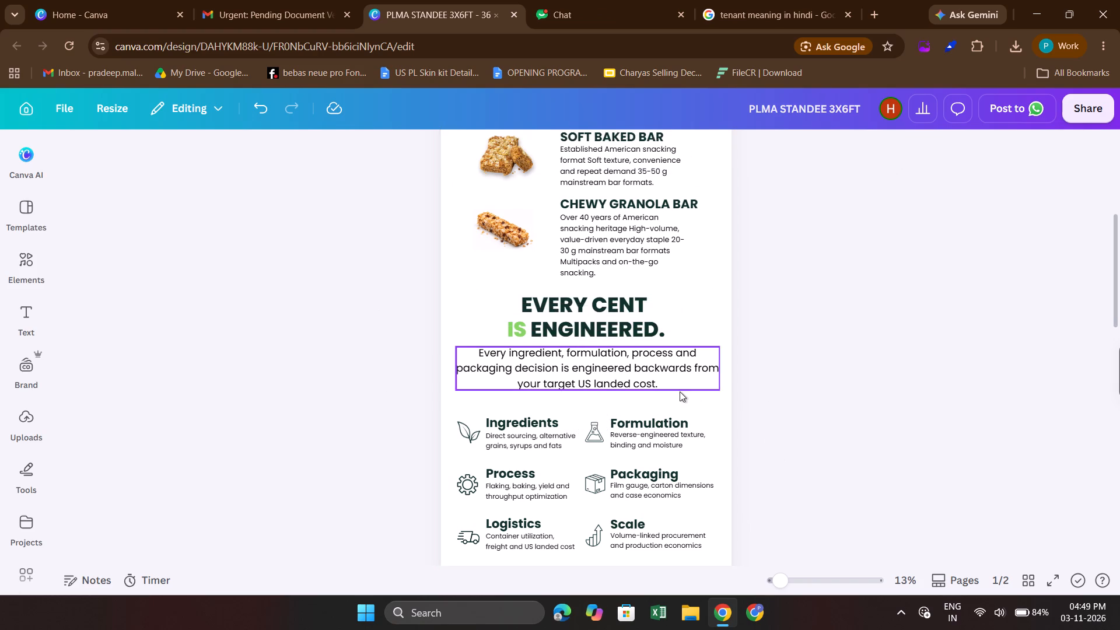
Narrow the "Every ingredient" text box so its third line starts with "backwards", and centre the box on the page.
click(680, 391)
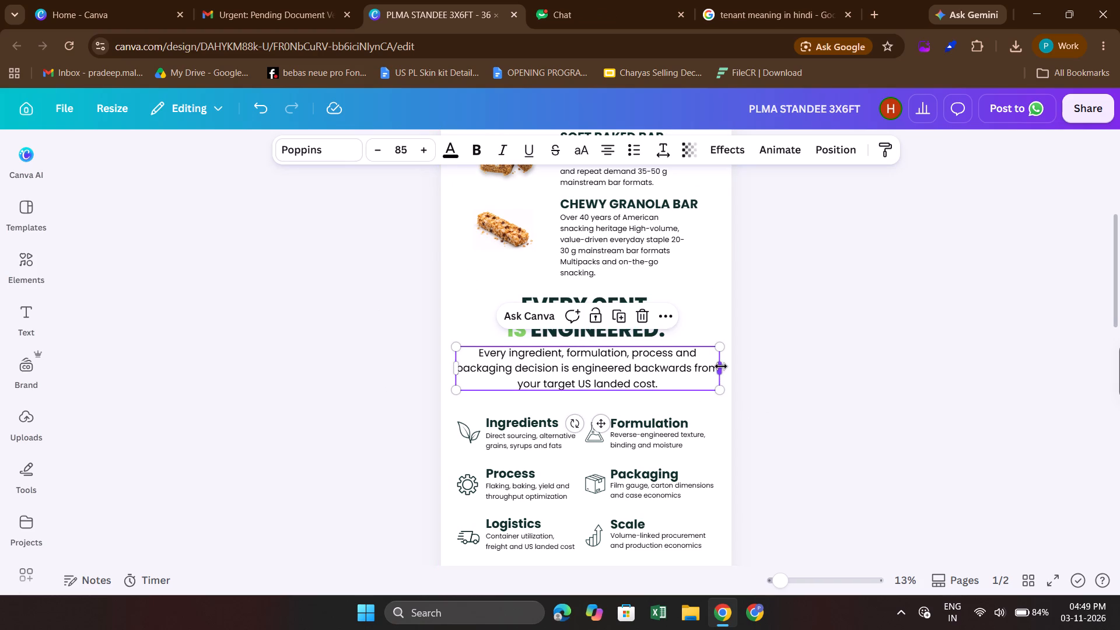
drag(721, 367, 684, 365)
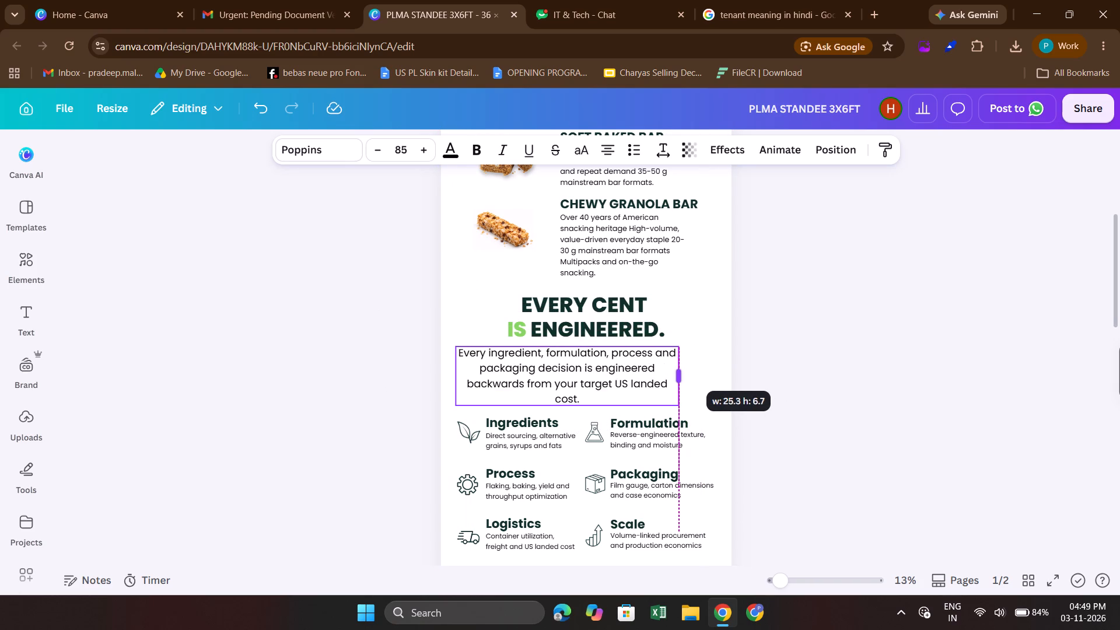
drag(684, 365, 690, 366)
drag(622, 370, 631, 370)
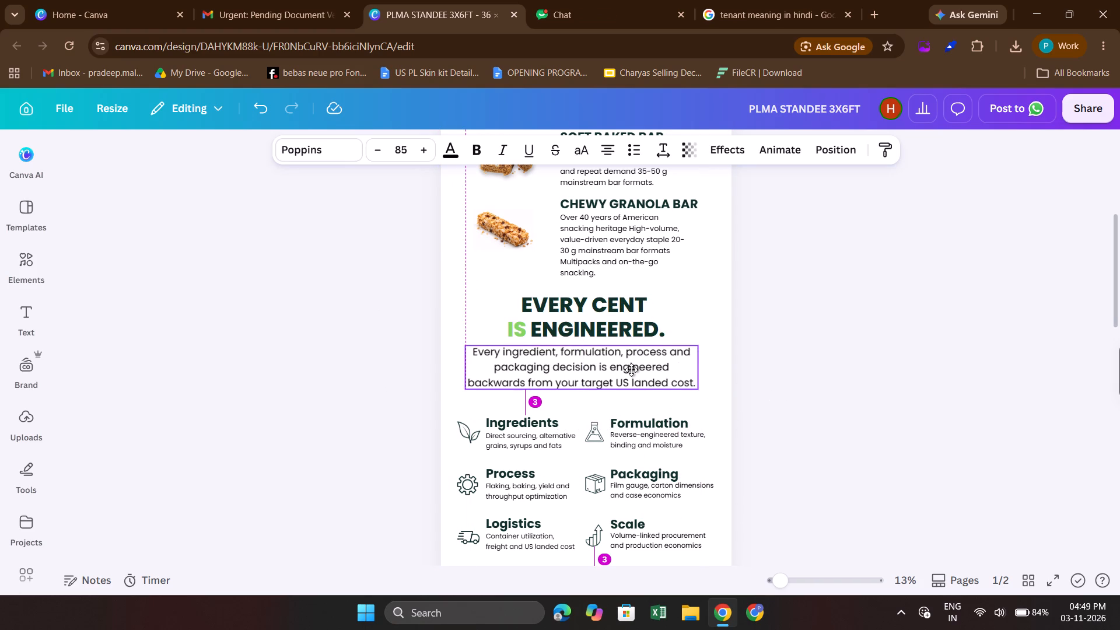
drag(631, 370, 636, 370)
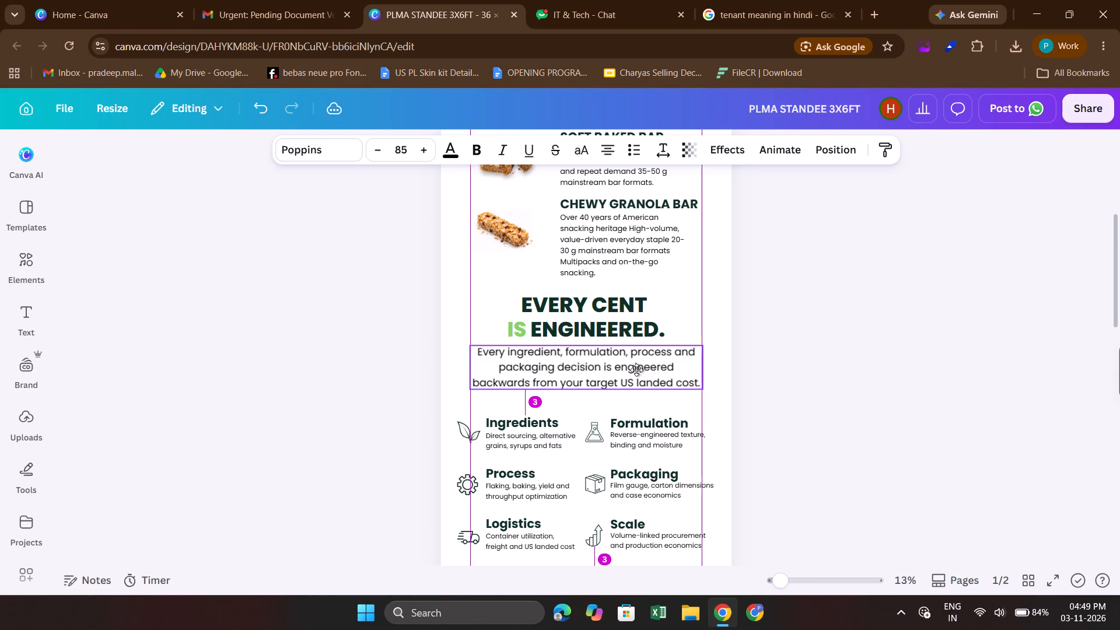
drag(636, 370, 636, 370)
click(798, 393)
Move all six icon items, Ingredients through Scale, slightly up together toward the paragraph above them.
scroll(798, 393, down, 1)
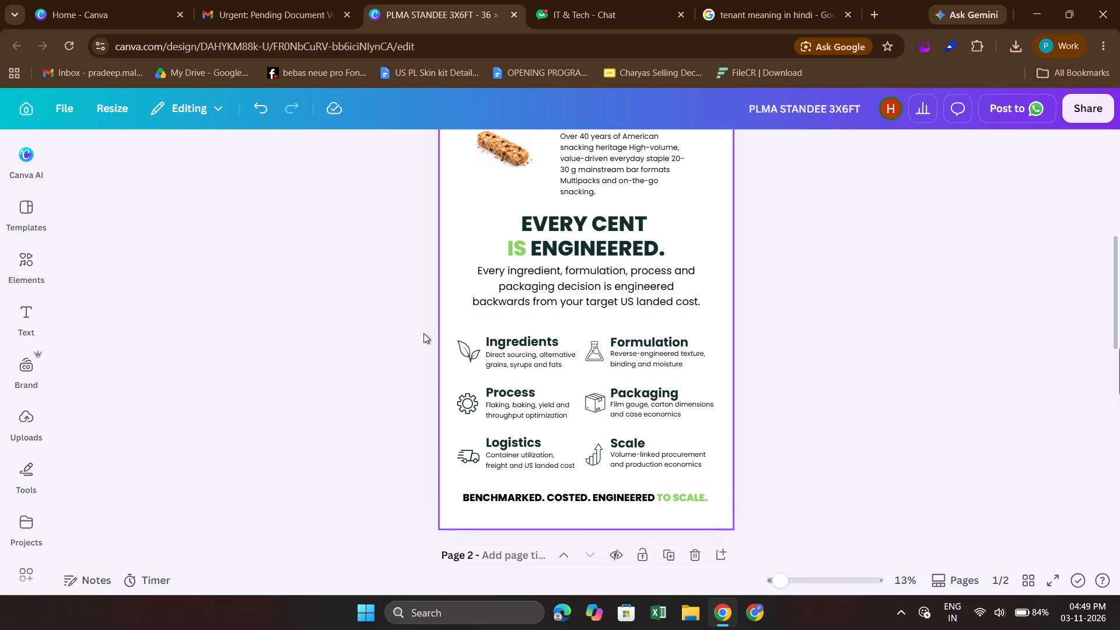
drag(423, 333, 717, 474)
key(shift+Up)
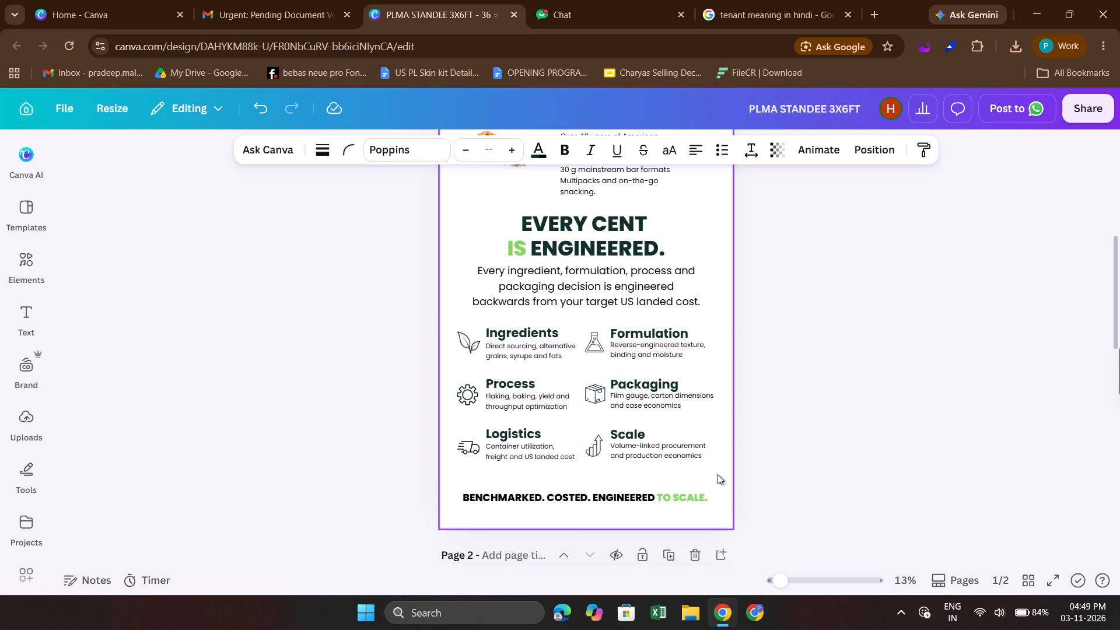
click(874, 428)
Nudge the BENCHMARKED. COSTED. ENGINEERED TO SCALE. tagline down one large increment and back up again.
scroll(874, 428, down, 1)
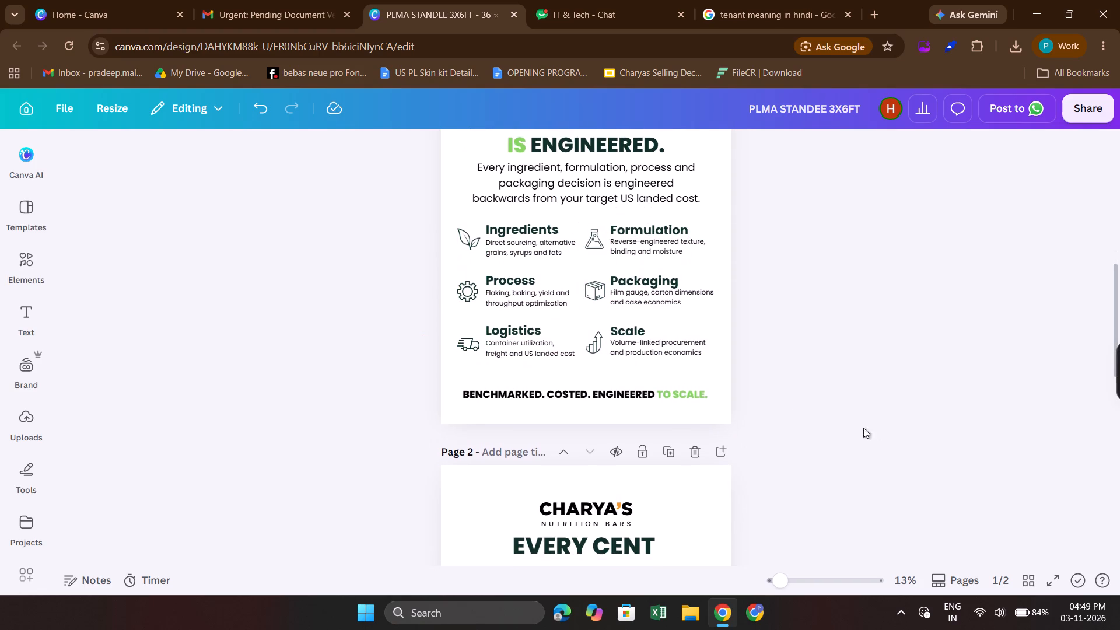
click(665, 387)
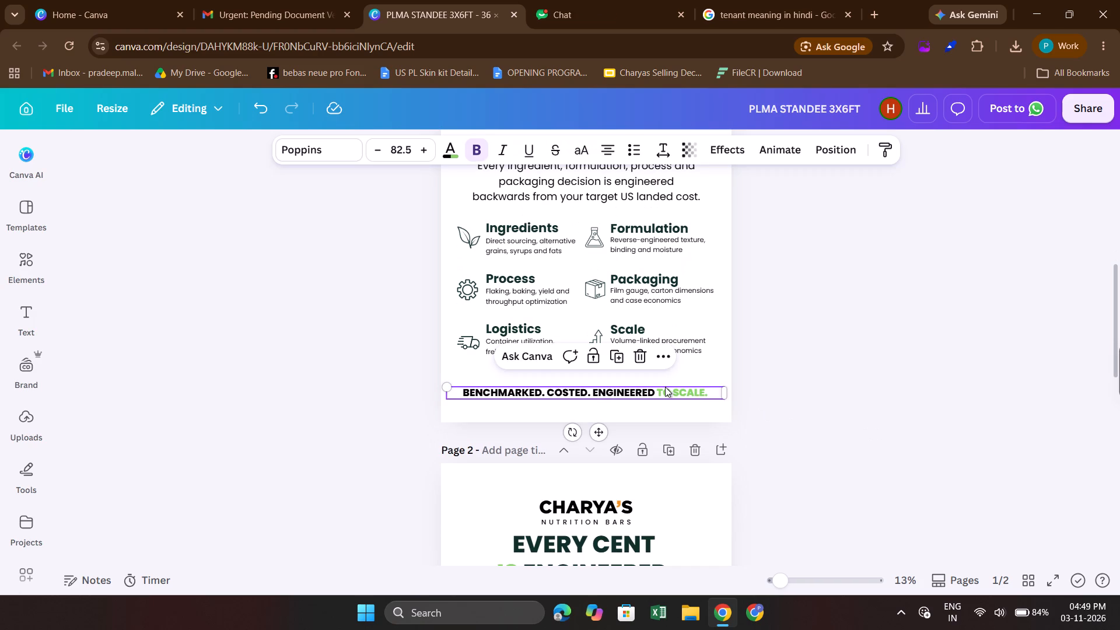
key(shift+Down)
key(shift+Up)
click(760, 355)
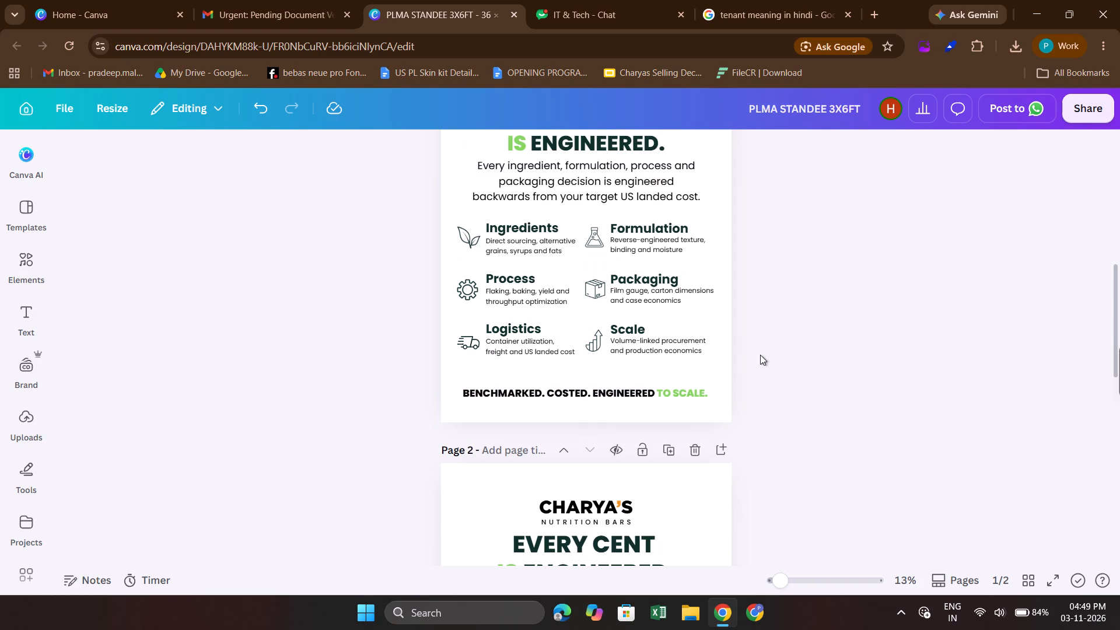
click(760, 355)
Ungroup the three bar images and their headings and descriptions on page 1.
scroll(760, 355, up, 3)
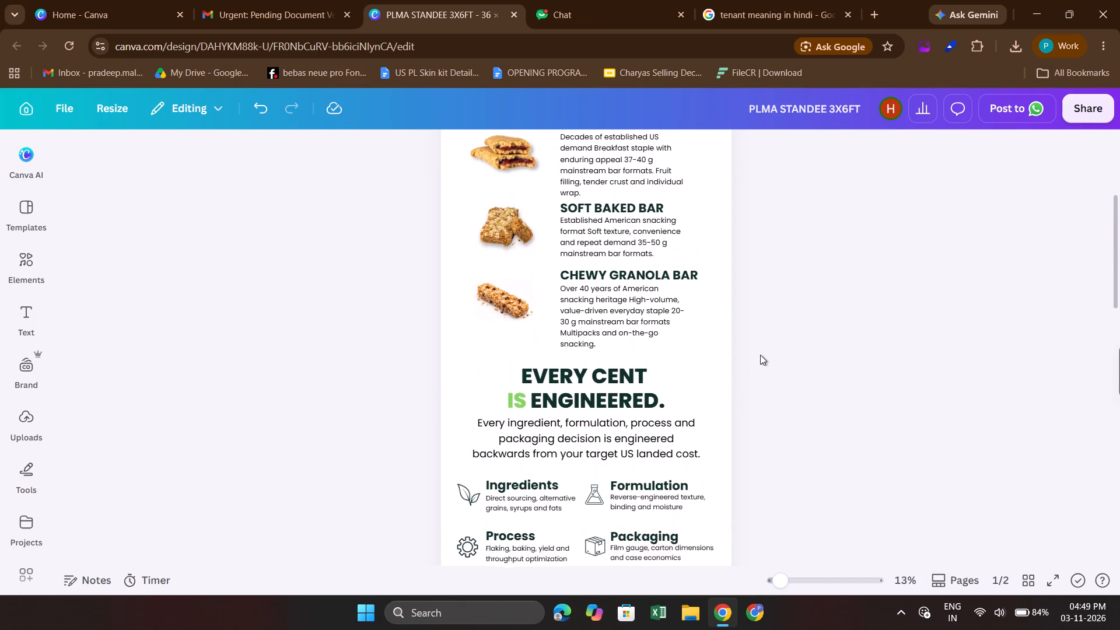
scroll(760, 355, up, 2)
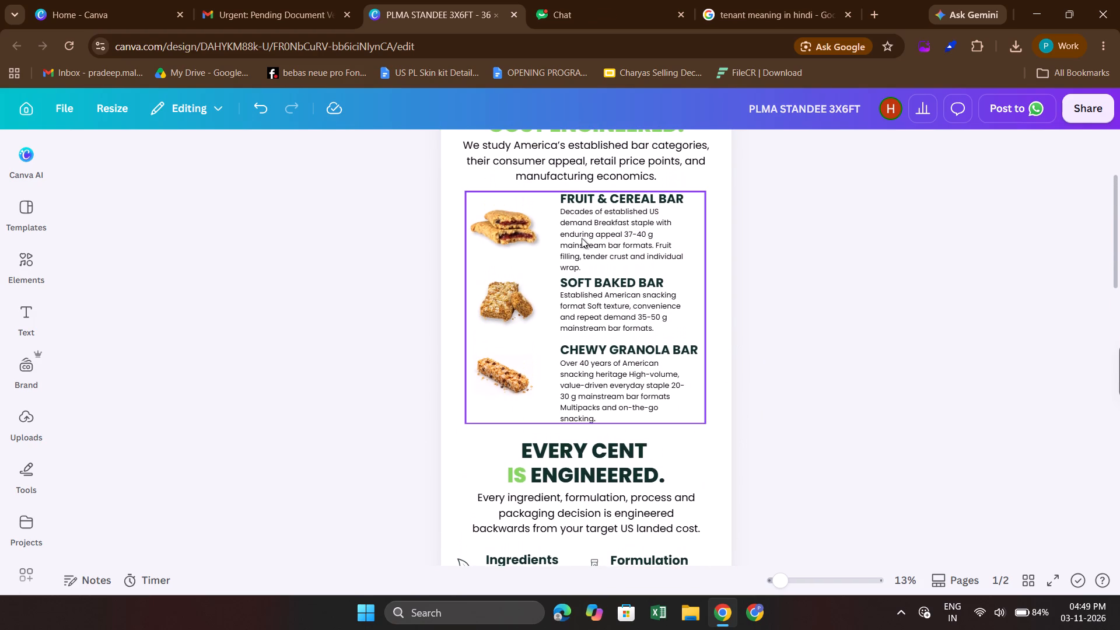
click(582, 238)
scroll(487, 229, up, 1)
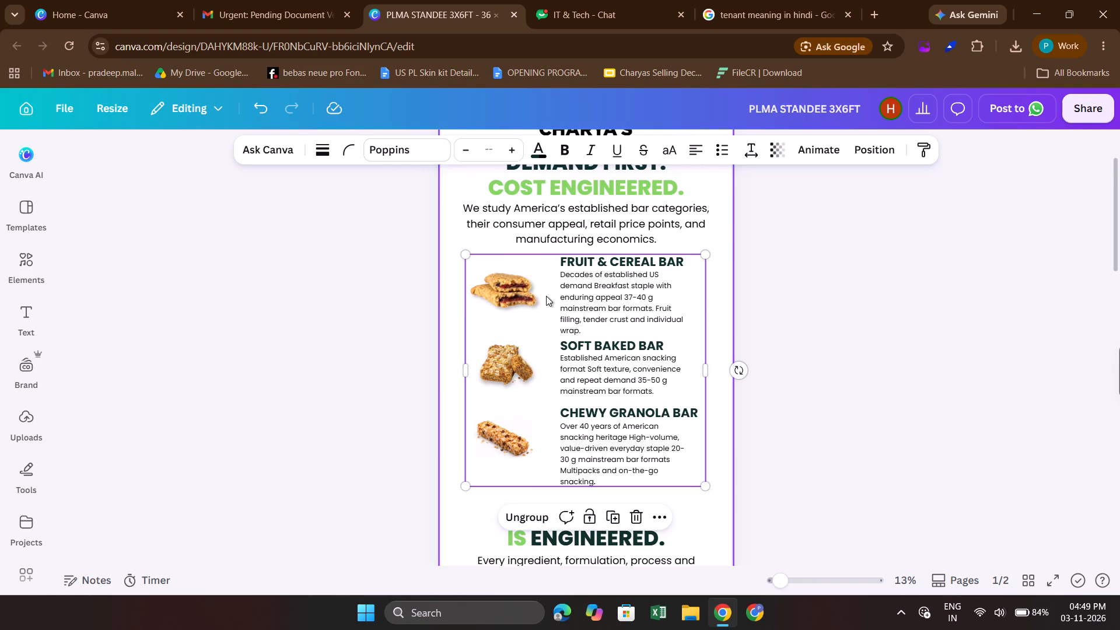
scroll(605, 357, up, 1)
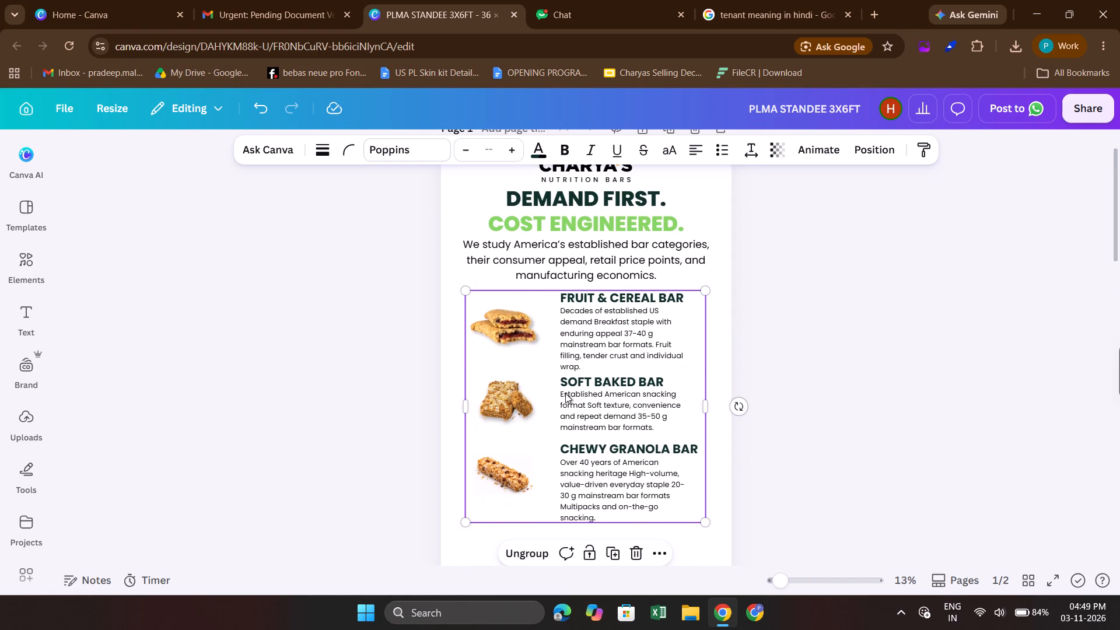
click(565, 393)
click(565, 393)
click(761, 389)
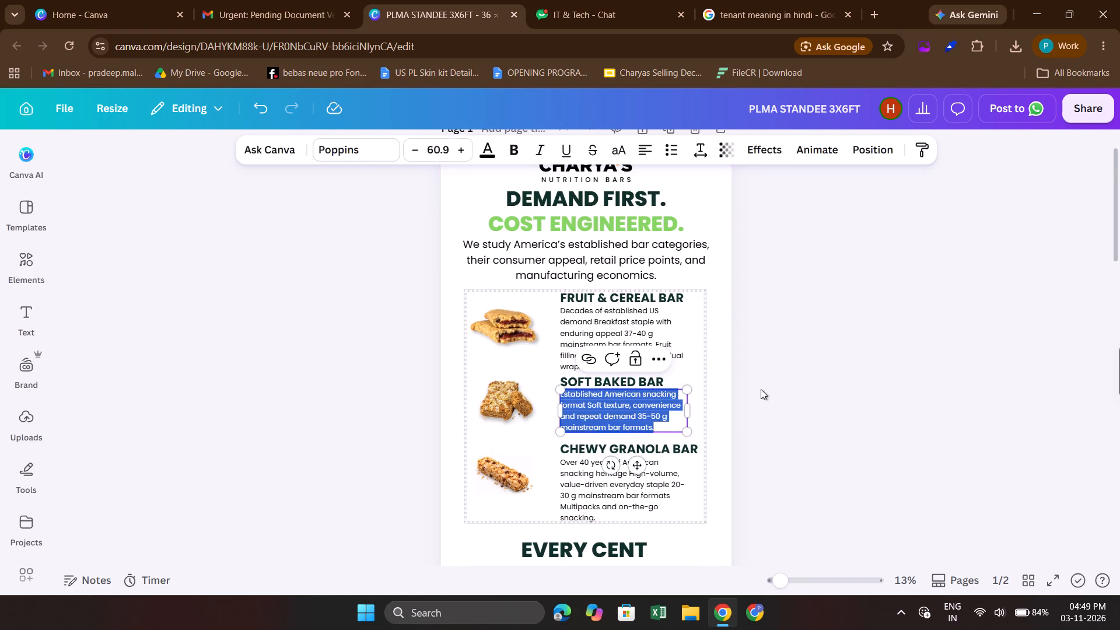
click(694, 325)
scroll(694, 325, down, 1)
scroll(604, 366, up, 1)
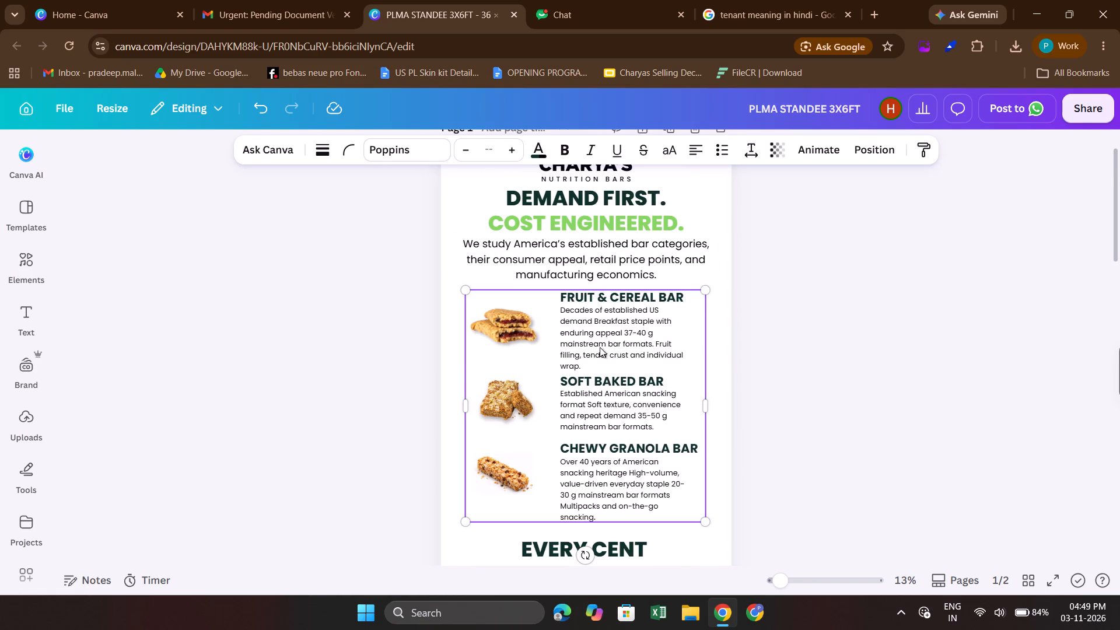
click(534, 264)
click(863, 416)
scroll(863, 416, down, 1)
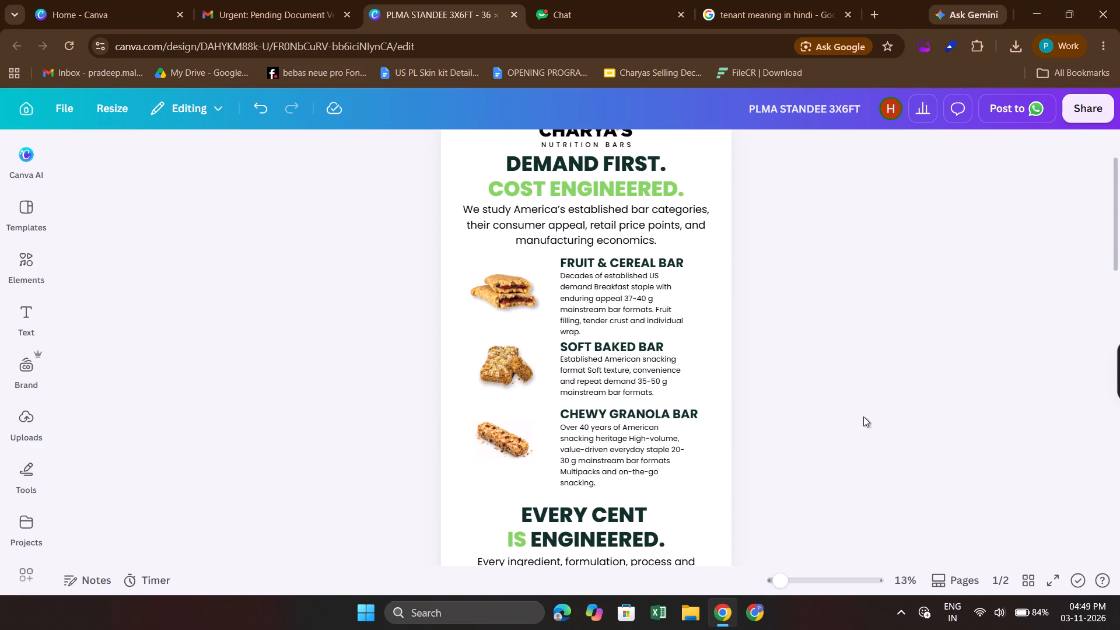
Slightly enlarge the three bar headings and descriptions together, keeping their upper and inner edges in place.
click(635, 262)
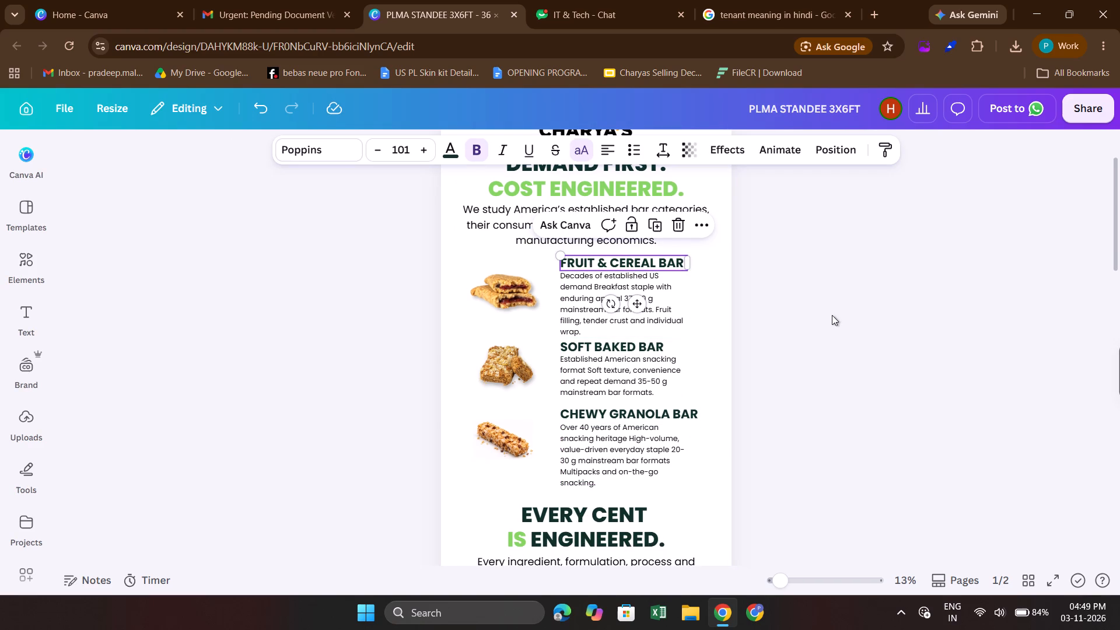
click(832, 315)
drag(757, 255, 609, 448)
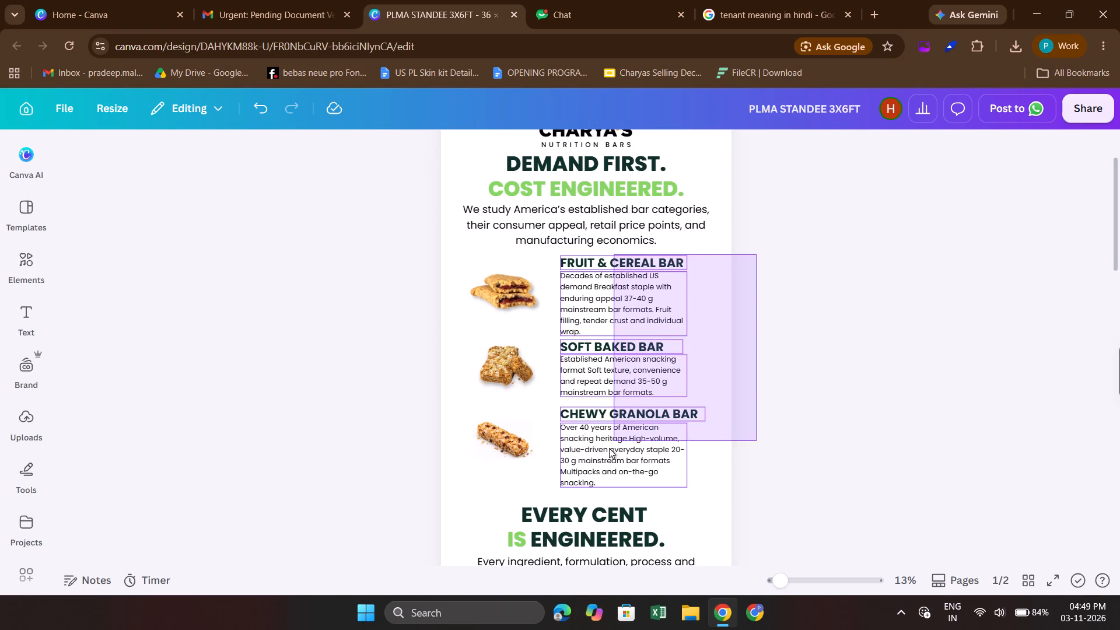
drag(609, 448, 598, 466)
drag(705, 486, 728, 495)
click(859, 400)
Move the EVERY CENT IS ENGINEERED heading, its paragraph and the six icon items down together, clear of the enlarged bar text.
scroll(859, 400, down, 3)
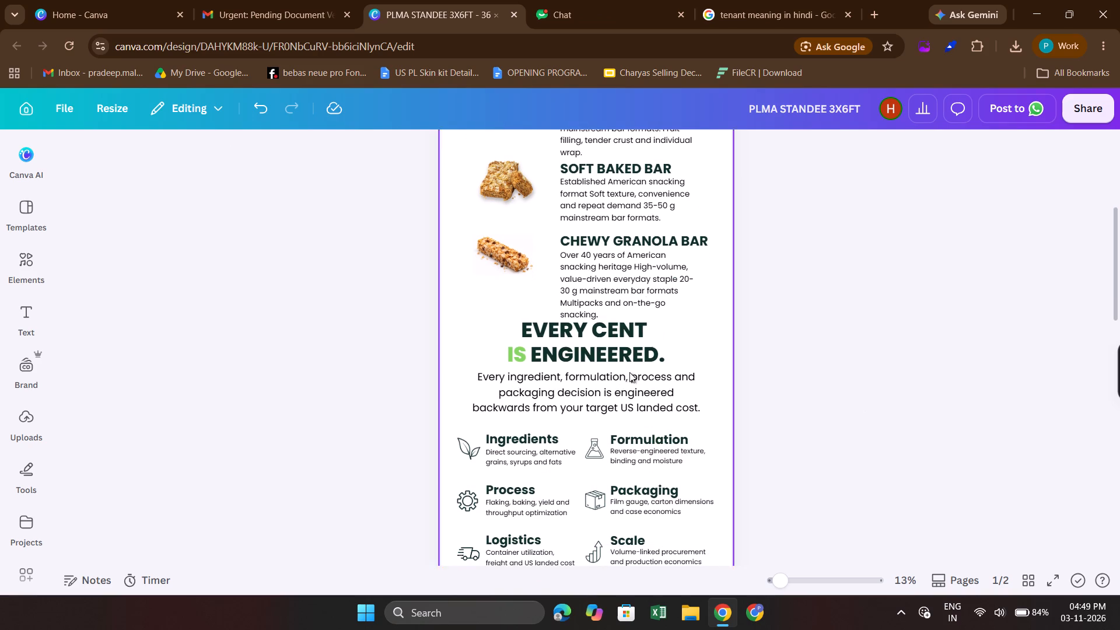
drag(402, 348, 741, 556)
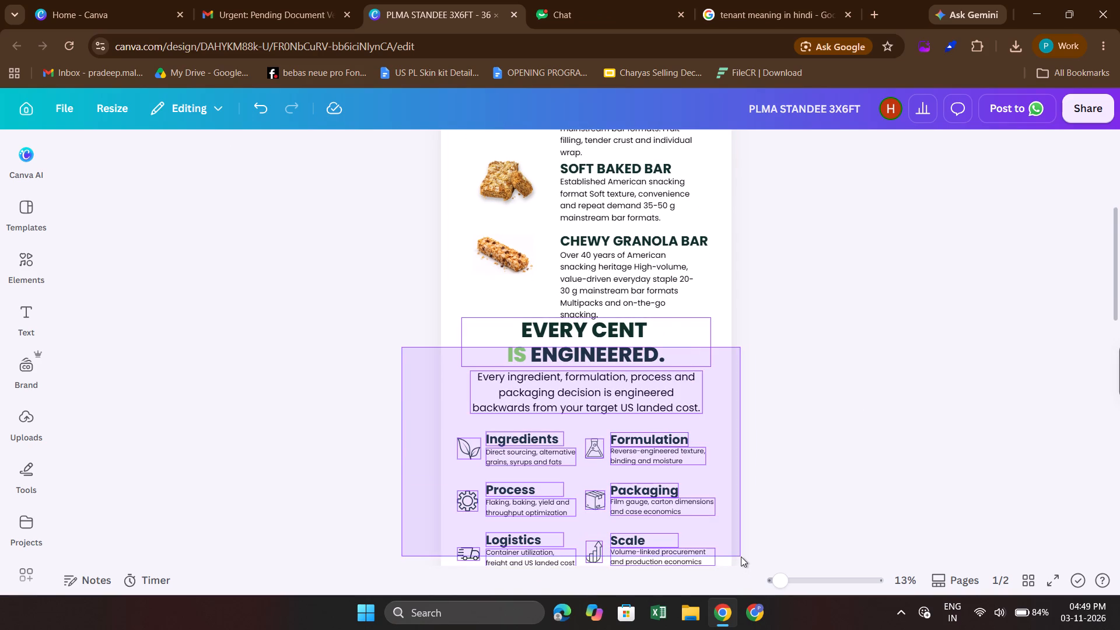
drag(741, 556, 741, 556)
scroll(741, 556, down, 1)
key(shift+Down)
key(shift+Down)
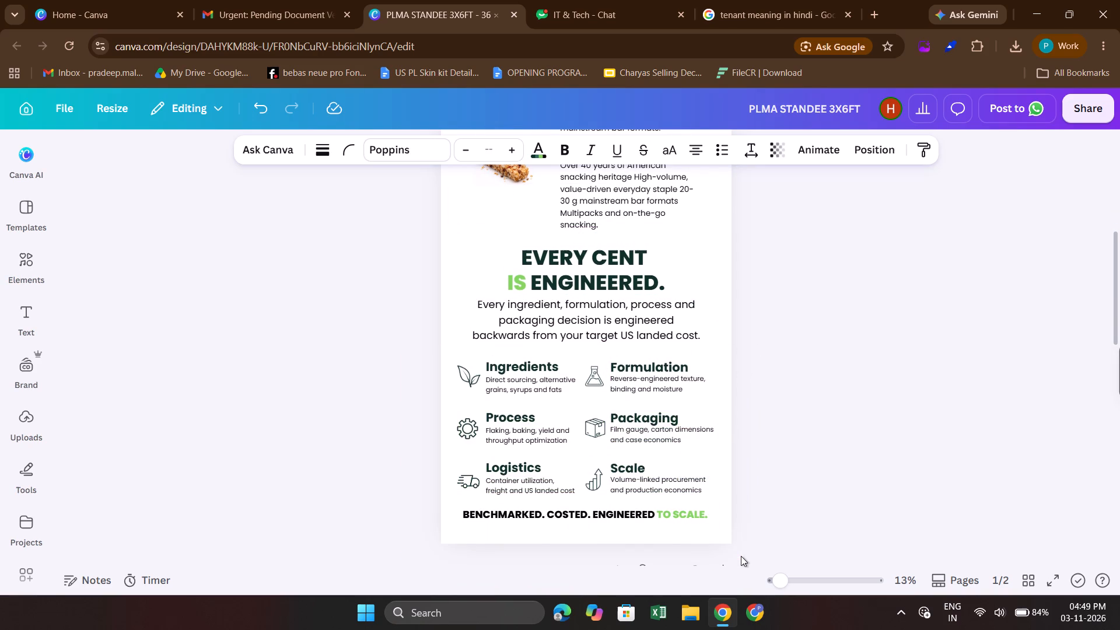
scroll(741, 556, up, 2)
click(826, 469)
Slightly enlarge the three bar images together, extending them outward and downward beside their descriptions.
scroll(826, 469, up, 1)
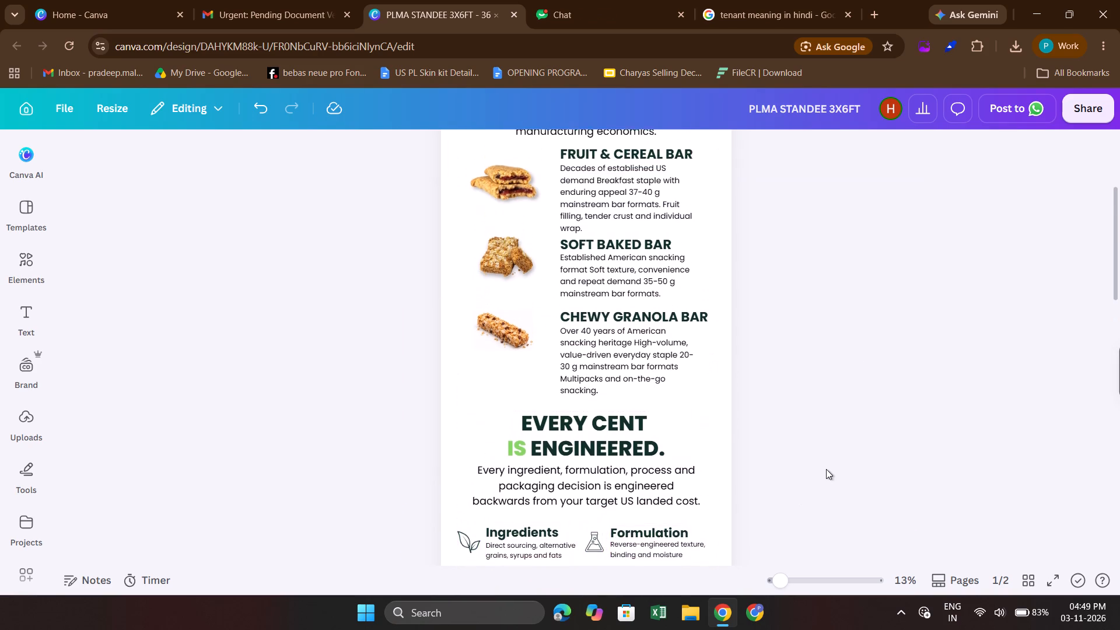
scroll(668, 351, up, 1)
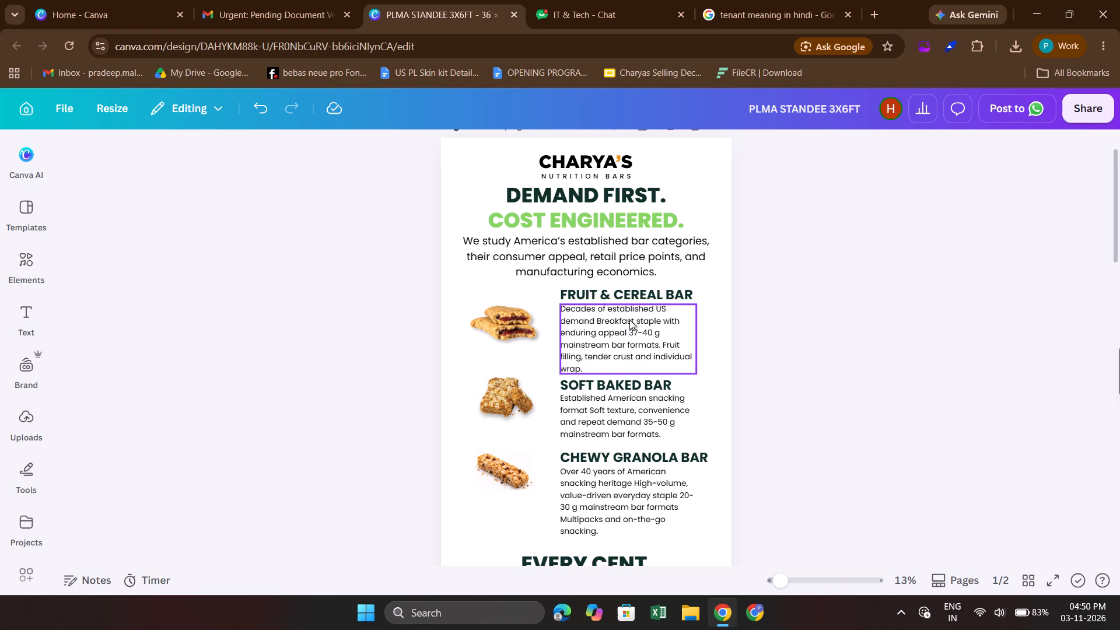
drag(386, 306, 510, 446)
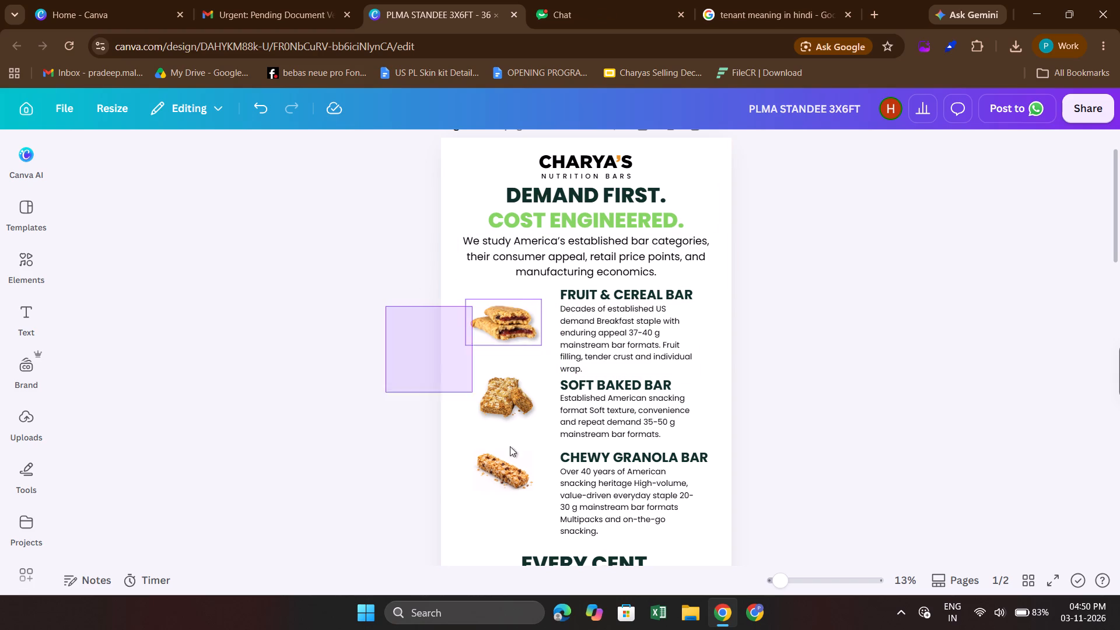
drag(510, 446, 531, 495)
drag(463, 495, 463, 495)
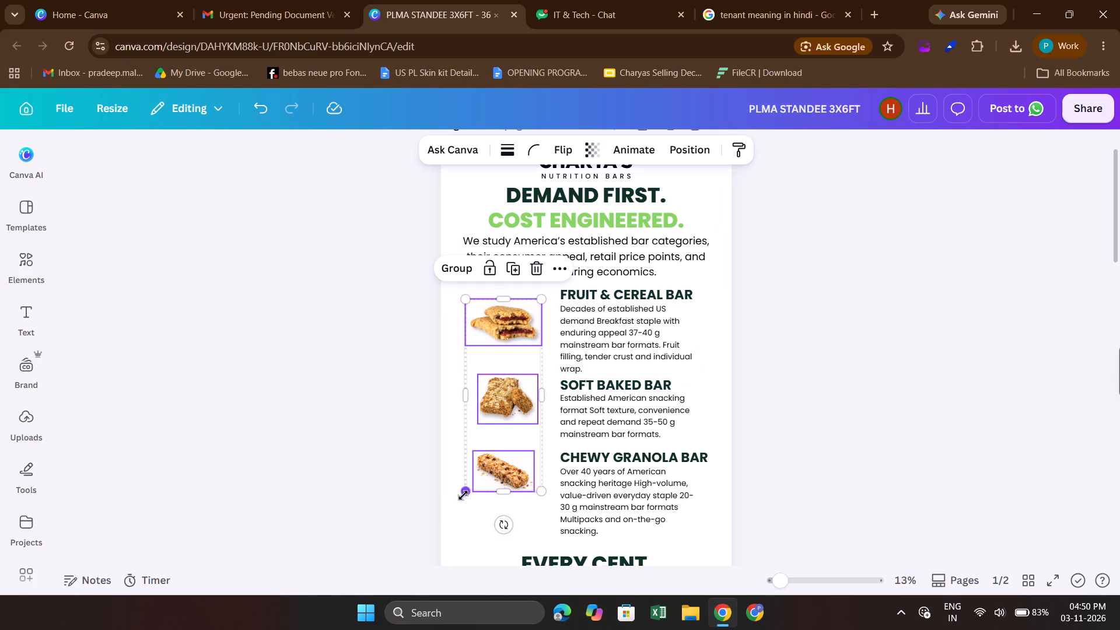
drag(463, 495, 460, 510)
click(357, 422)
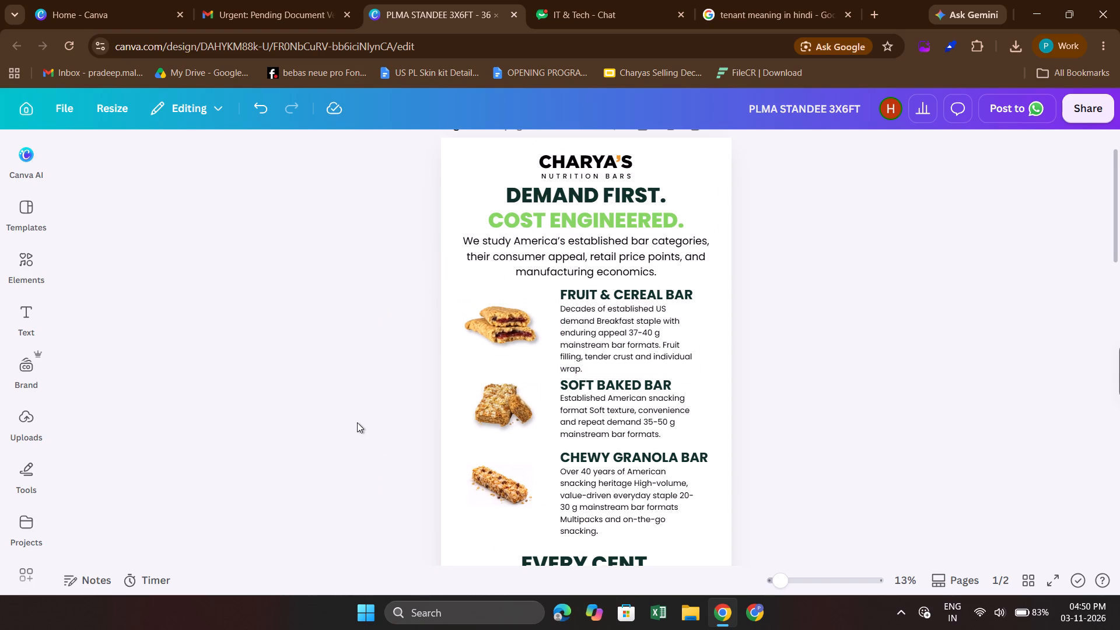
Nudge the CHEWY GRANOLA BAR image on page 1 slightly down beside its description.
scroll(357, 422, down, 1)
scroll(729, 333, up, 1)
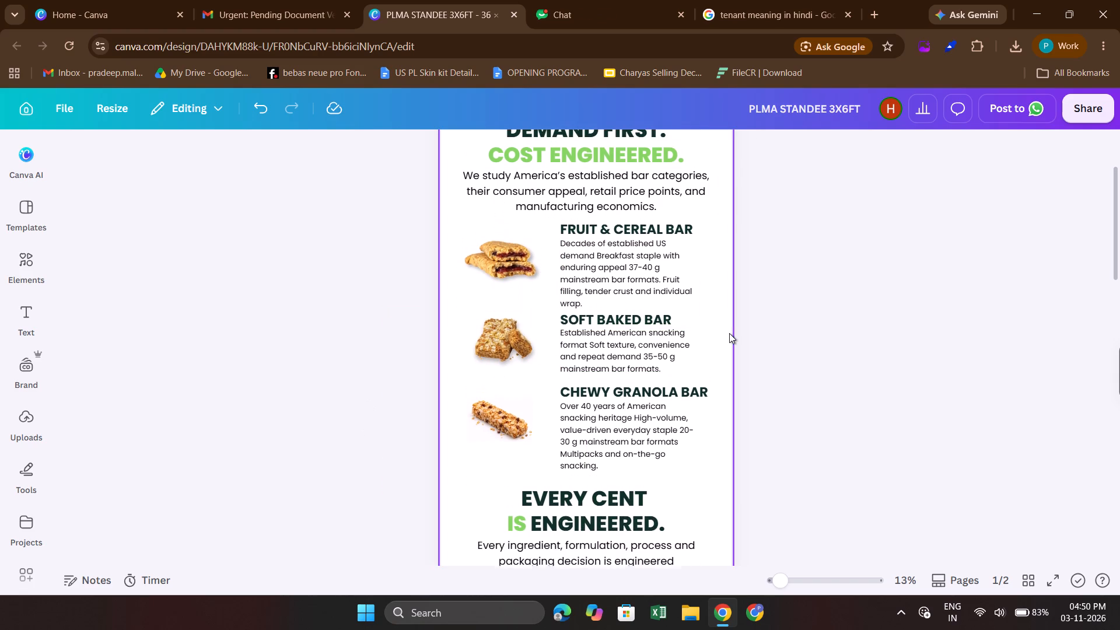
scroll(729, 333, up, 1)
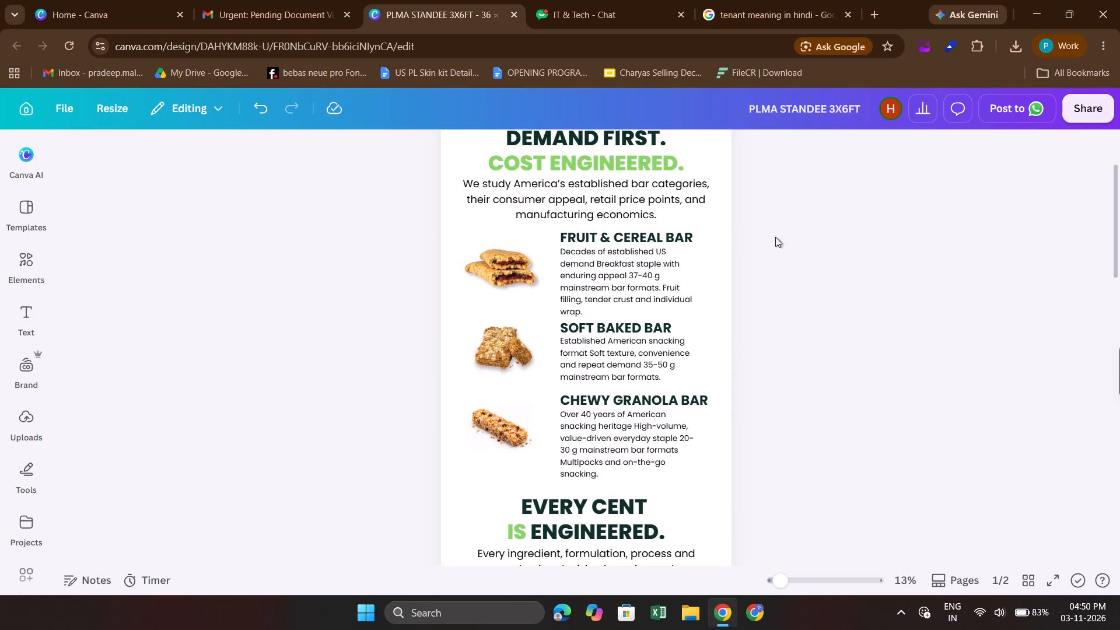
scroll(752, 315, down, 1)
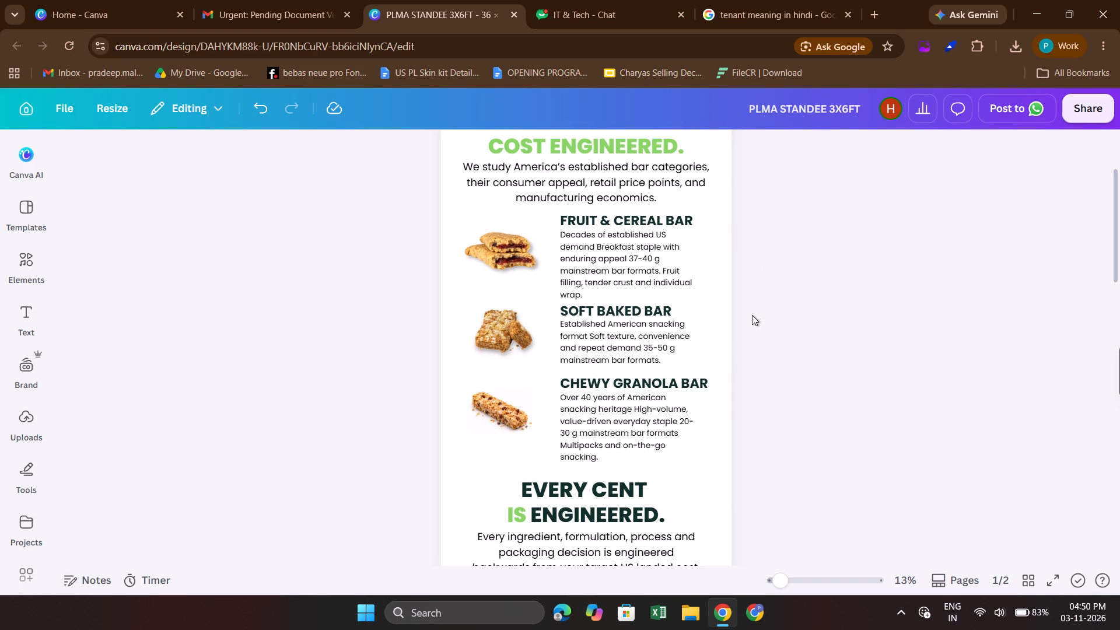
click(512, 408)
key(Down)
key(Down)
key(Down)
key(Down)
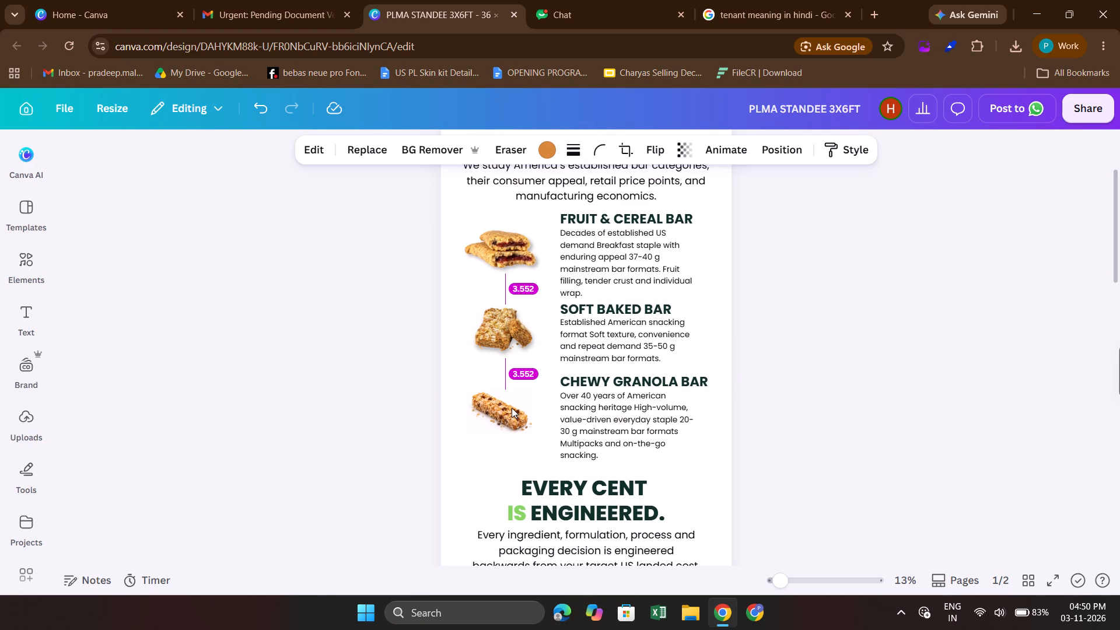
key(Down)
key(Down)
key(Down)
key(Down)
key(Down)
key(Down)
key(Down)
key(Down)
key(Down)
key(Down)
Widen the CHEWY GRANOLA, SOFT BAKED and FRUIT & CEREAL BAR description text boxes outward toward the page margin.
scroll(512, 408, up, 1)
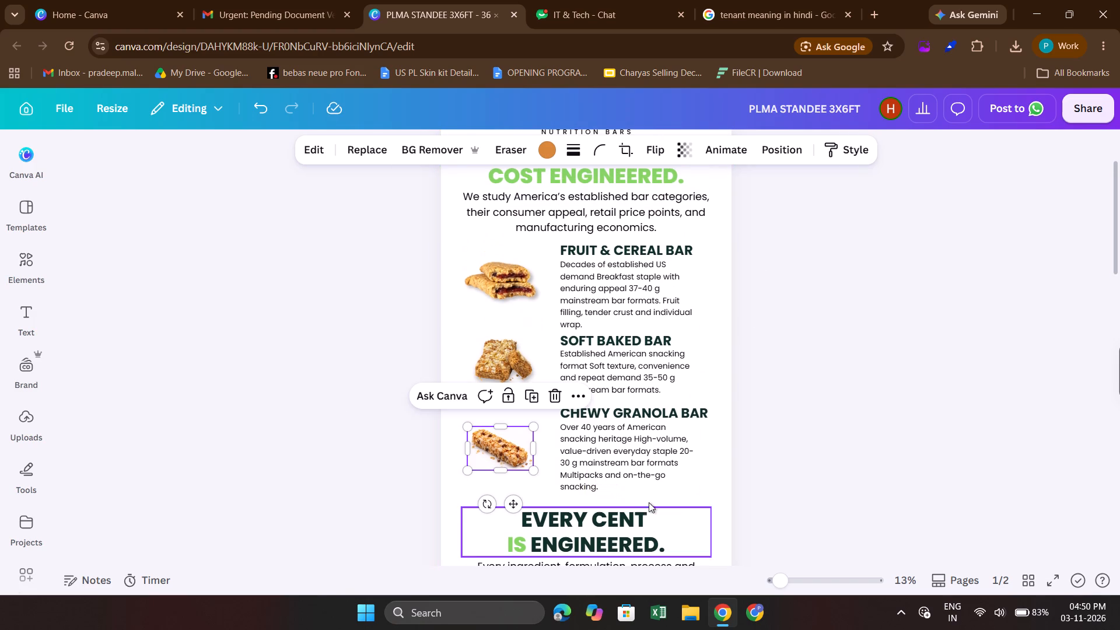
click(649, 456)
drag(698, 456, 698, 455)
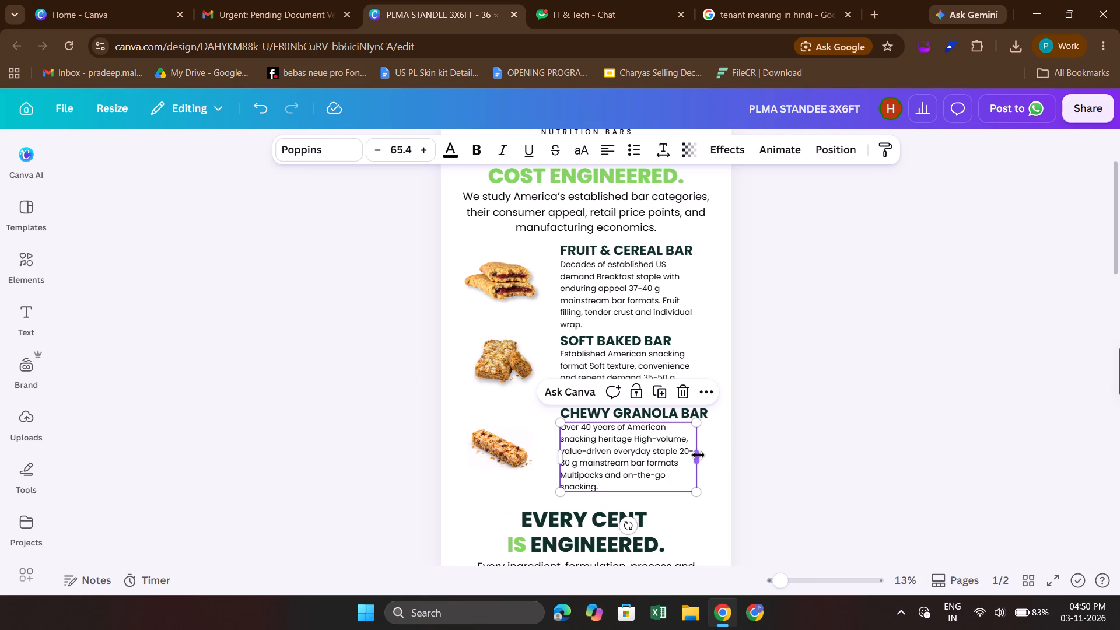
drag(698, 455, 710, 452)
click(664, 358)
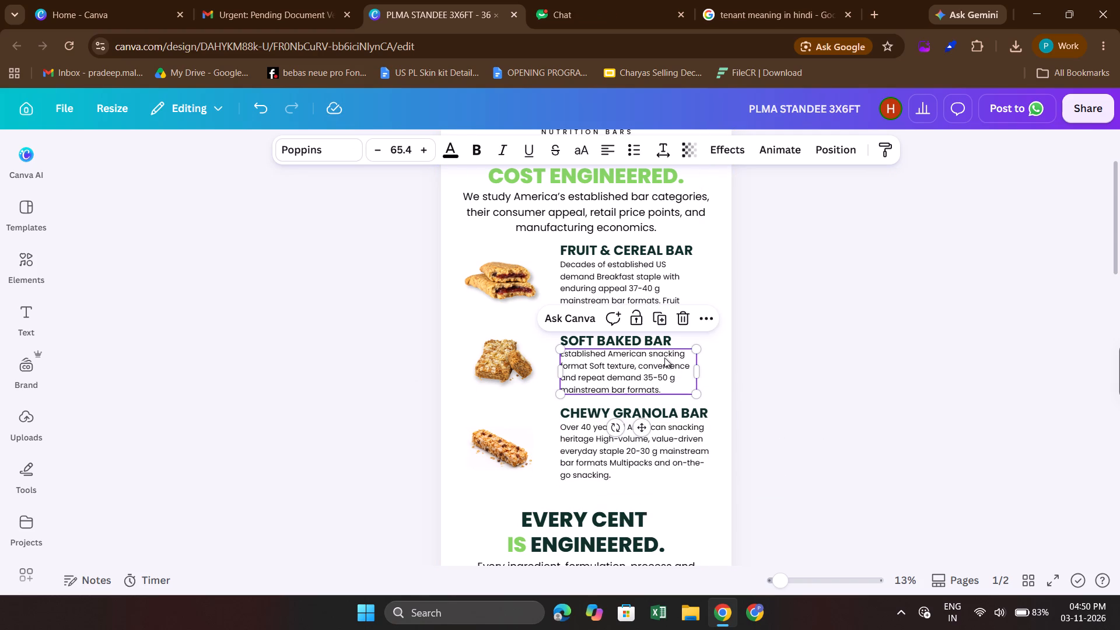
drag(702, 367, 713, 369)
click(668, 287)
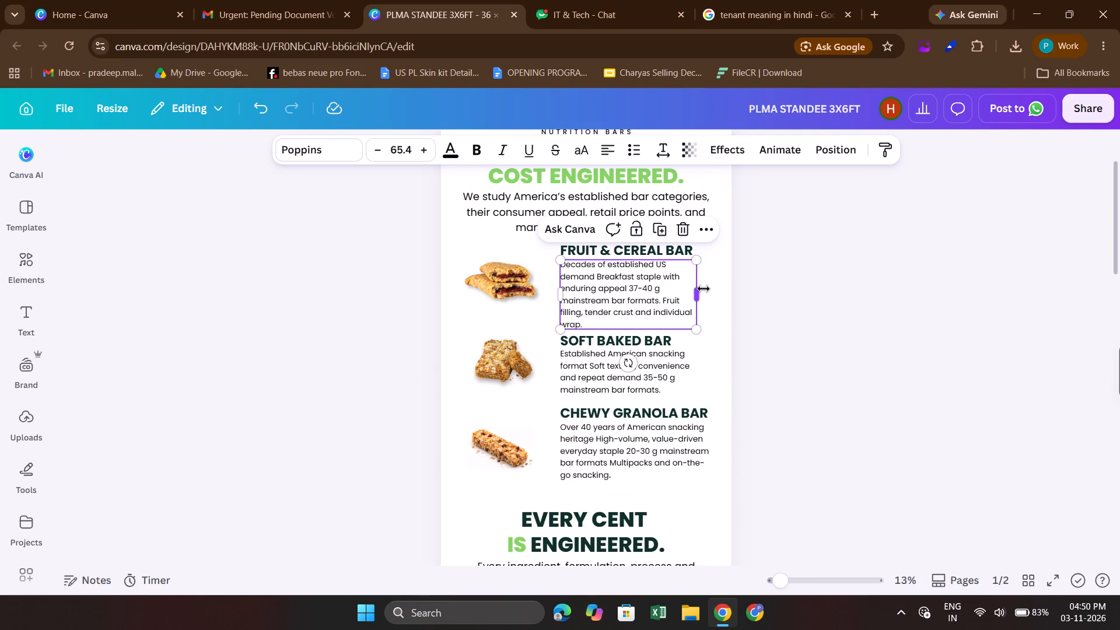
drag(699, 289, 712, 292)
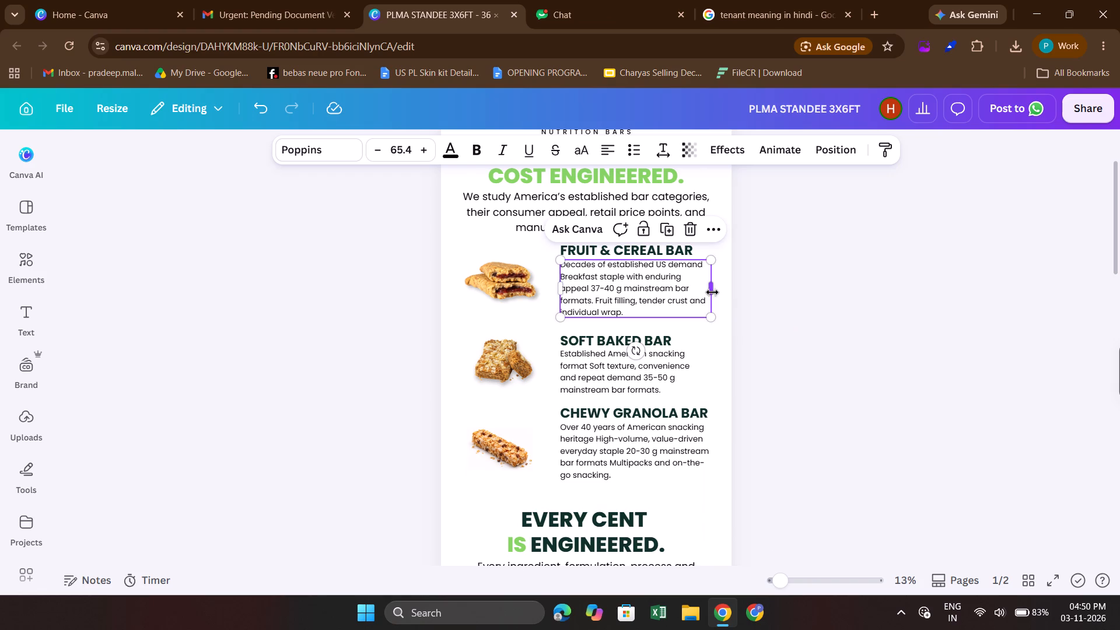
click(844, 302)
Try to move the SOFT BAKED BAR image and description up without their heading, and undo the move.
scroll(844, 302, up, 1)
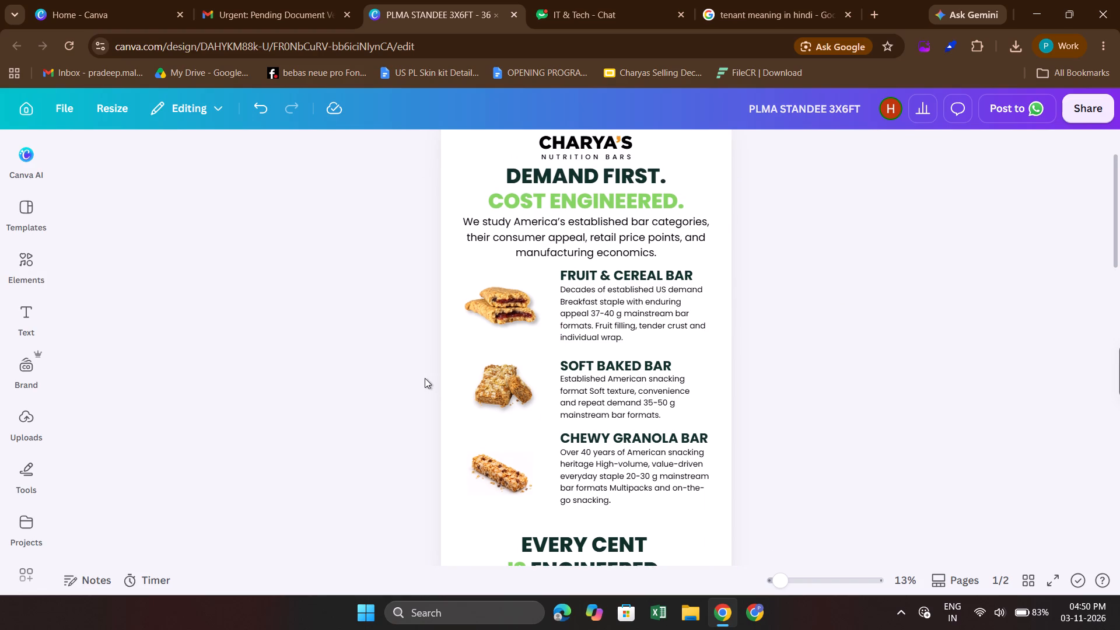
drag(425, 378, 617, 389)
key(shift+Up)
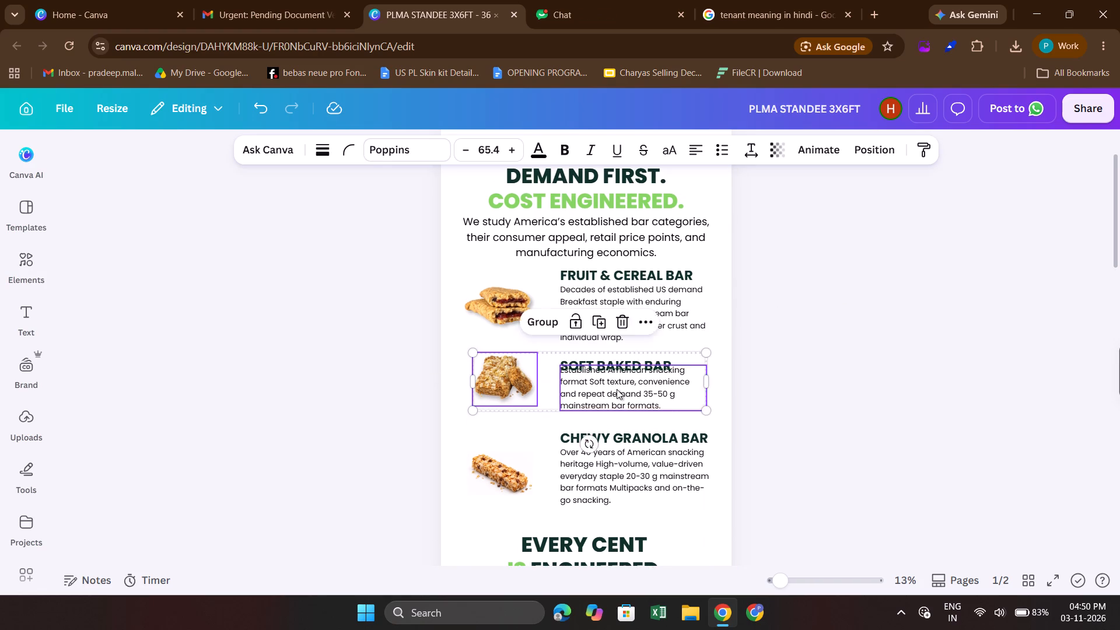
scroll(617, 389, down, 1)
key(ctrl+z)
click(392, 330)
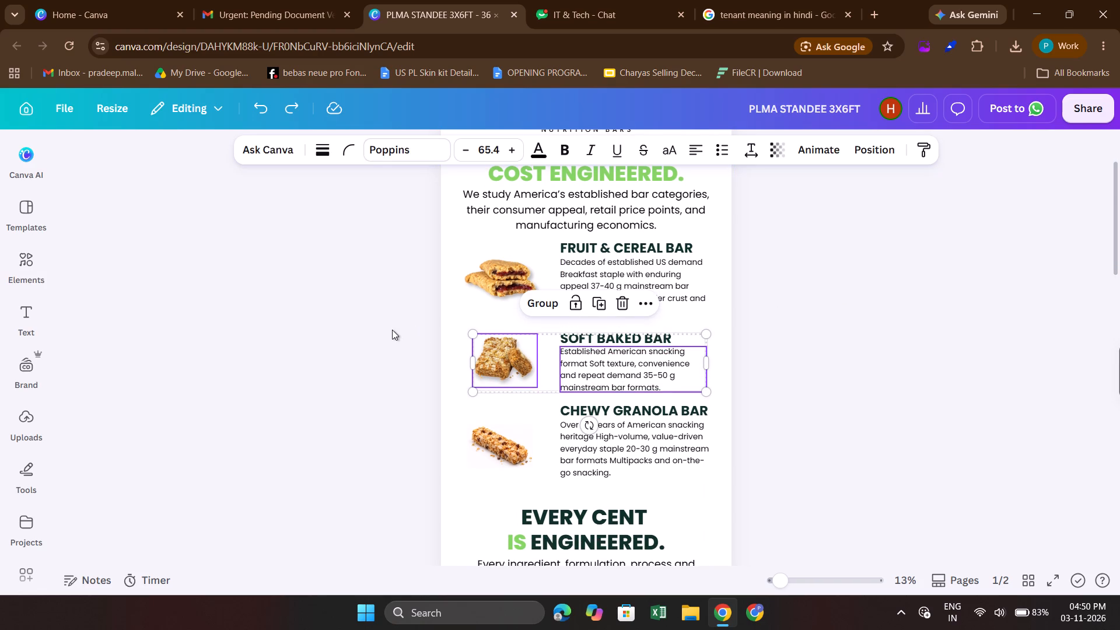
Nudge the SOFT BAKED BAR image, heading and description up together slightly to even the spacing between the bar items.
drag(392, 330, 597, 383)
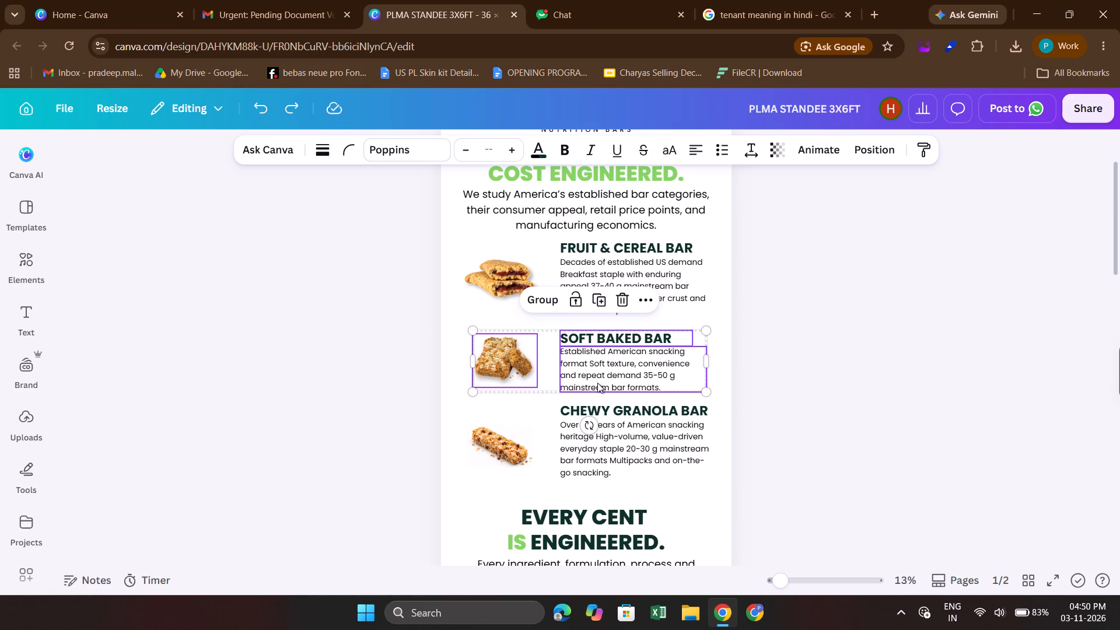
key(shift+Up)
key(shift+Down)
key(Up)
key(Up)
key(Up)
key(Up)
key(Up)
key(Up)
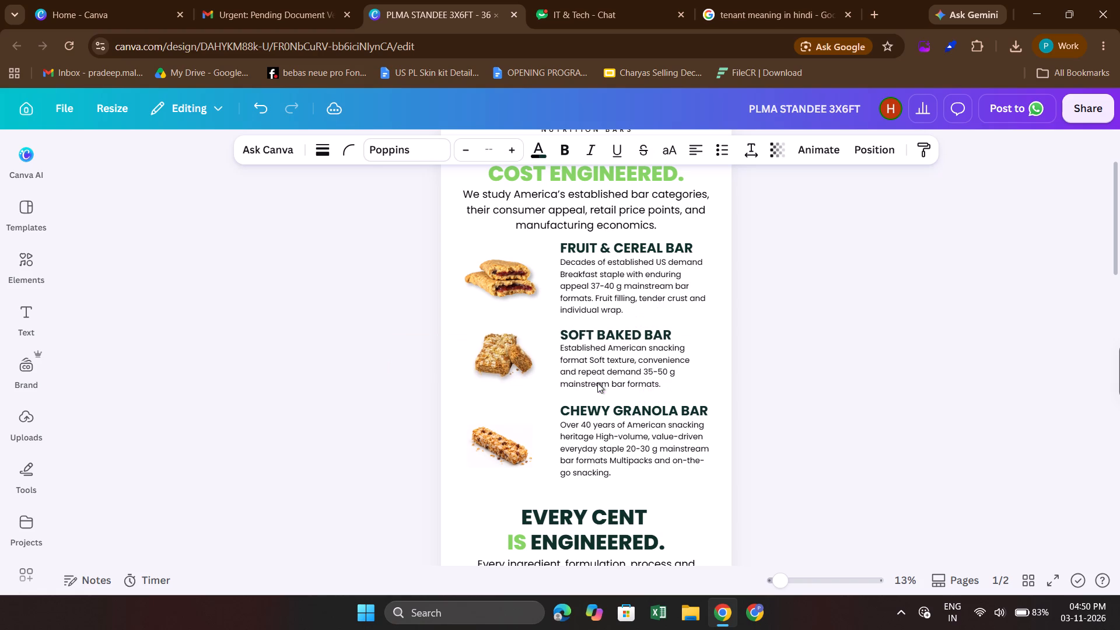
key(Up)
key(Down)
key(Down)
key(Down)
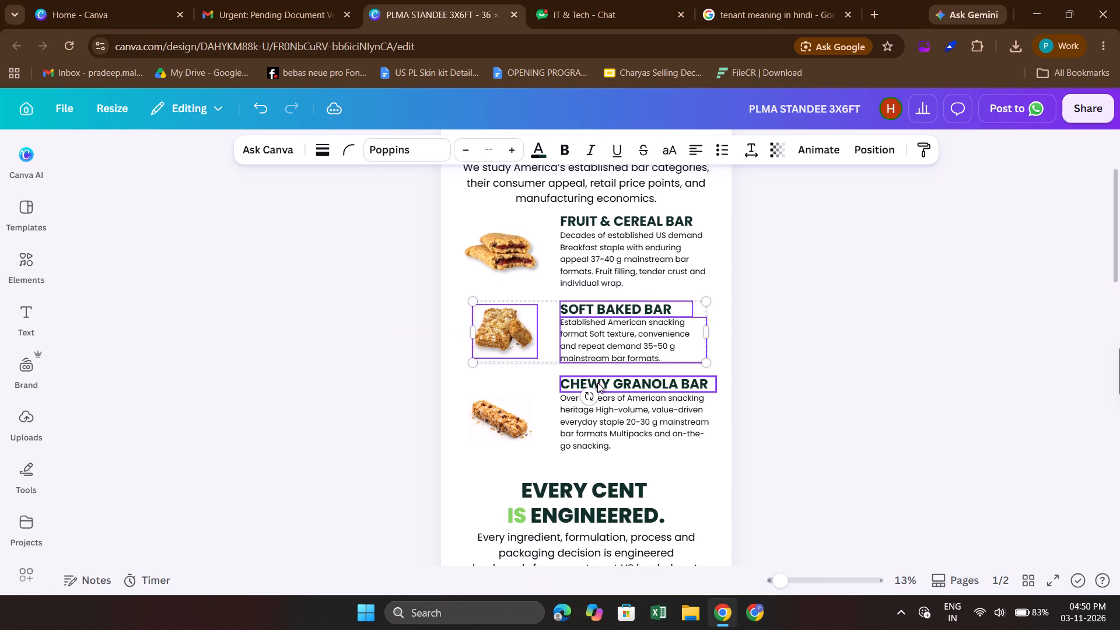
click(946, 397)
Move the EVERY CENT IS ENGINEERED heading and its paragraph up together, closer to the bar descriptions.
scroll(946, 397, down, 2)
scroll(731, 422, down, 1)
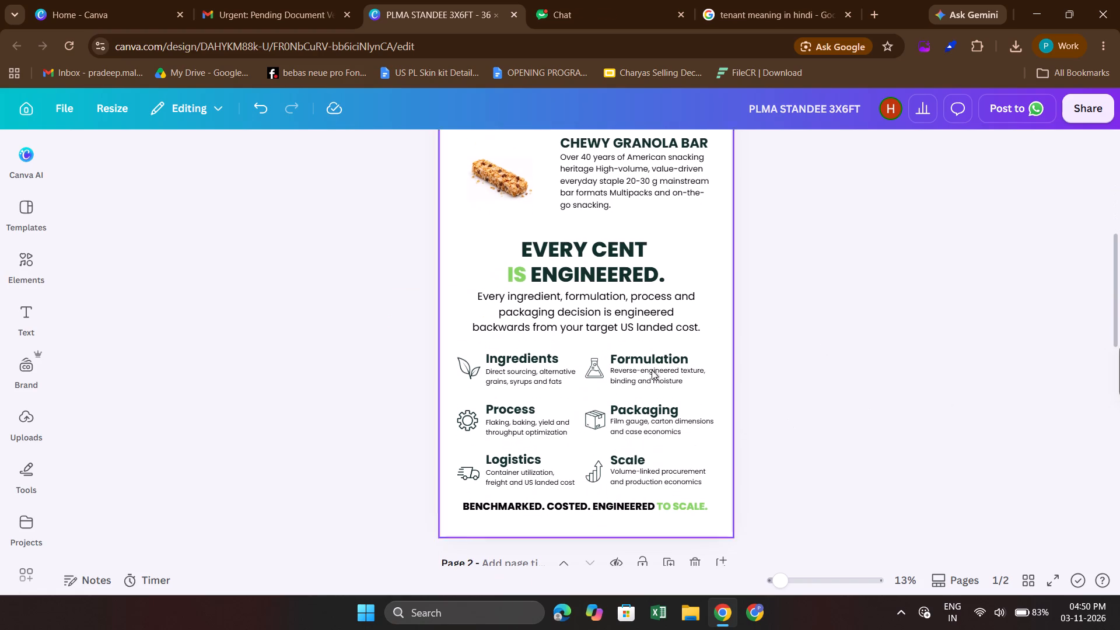
drag(399, 242, 690, 323)
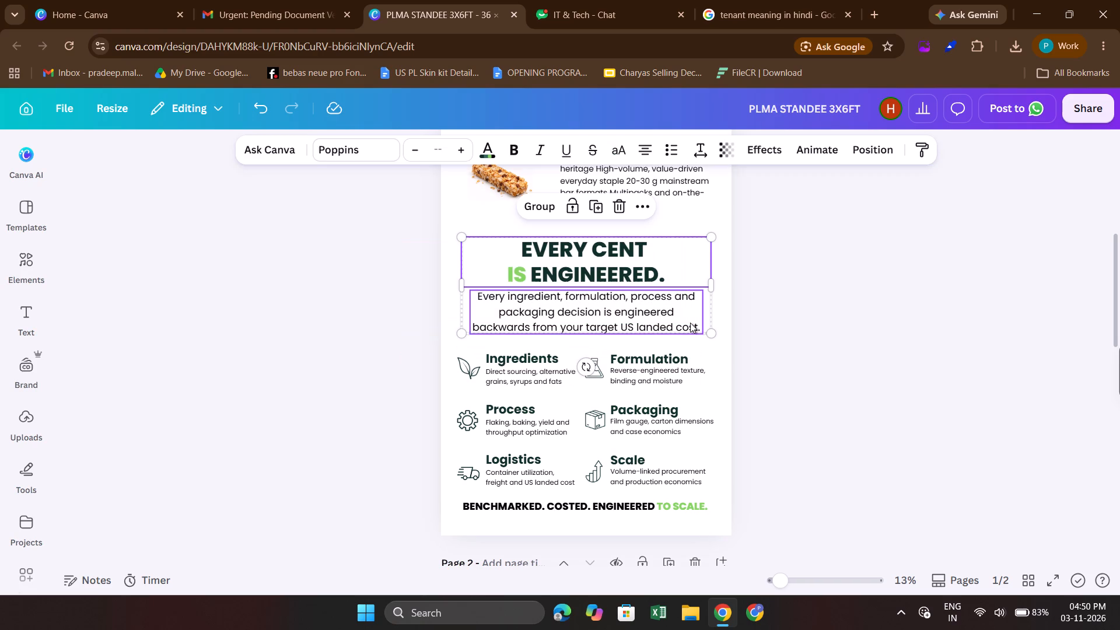
key(shift+Up)
key(shift+Up)
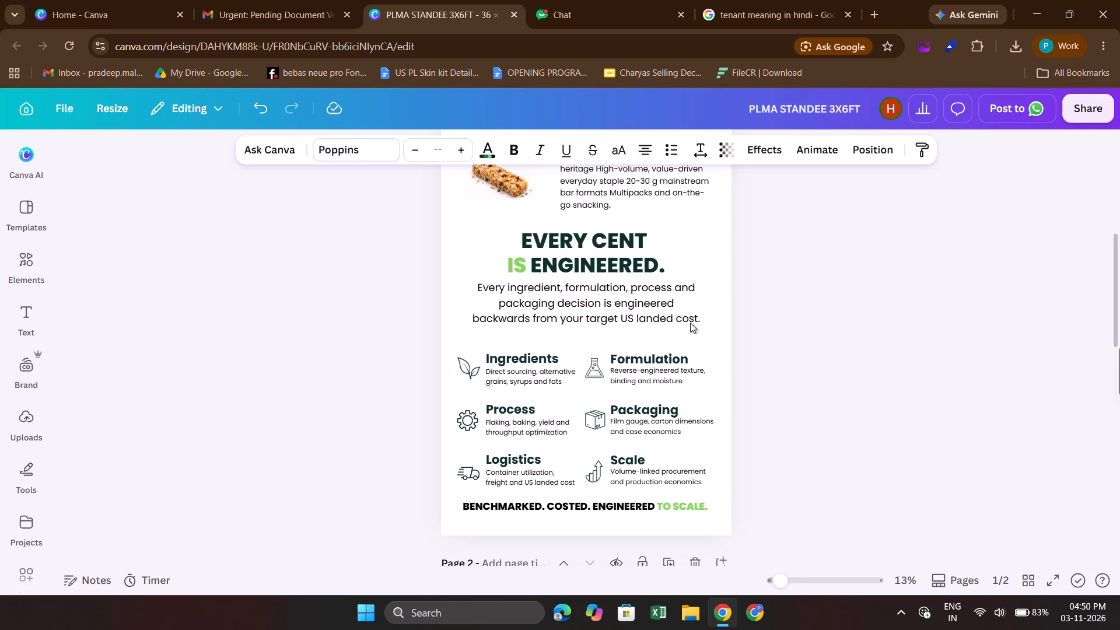
scroll(690, 323, down, 1)
click(380, 309)
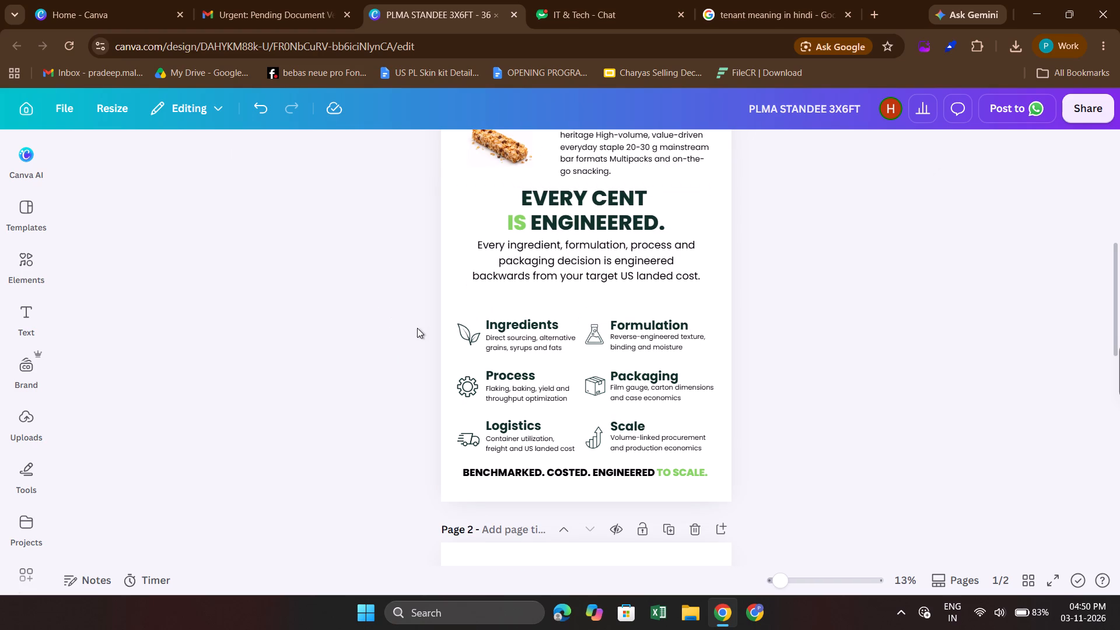
Move the six icon items up together, away from the BENCHMARKED. COSTED. ENGINEERED TO SCALE. line.
drag(422, 330, 735, 445)
key(shift+Up)
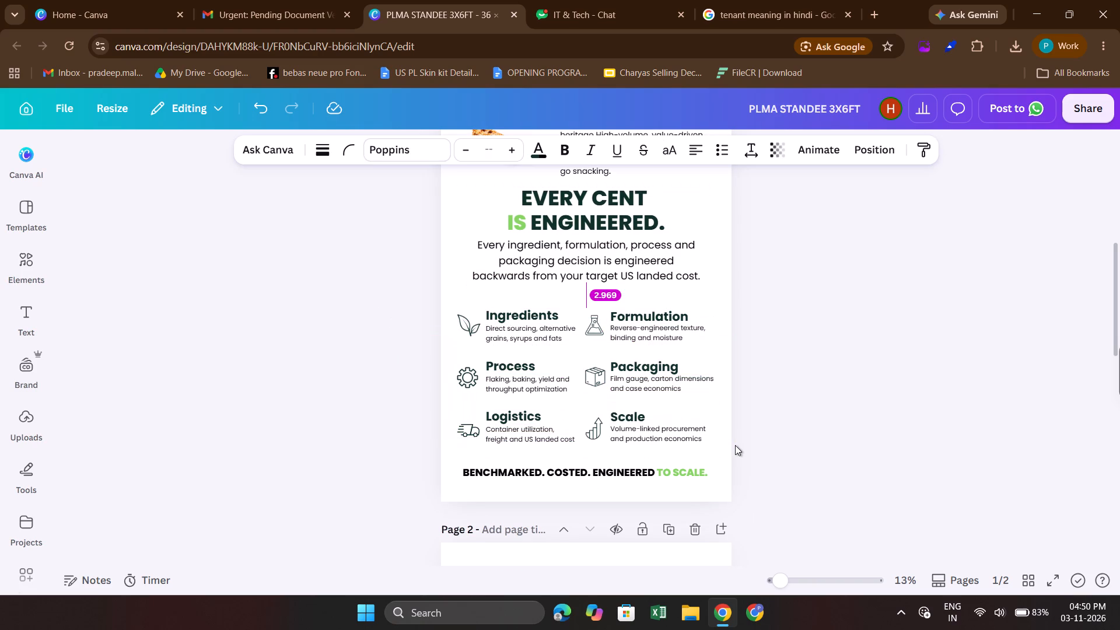
key(shift+Up)
key(shift+Down)
click(923, 367)
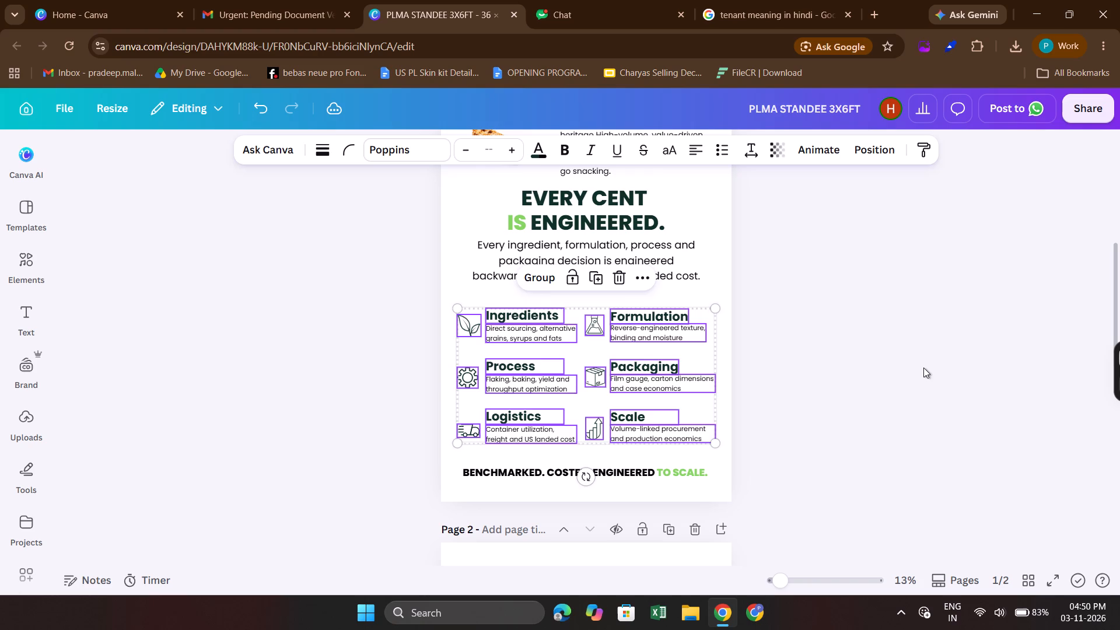
Narrow the Ingredients, Process and Logistics description text boxes to about 8.5 in so each wraps onto three lines.
scroll(562, 353, up, 1)
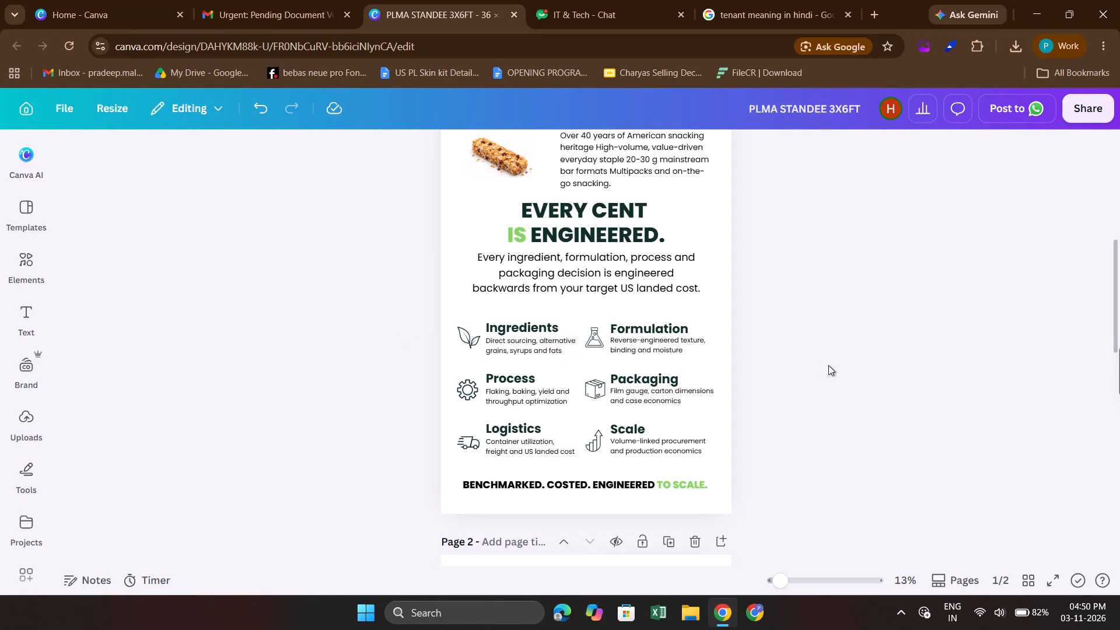
scroll(757, 375, up, 1)
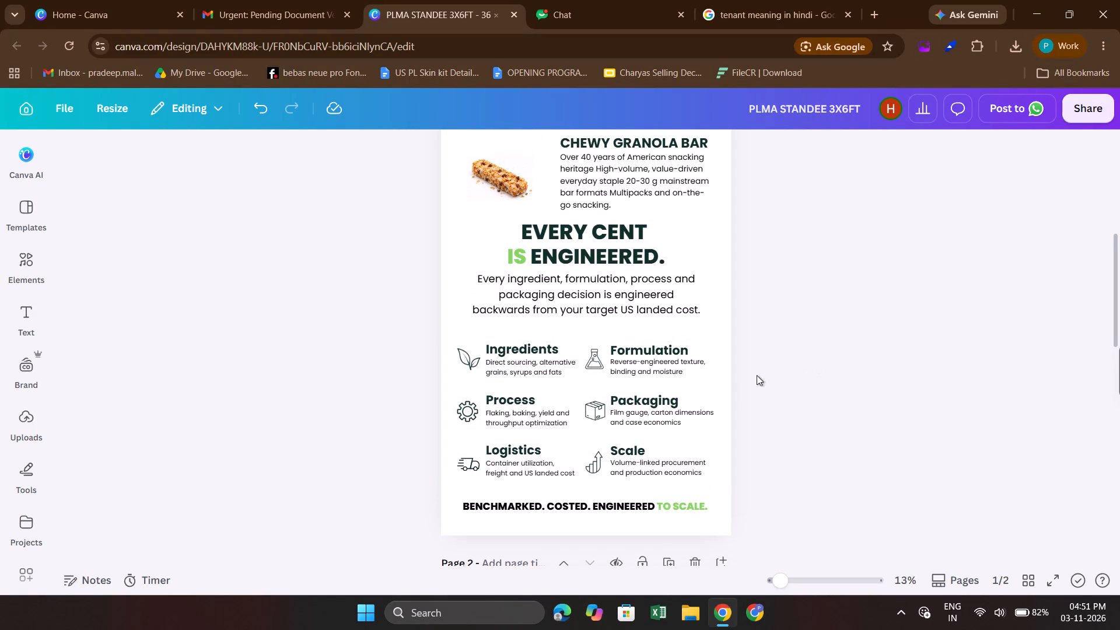
scroll(757, 375, up, 1)
click(538, 374)
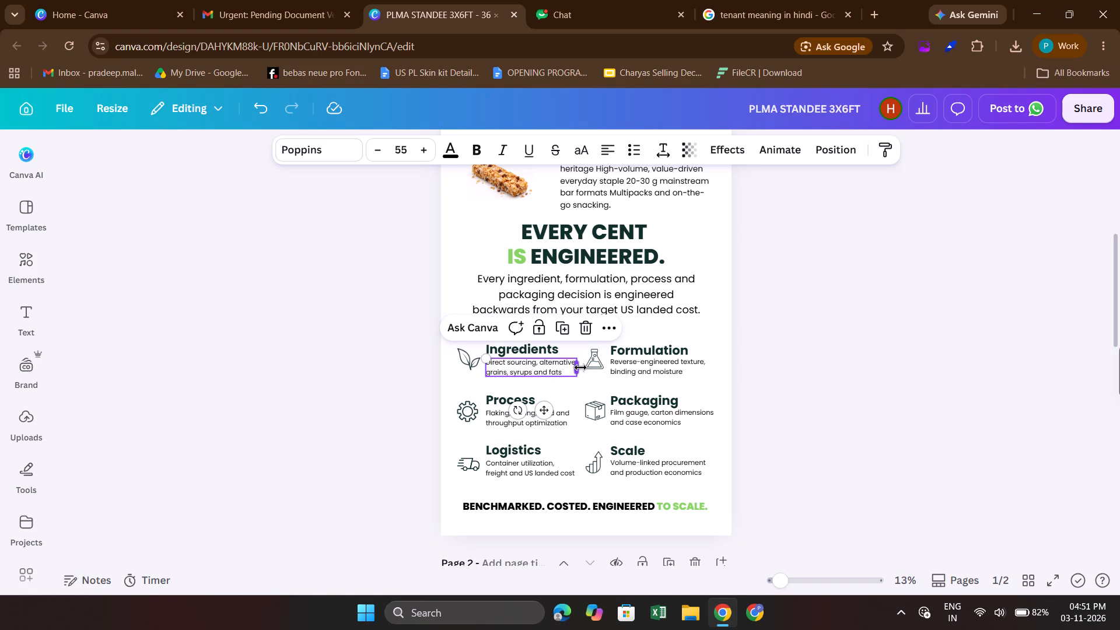
drag(580, 367, 562, 367)
scroll(562, 367, down, 1)
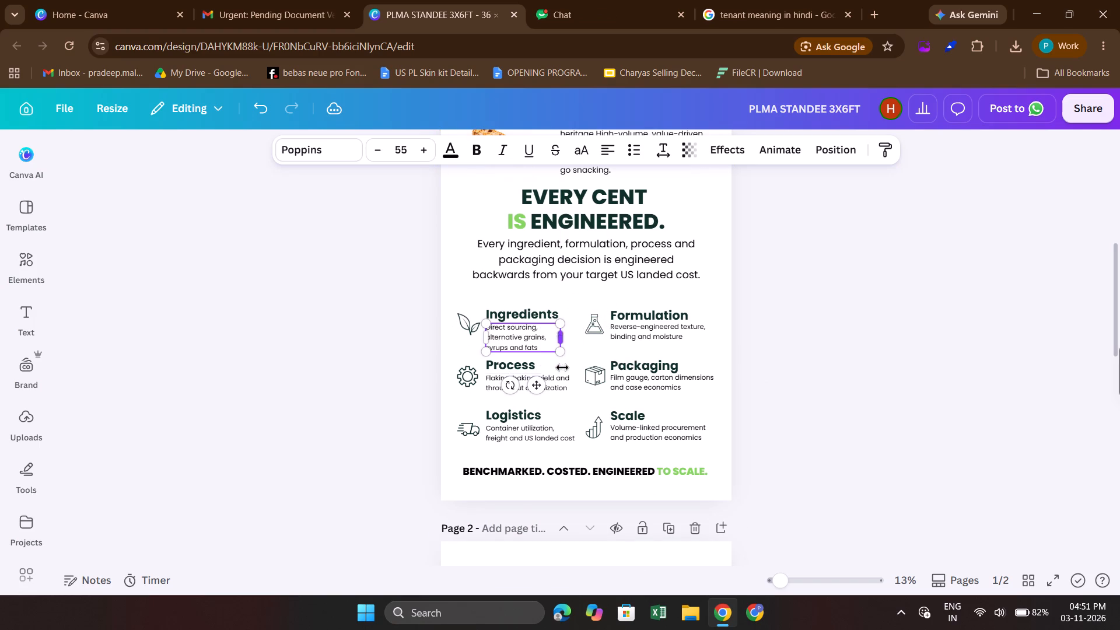
scroll(562, 367, down, 1)
click(554, 377)
drag(580, 386, 564, 388)
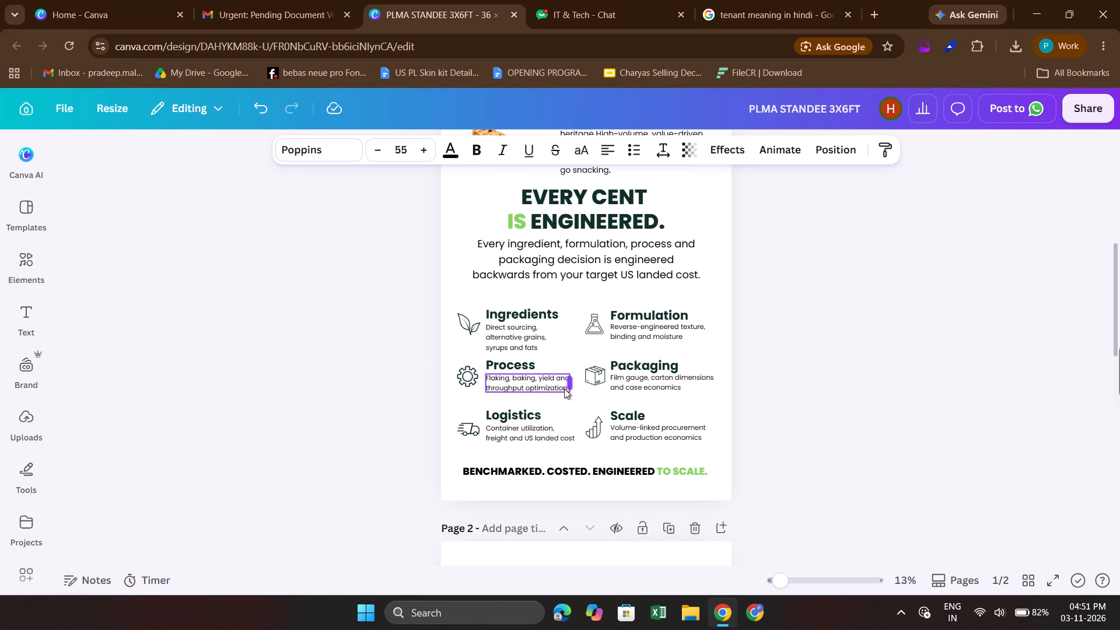
drag(564, 388, 556, 387)
scroll(556, 387, down, 1)
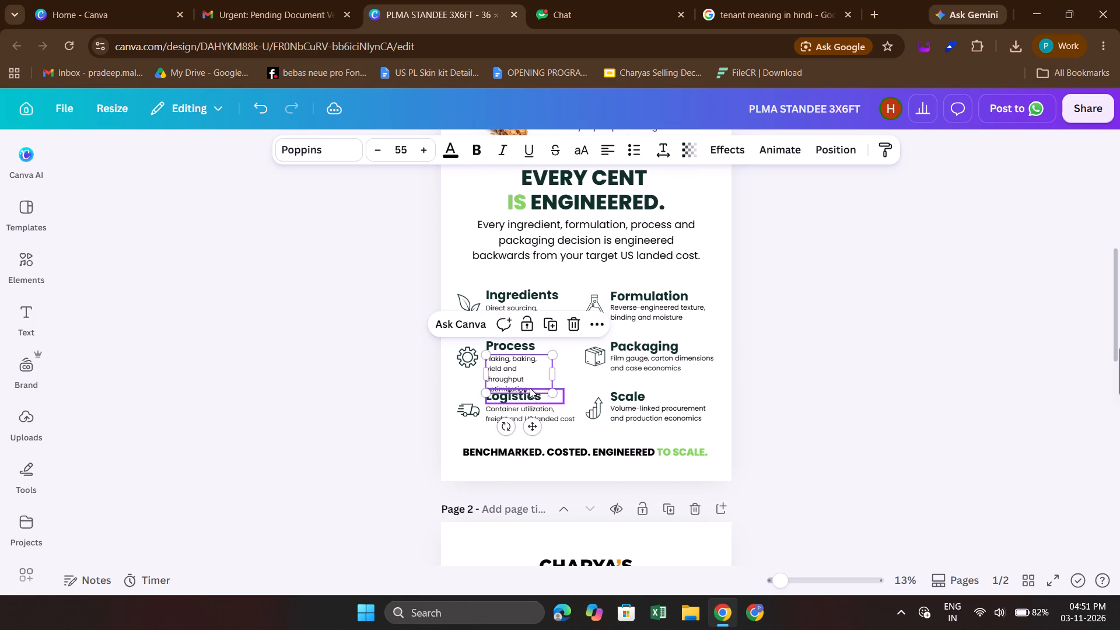
click(558, 372)
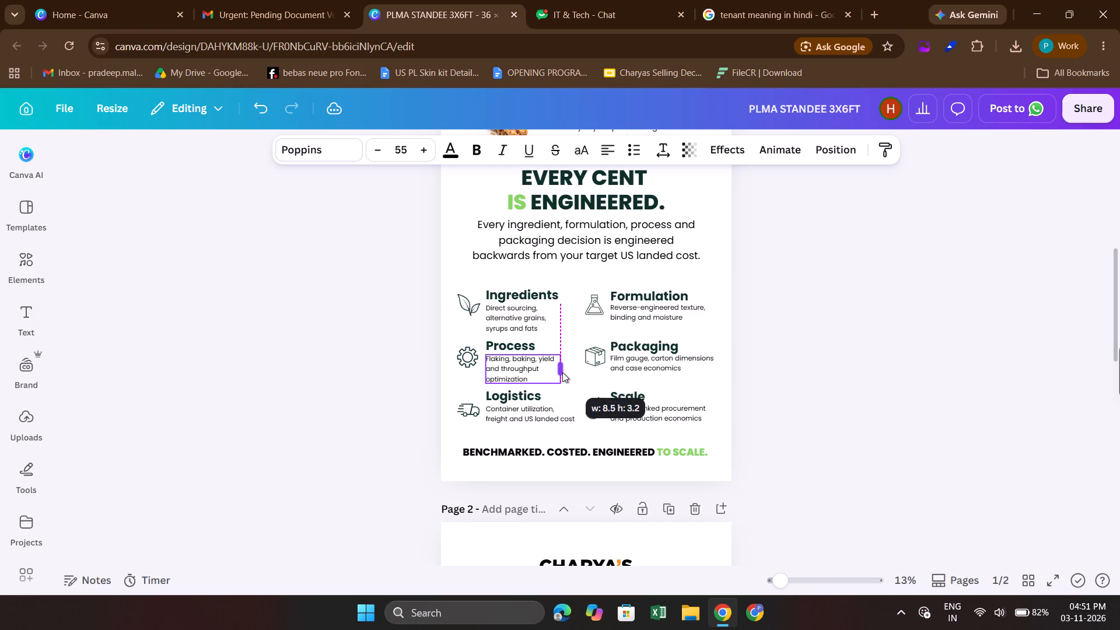
click(551, 410)
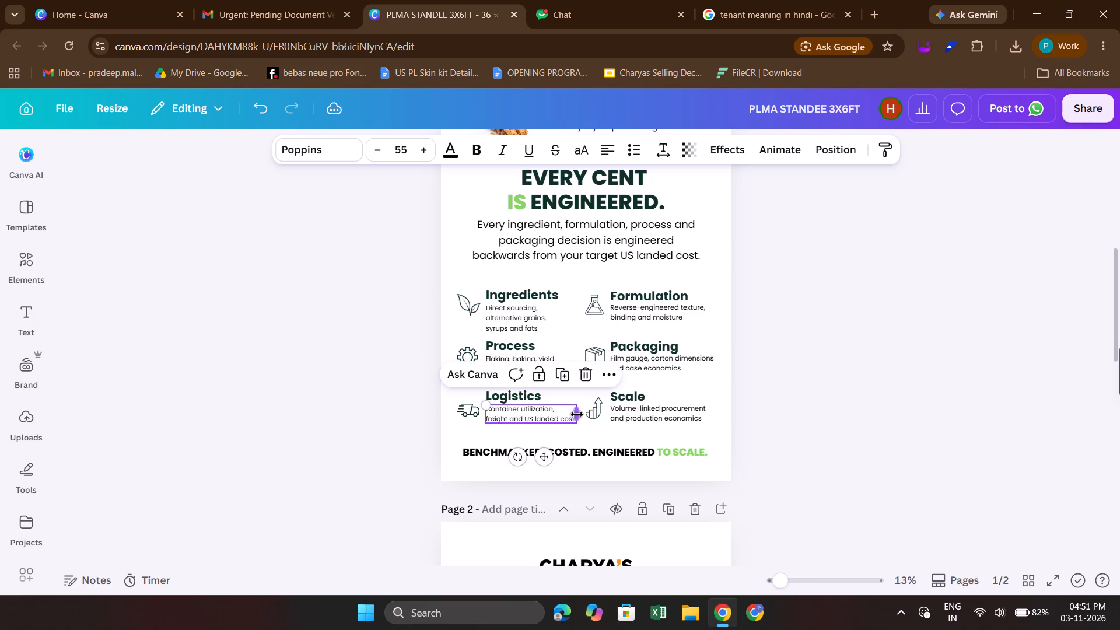
drag(577, 414, 559, 416)
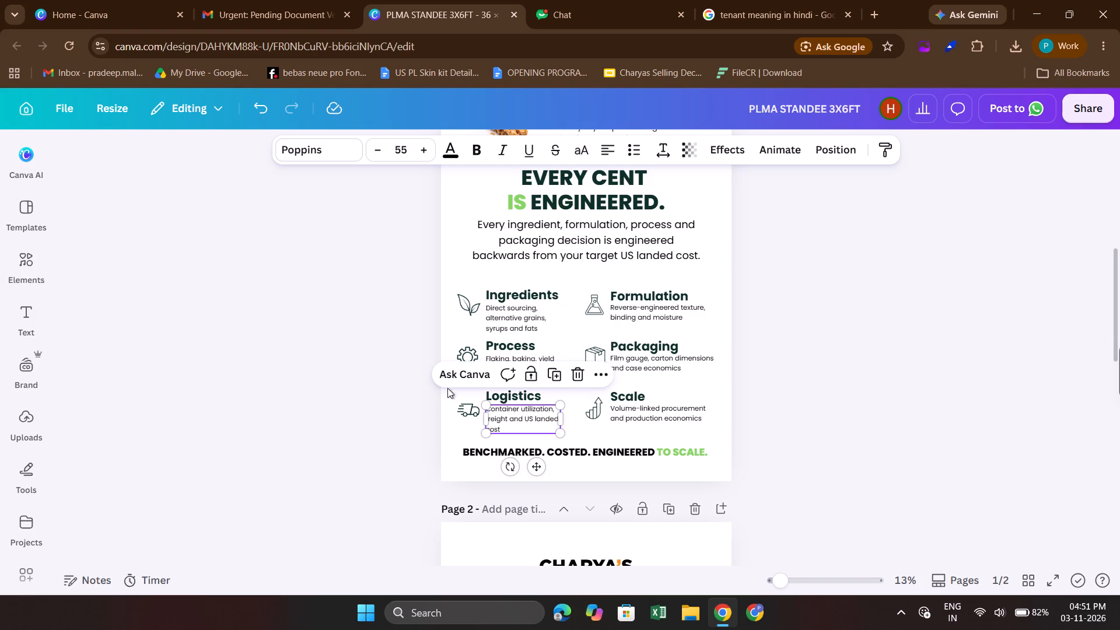
click(408, 380)
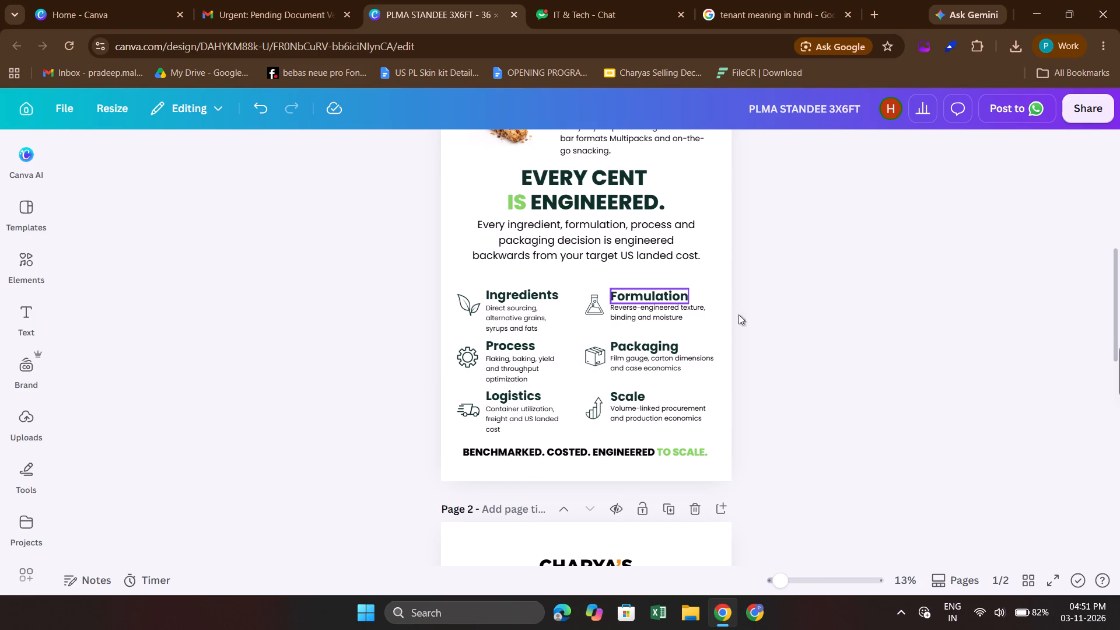
Narrow the Formulation, Packaging and Scale description text boxes so each wraps onto three lines, with Formulation about 8.9 in wide.
click(693, 318)
drag(709, 316, 693, 317)
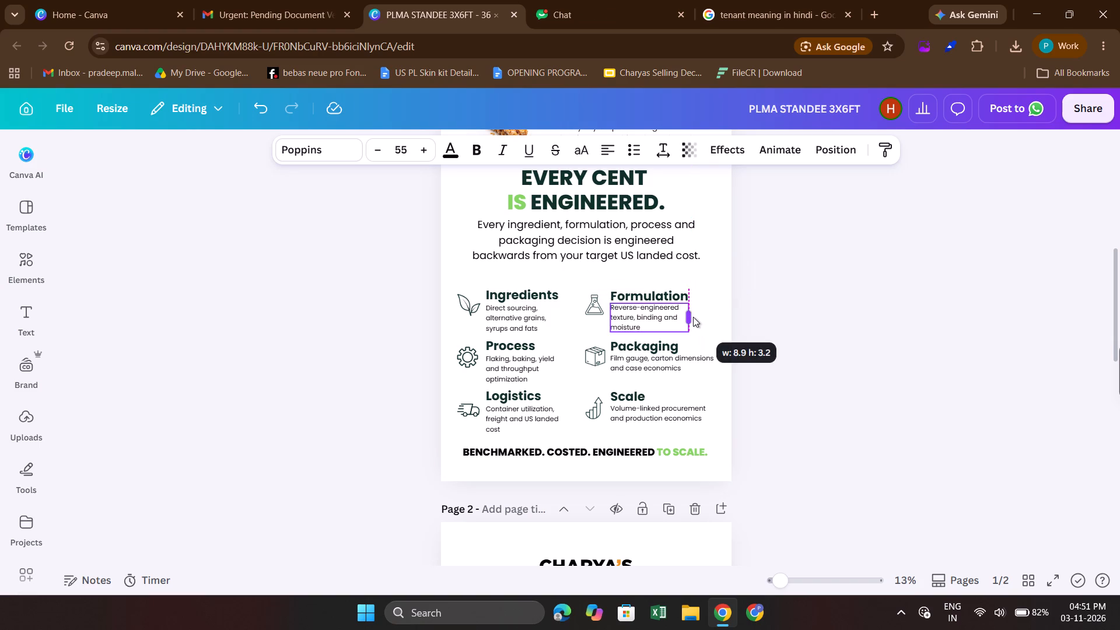
drag(693, 317, 693, 316)
click(685, 363)
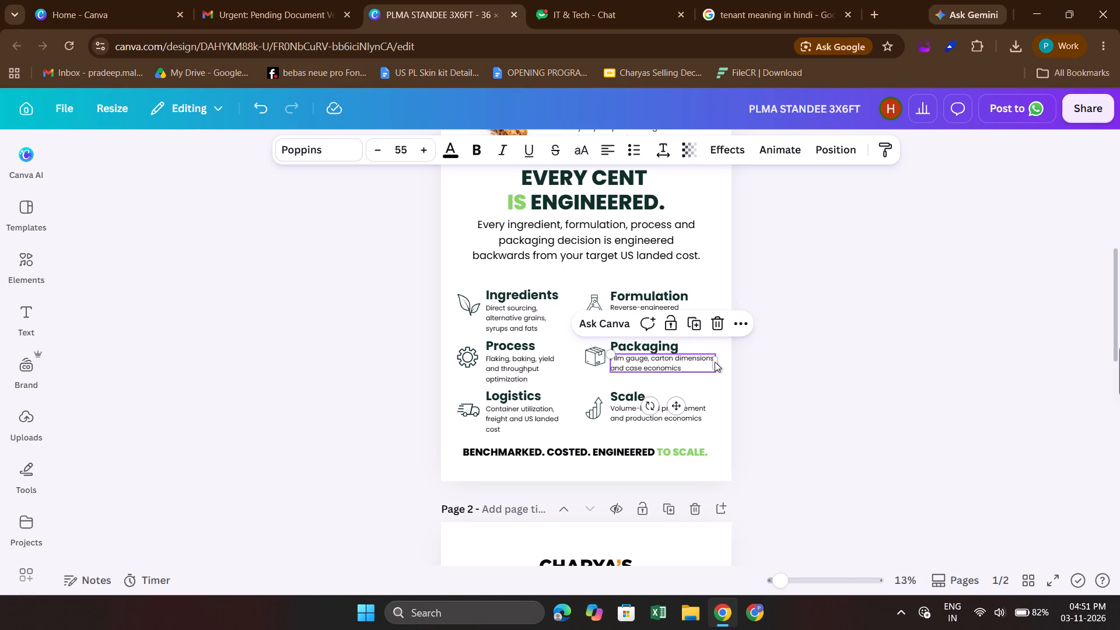
click(713, 362)
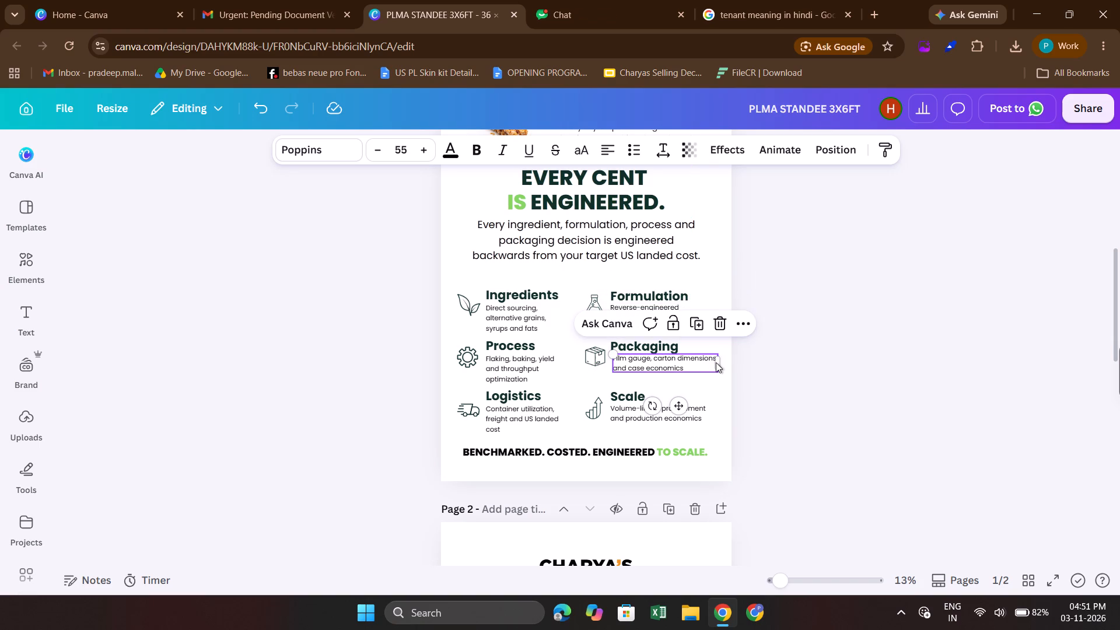
drag(718, 362, 679, 366)
click(684, 407)
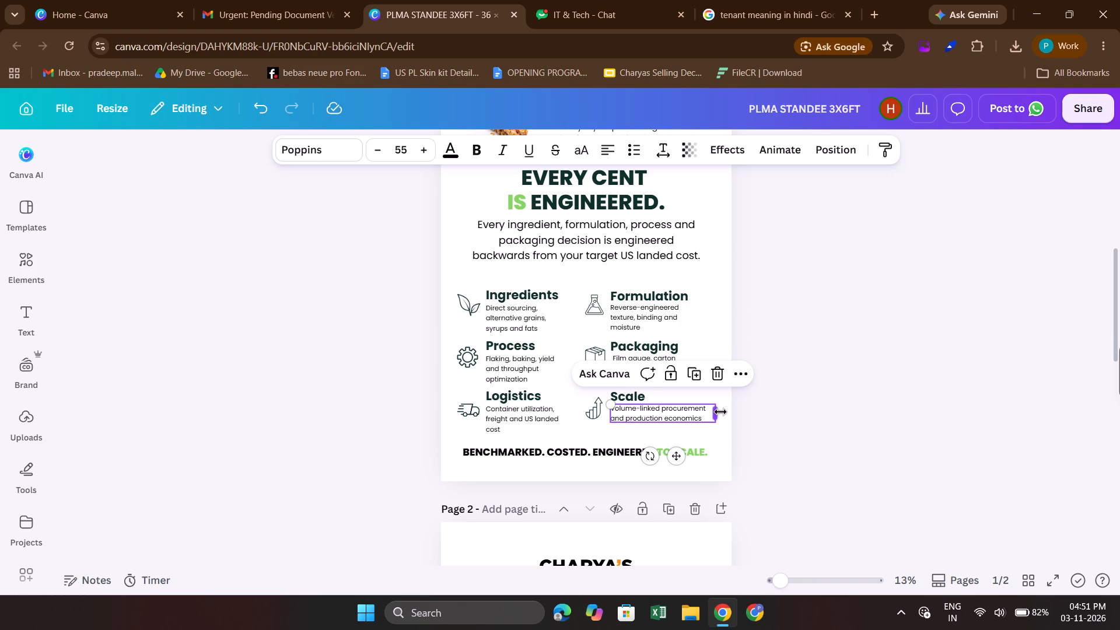
drag(720, 412, 685, 415)
scroll(685, 415, down, 1)
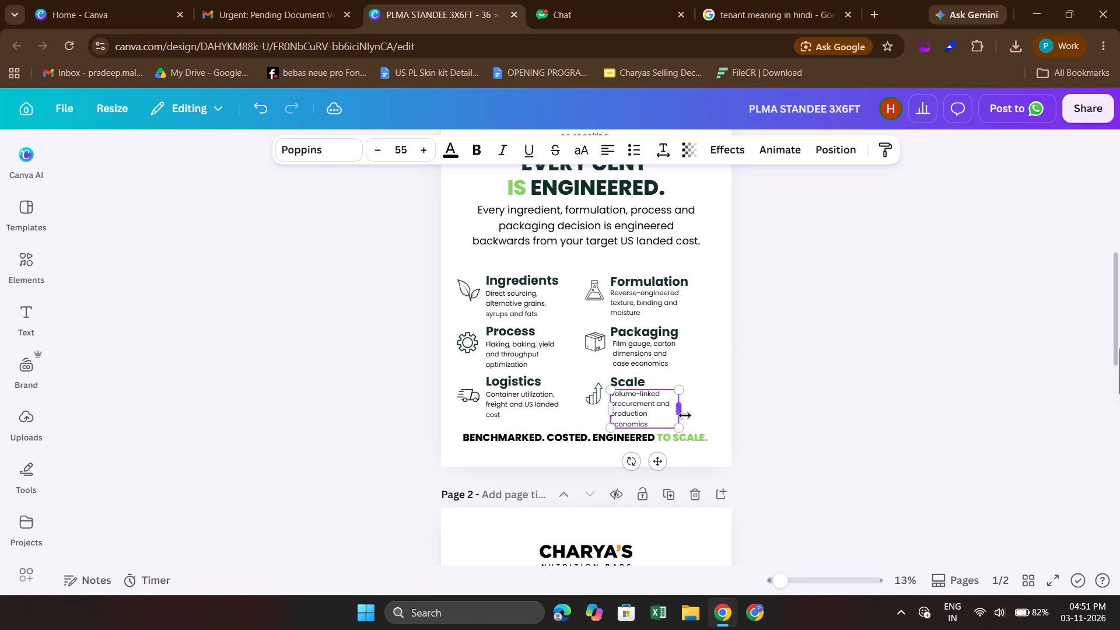
scroll(685, 415, down, 1)
drag(682, 404, 696, 404)
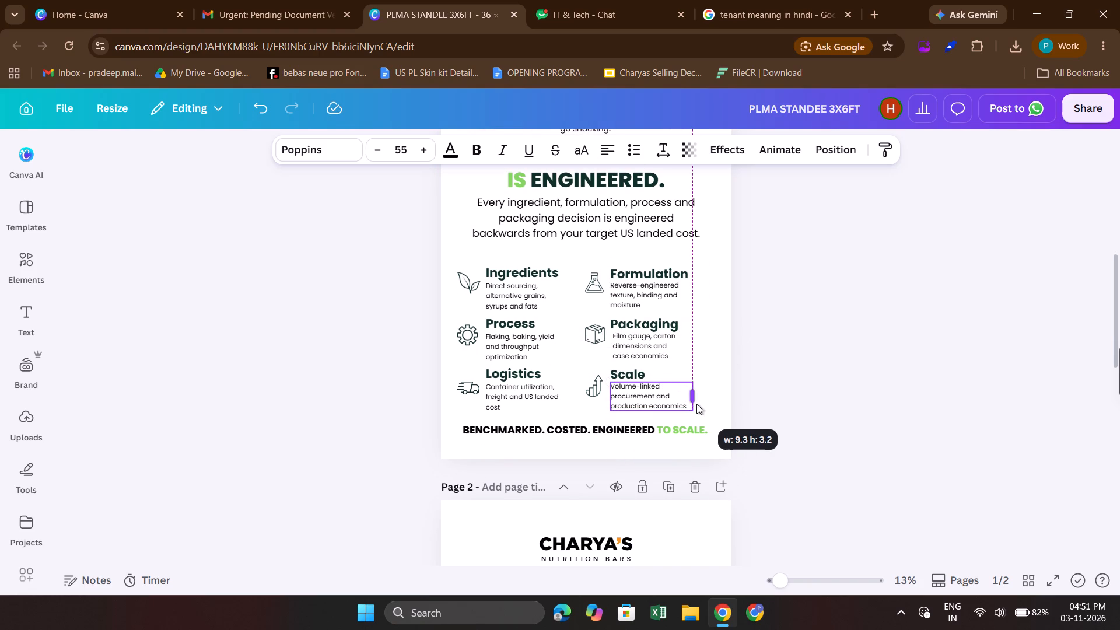
drag(696, 404, 694, 403)
click(754, 378)
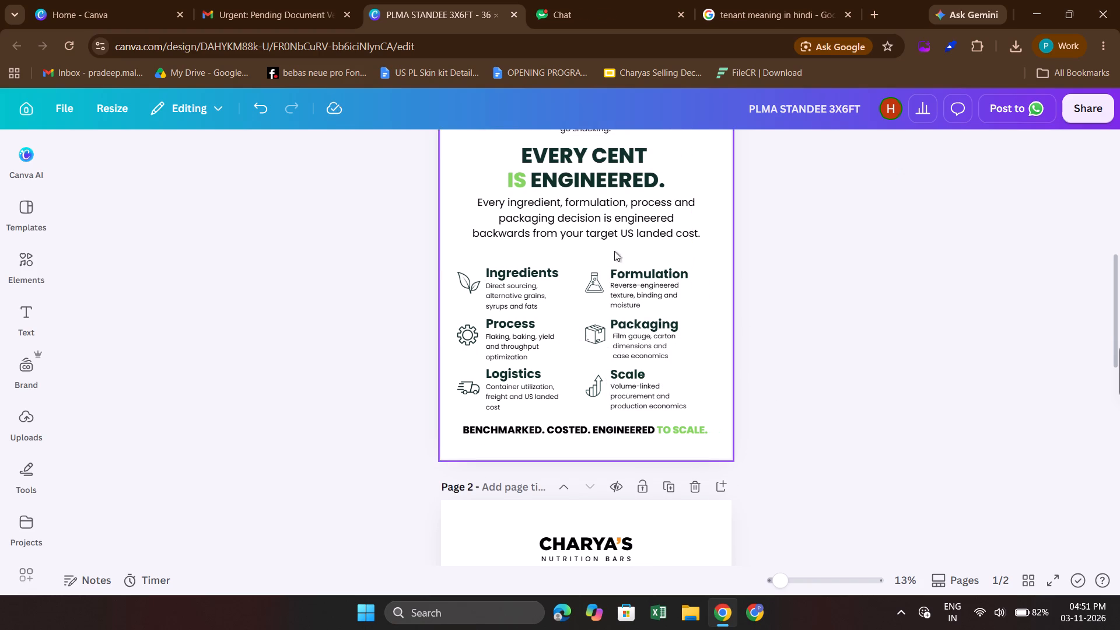
Enlarge the six icon items together until they span nearly the width of the BENCHMARKED line, and group them.
drag(383, 268, 707, 404)
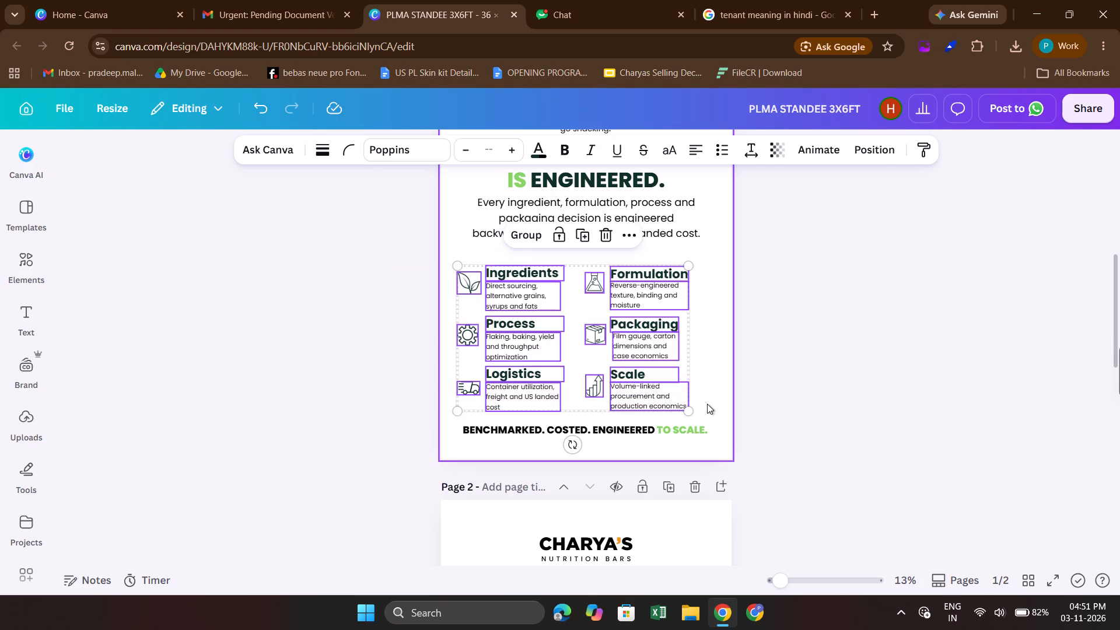
drag(690, 265, 706, 260)
drag(701, 255, 708, 248)
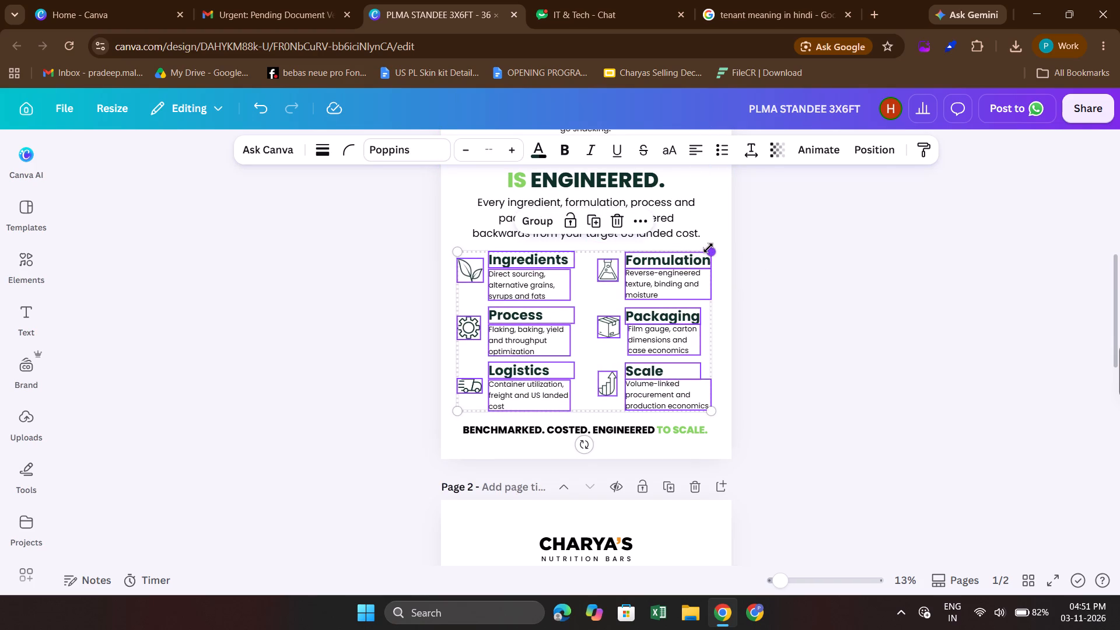
scroll(708, 248, up, 1)
key(ctrl+g)
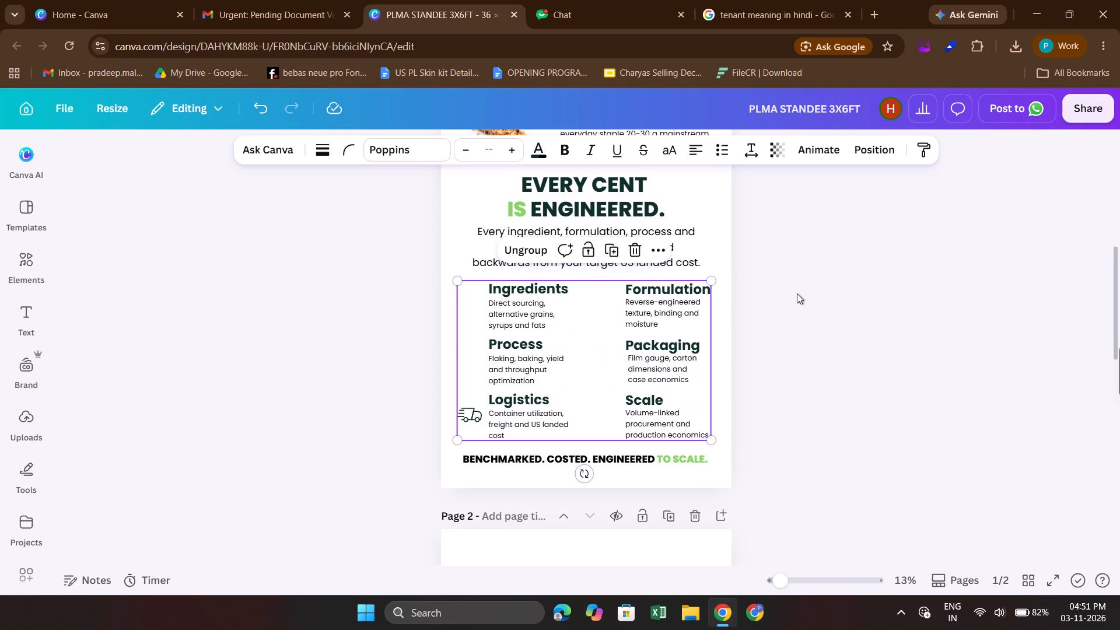
click(656, 352)
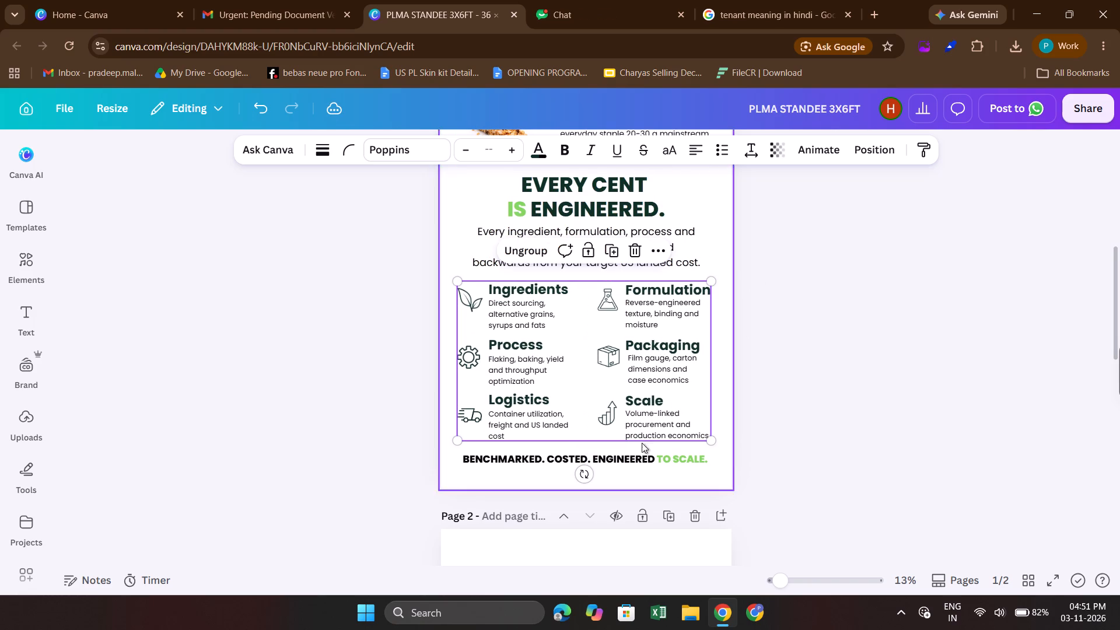
click(854, 412)
Save the design.
scroll(854, 412, up, 1)
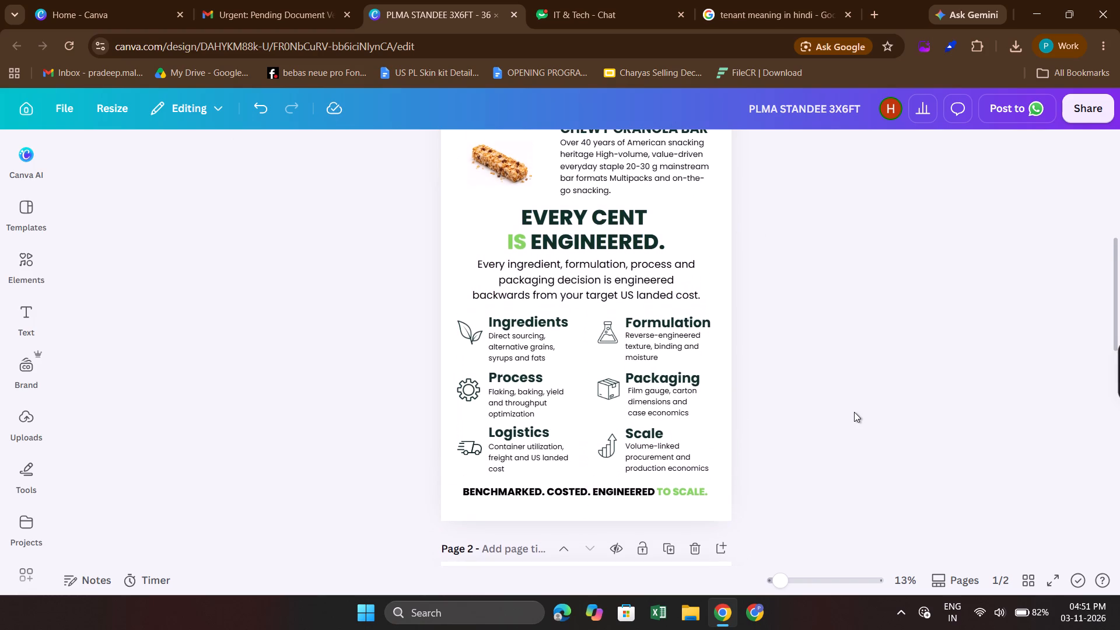
key(ctrl+s)
key(ctrl+s)
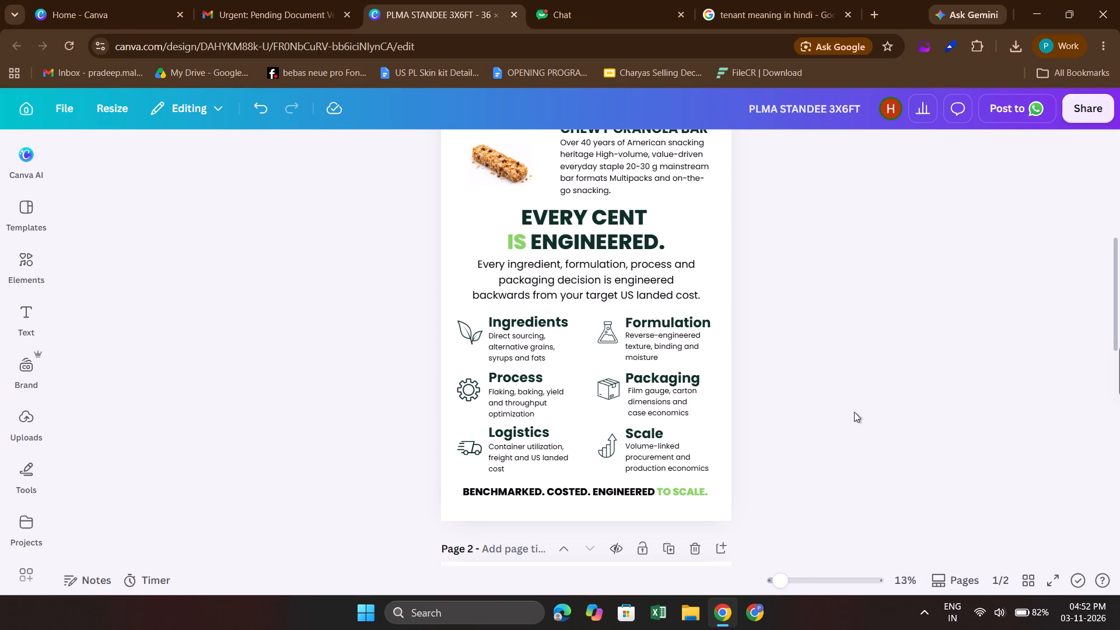
Nudge the CHEWY GRANOLA BAR image, heading and description up together slightly, closer to the SOFT BAKED BAR item.
scroll(1014, 263, up, 1)
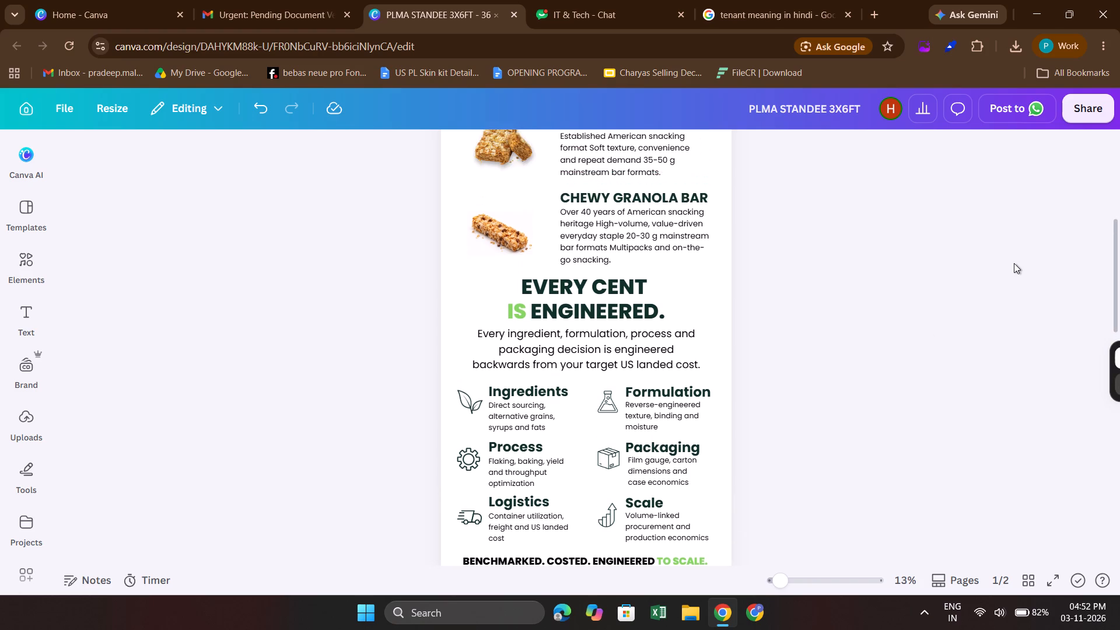
scroll(868, 332, up, 3)
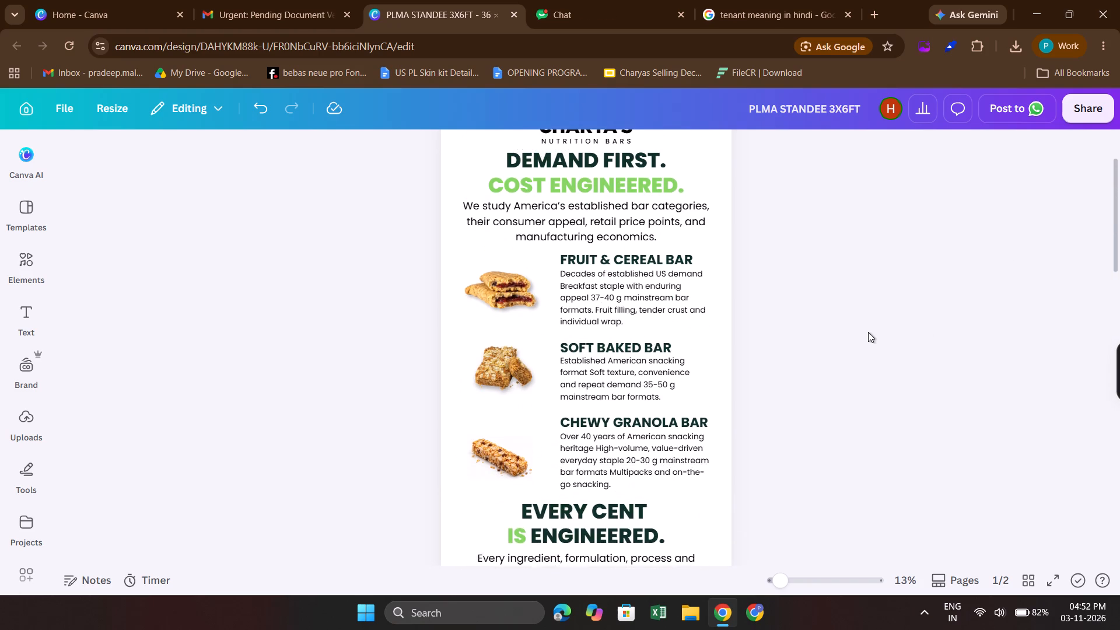
scroll(868, 332, up, 1)
scroll(774, 359, up, 1)
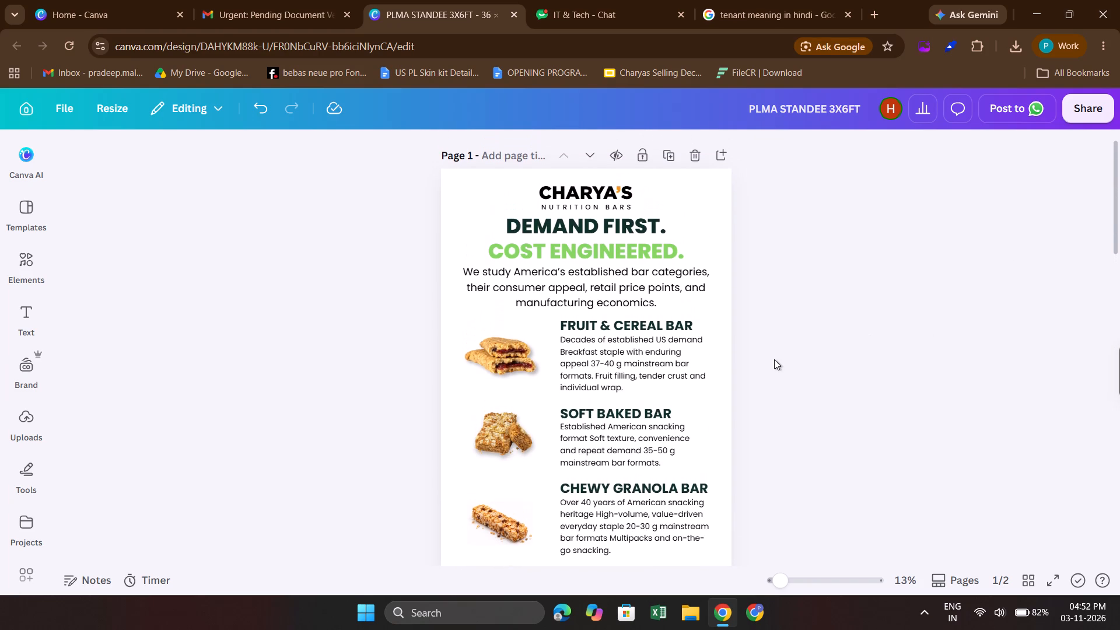
scroll(774, 359, up, 1)
scroll(774, 359, down, 2)
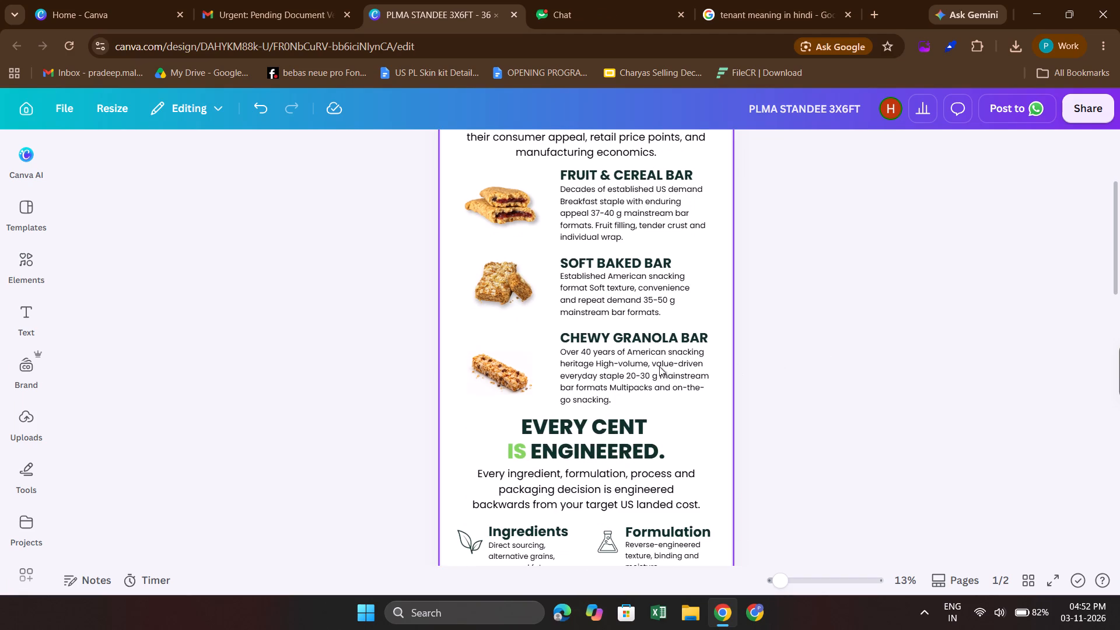
scroll(638, 366, up, 1)
drag(411, 368, 629, 412)
key(Up)
key(Up)
key(Up)
key(Up)
key(Up)
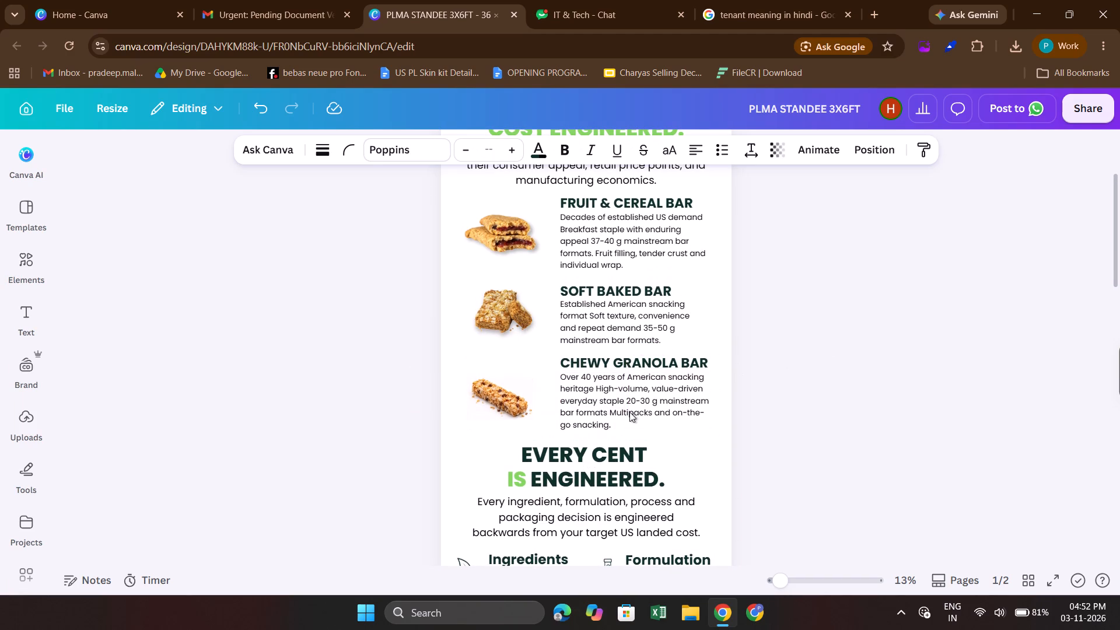
key(Down)
scroll(629, 412, down, 1)
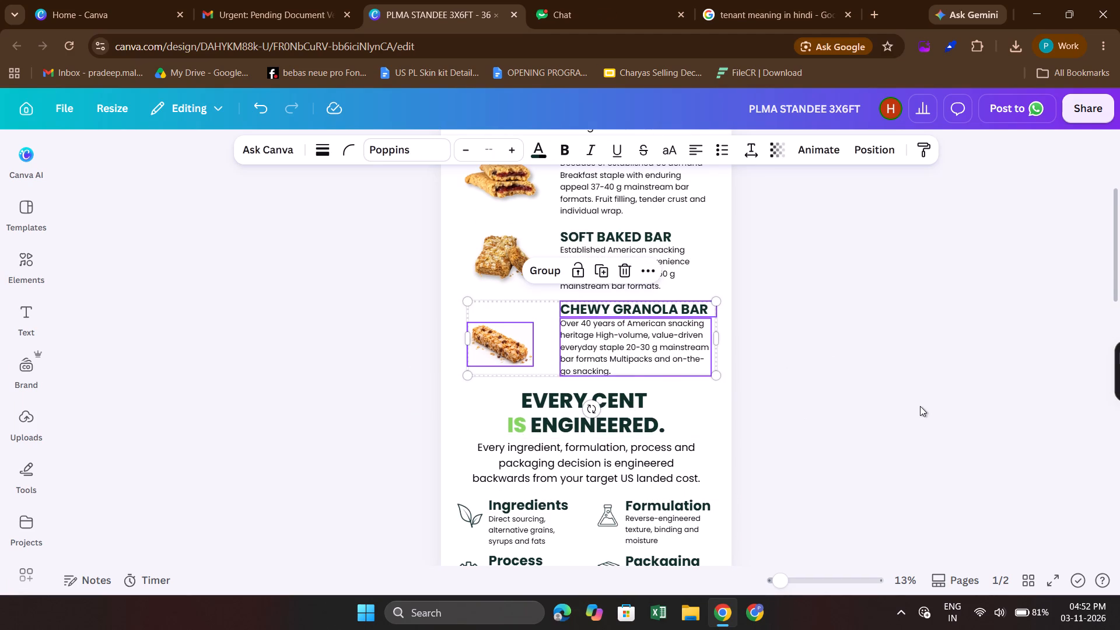
click(920, 406)
Review the spacing and layout of page 1 and compare it with the layout of page 2.
scroll(920, 406, down, 2)
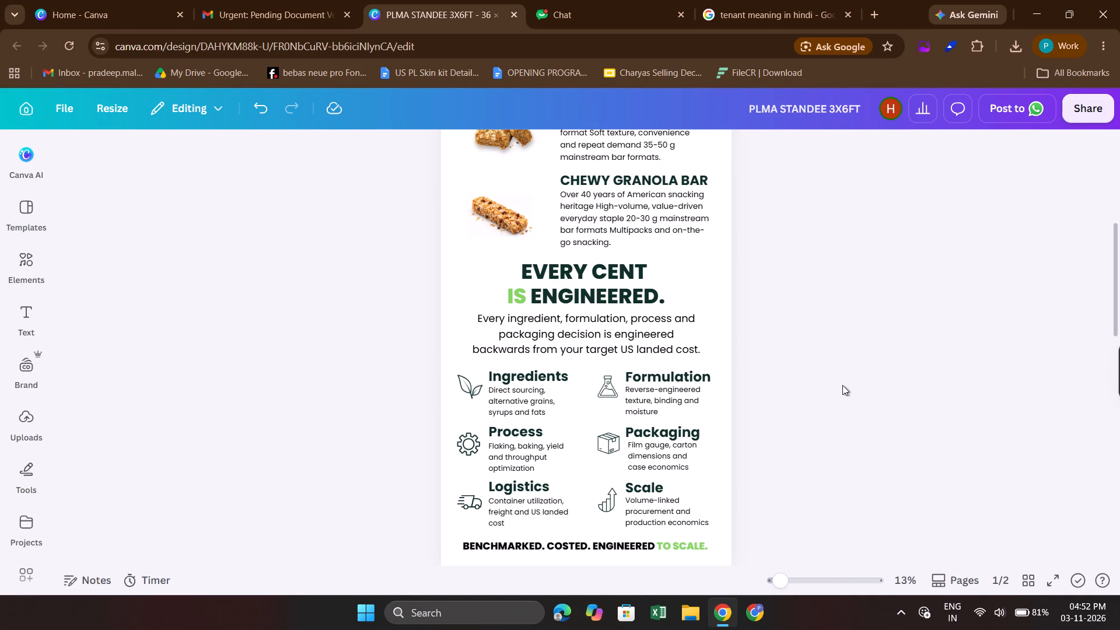
scroll(894, 360, down, 2)
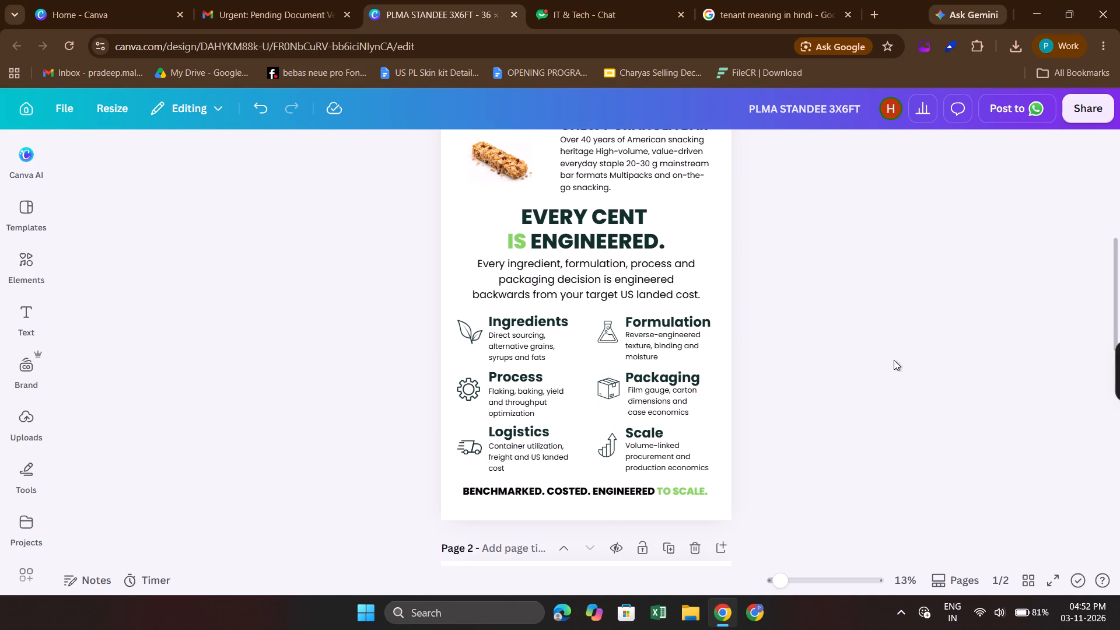
scroll(894, 360, down, 2)
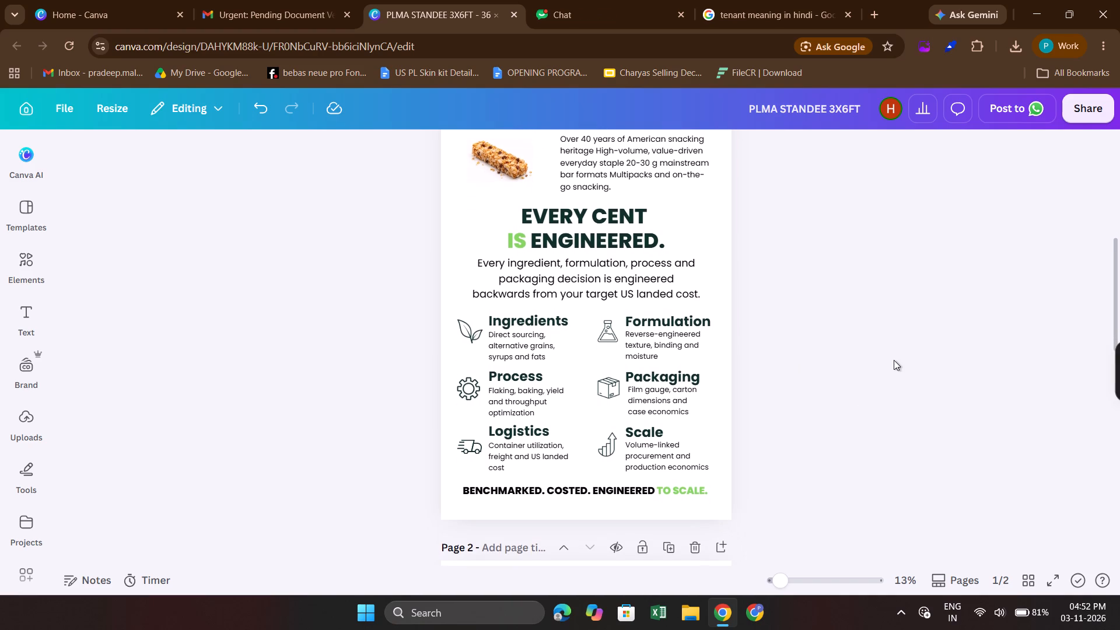
scroll(894, 360, down, 2)
click(860, 371)
scroll(860, 371, down, 1)
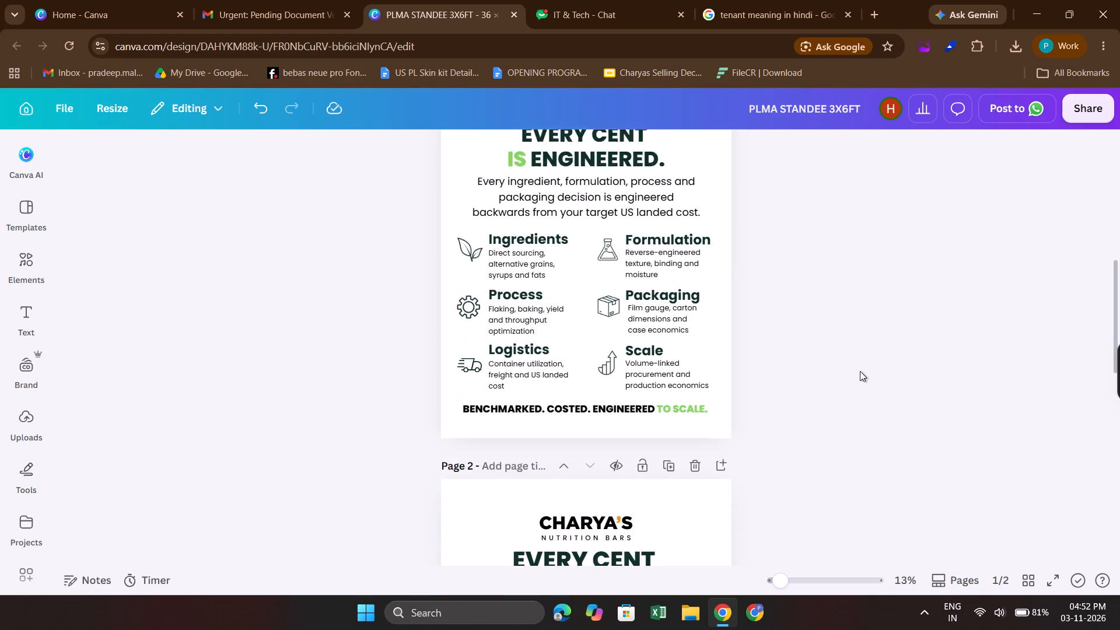
scroll(860, 371, down, 4)
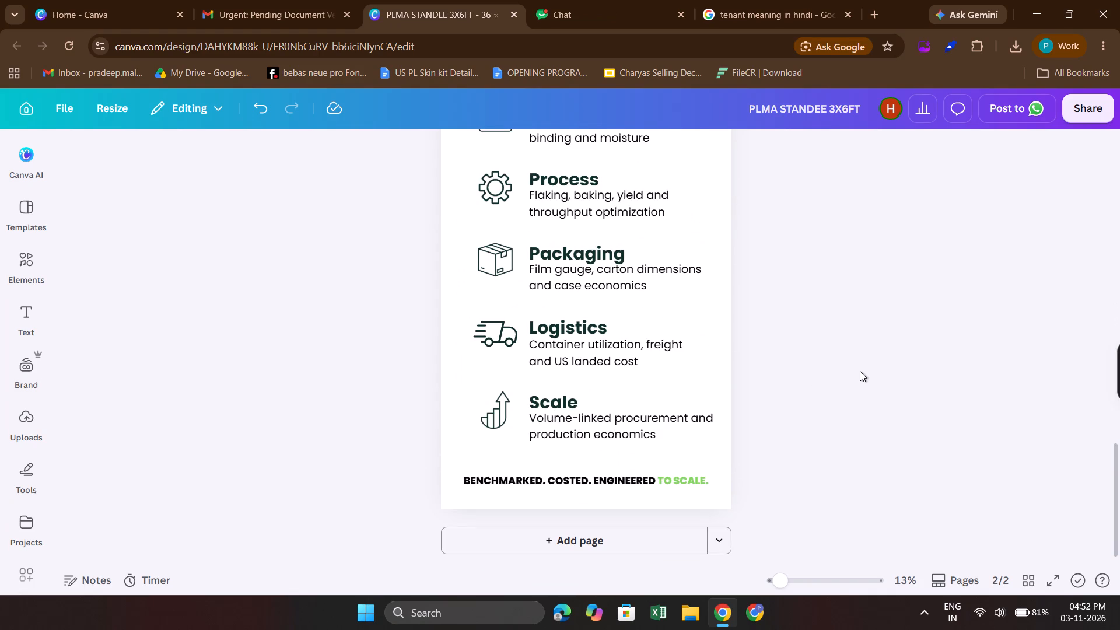
scroll(860, 371, up, 3)
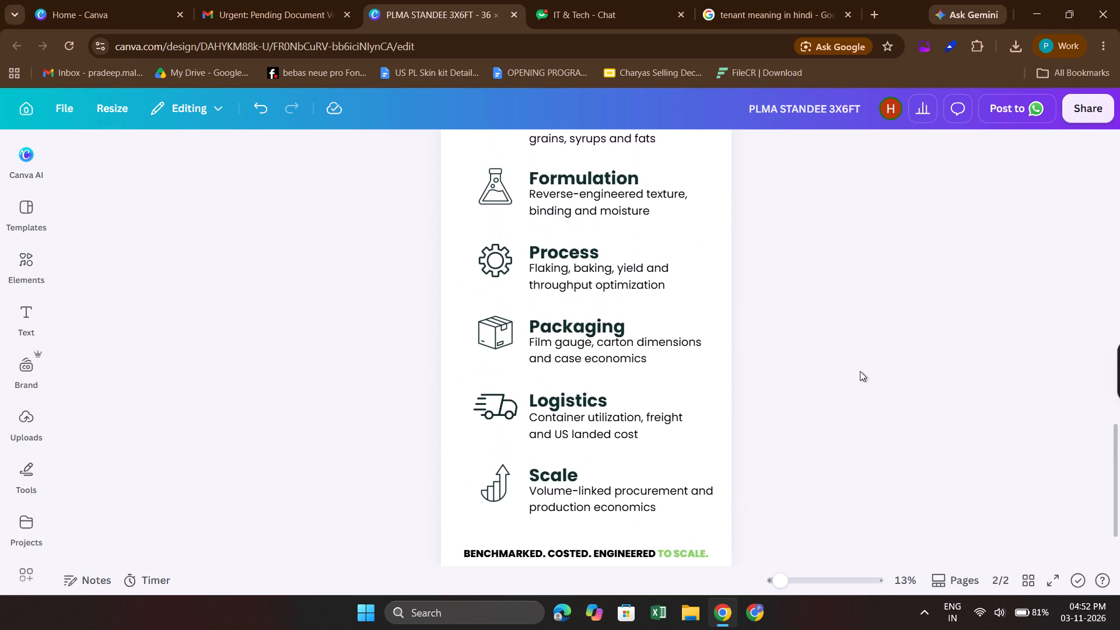
scroll(860, 371, up, 1)
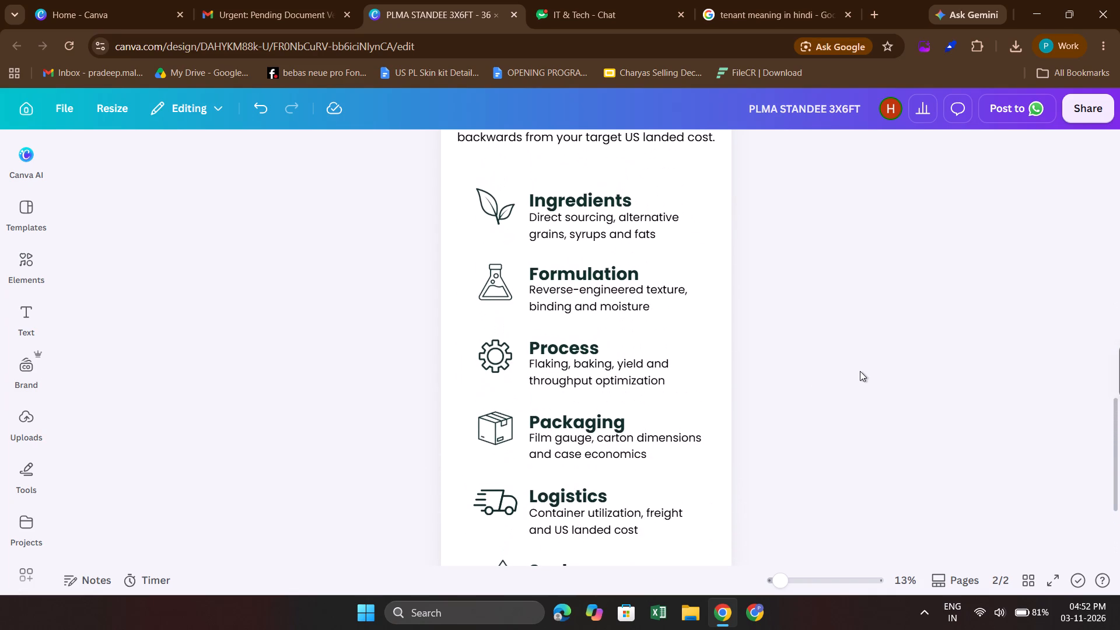
scroll(860, 371, up, 9)
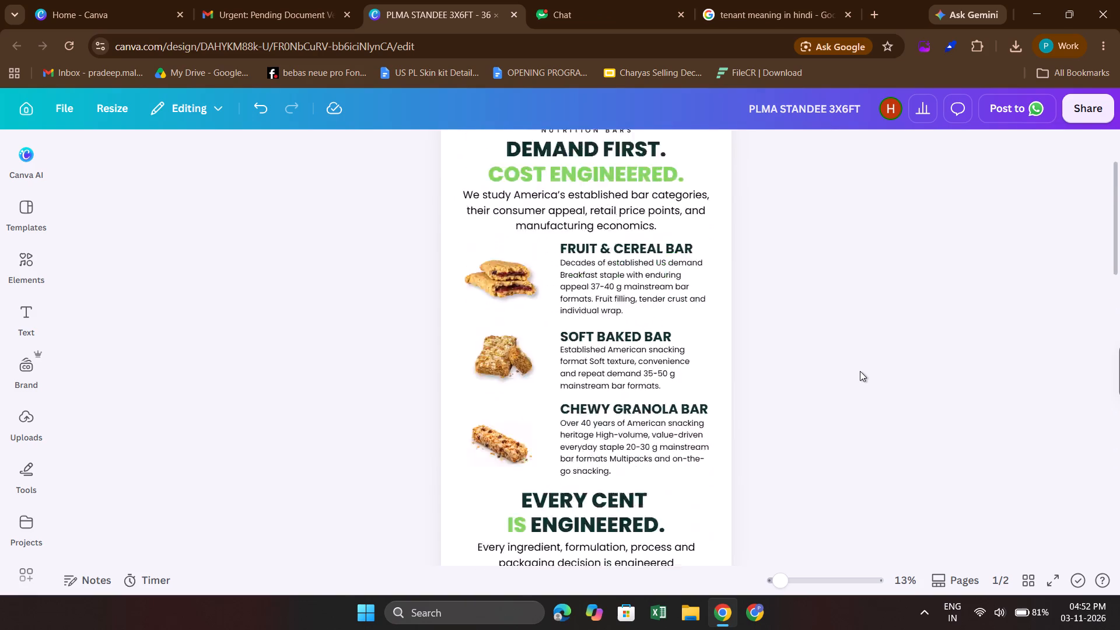
scroll(860, 371, up, 1)
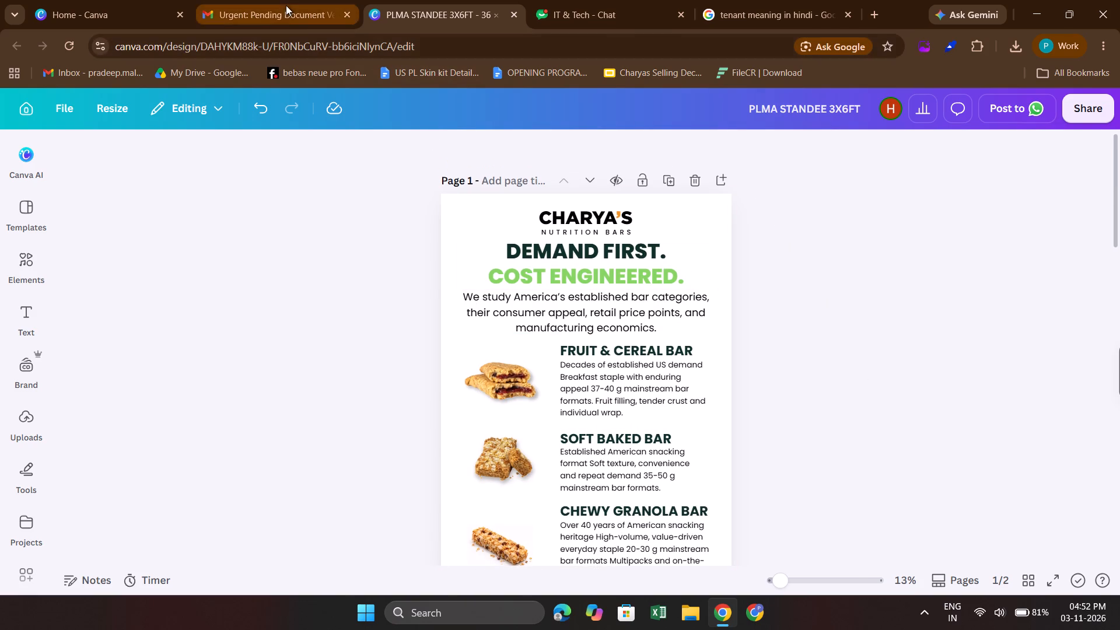
Open the PLMA STANDEE 3X6FT (33 x 81 in) 2 design and compare its page 1 with the edited PLMA STANDEE 3X6FT page.
click(106, 5)
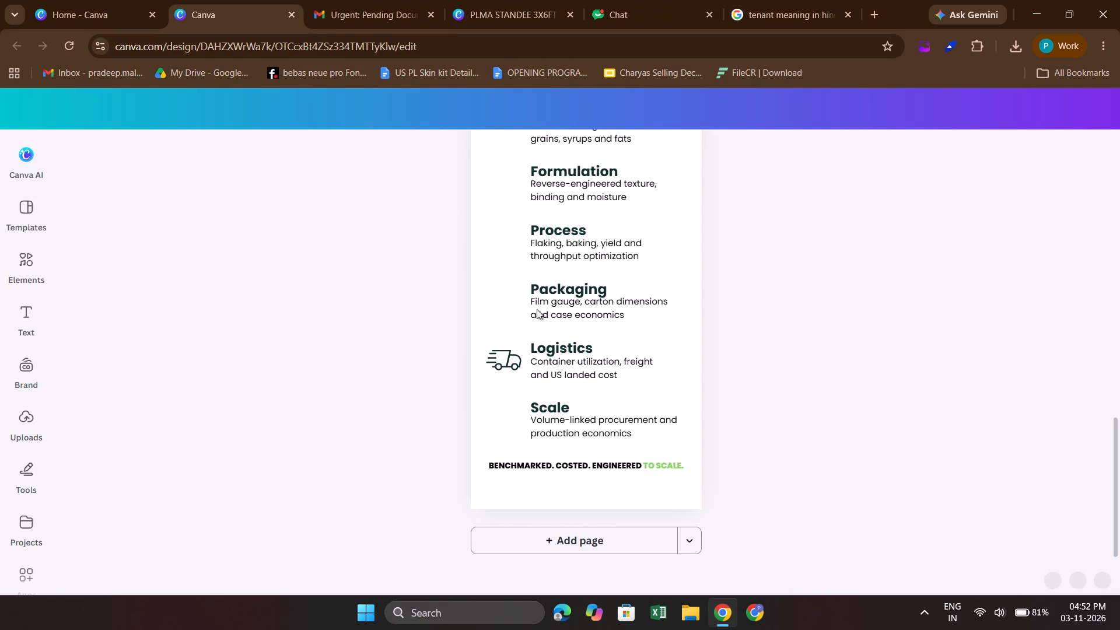
scroll(563, 332, up, 8)
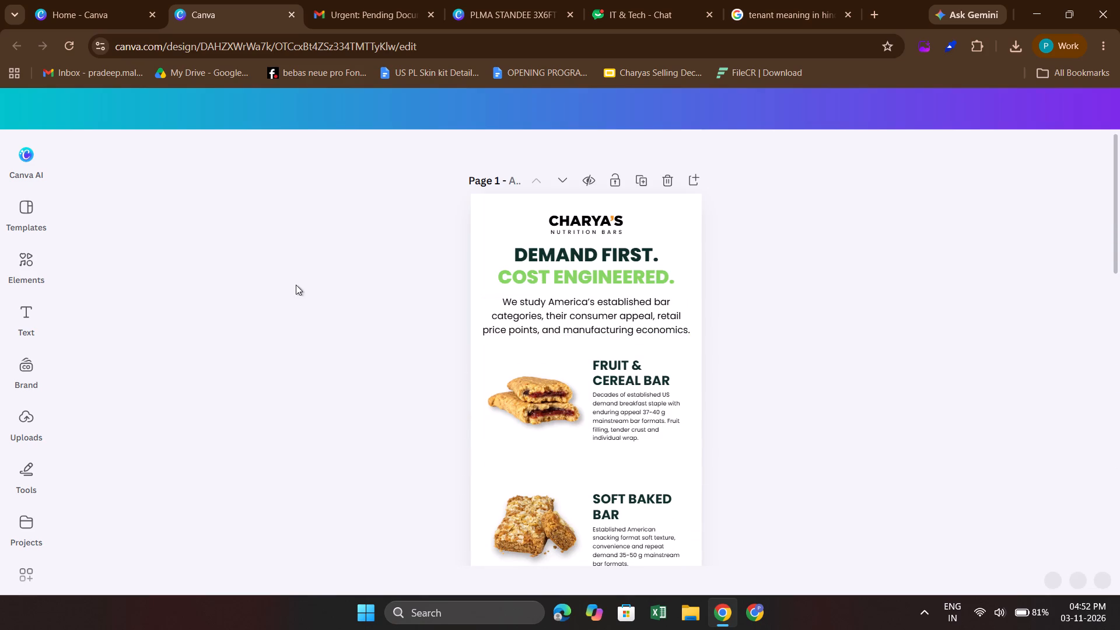
click(278, 279)
click(99, 1)
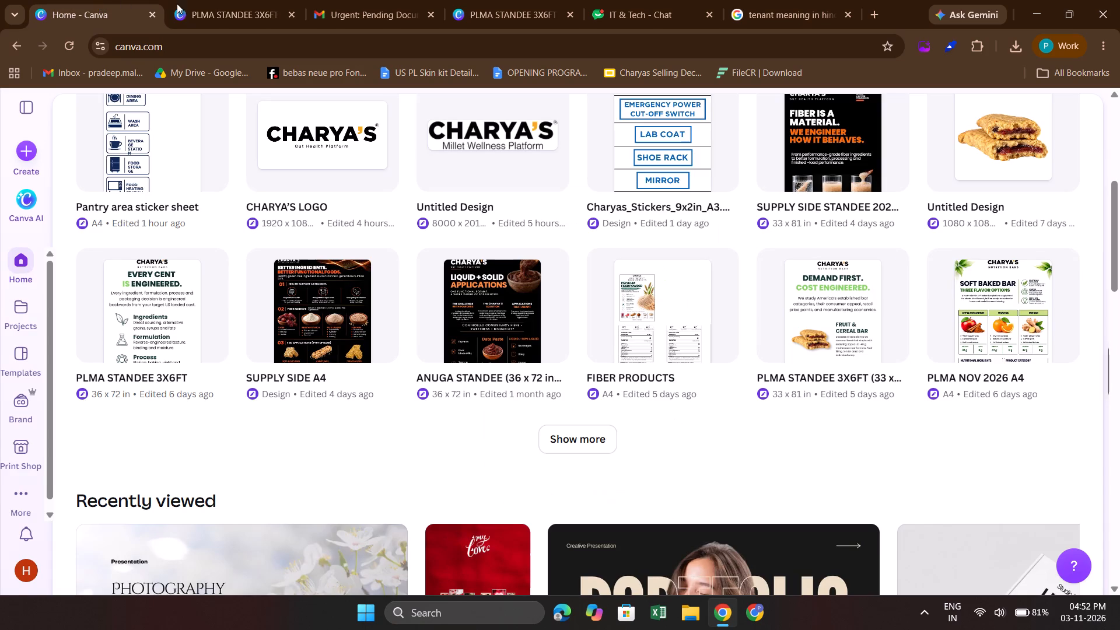
click(225, 0)
drag(487, 0, 345, 0)
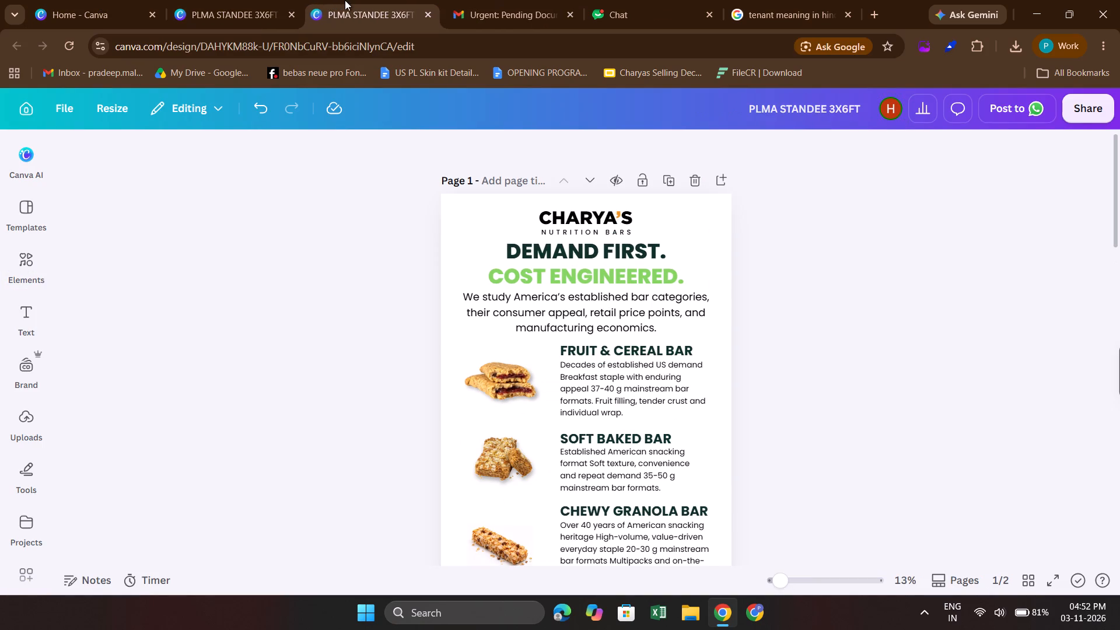
click(384, 254)
scroll(342, 324, down, 3)
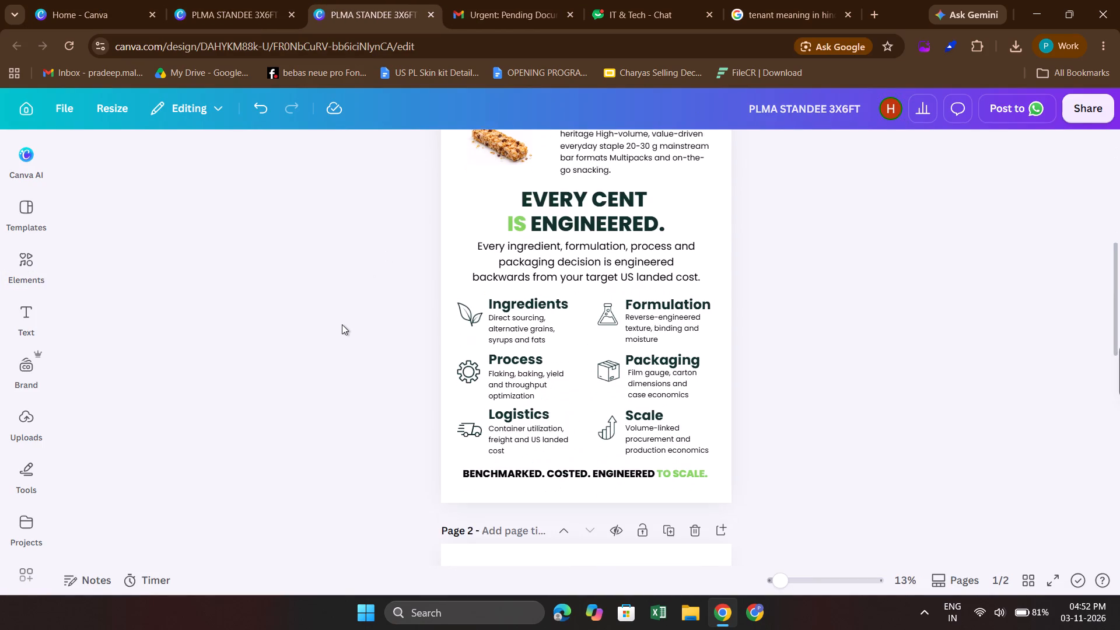
click(226, 0)
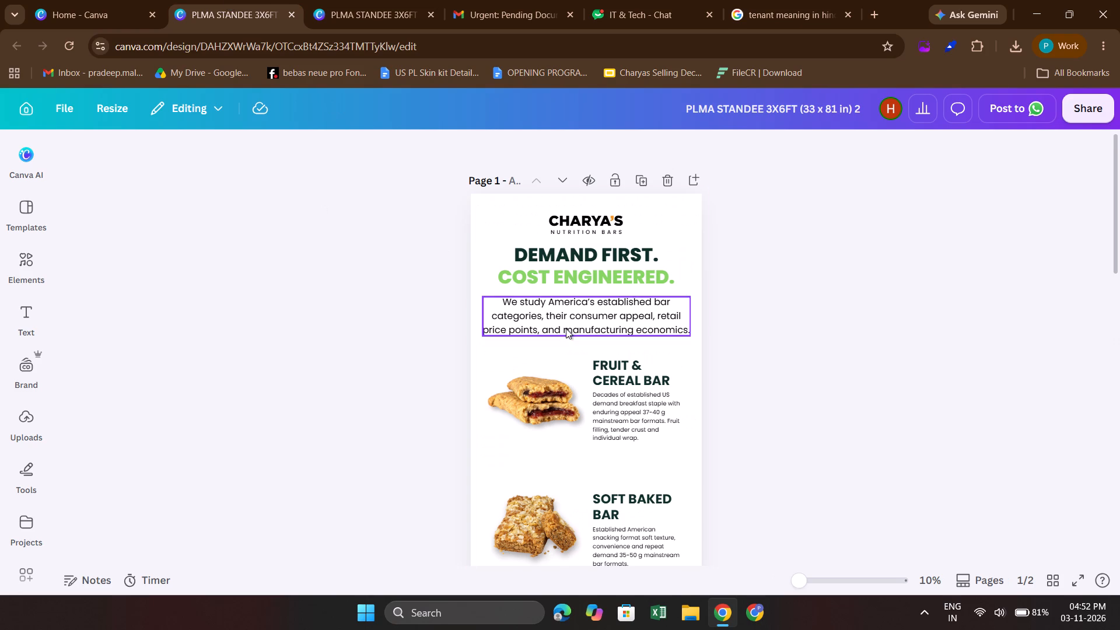
Replace the intro paragraph under COST ENGINEERED in PLMA STANDEE 3X6FT with the paragraph copied from the 33 x 81 in 2 design.
click(566, 327)
click(365, 0)
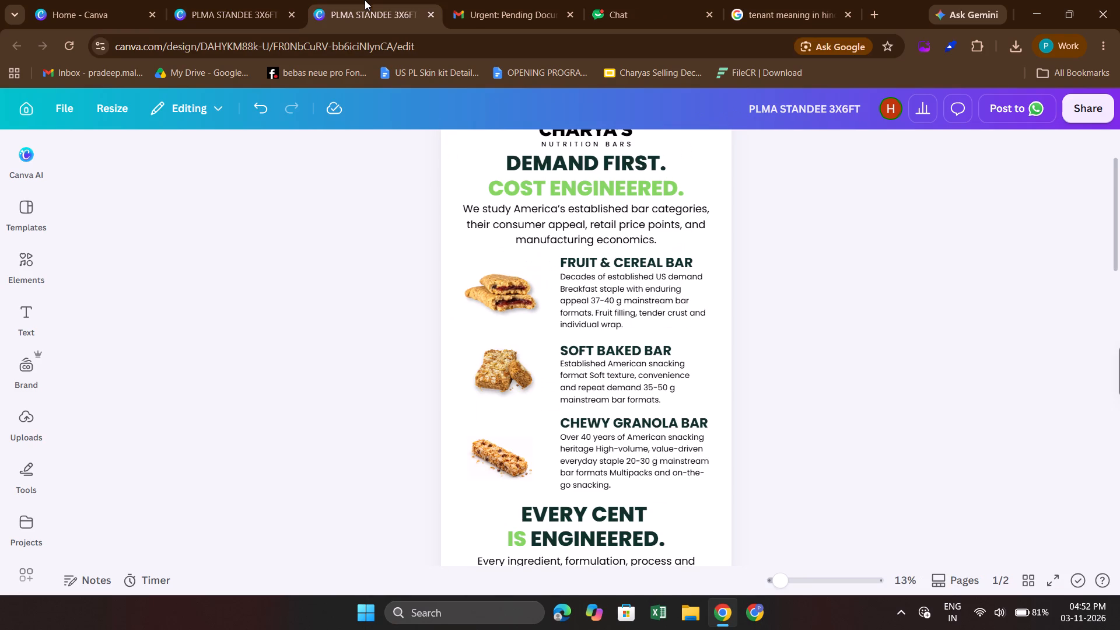
click(244, 2)
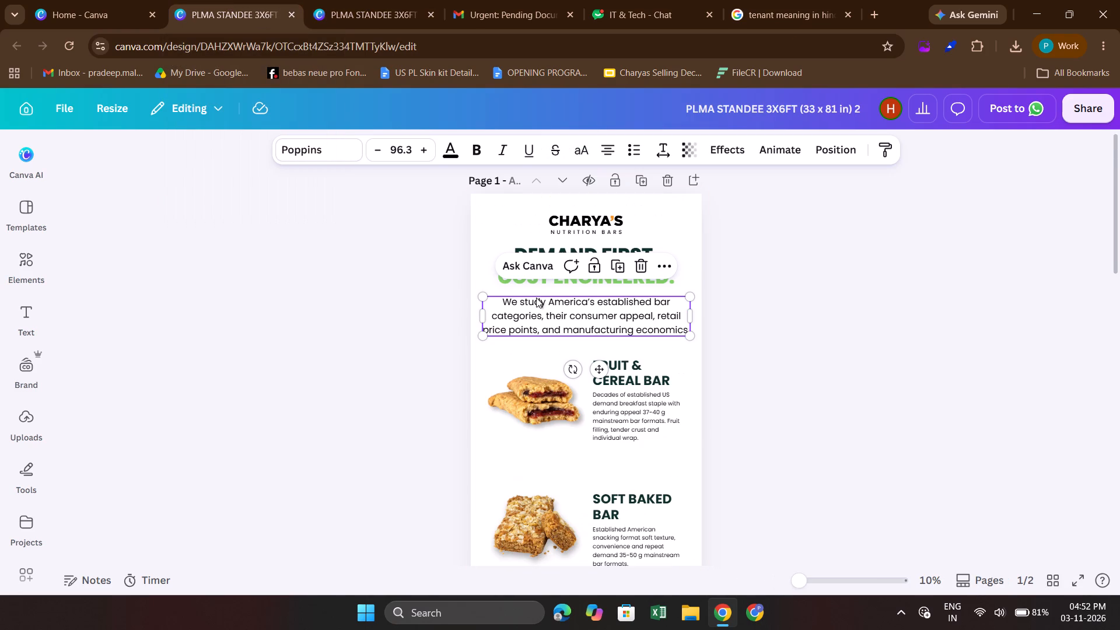
double_click(573, 319)
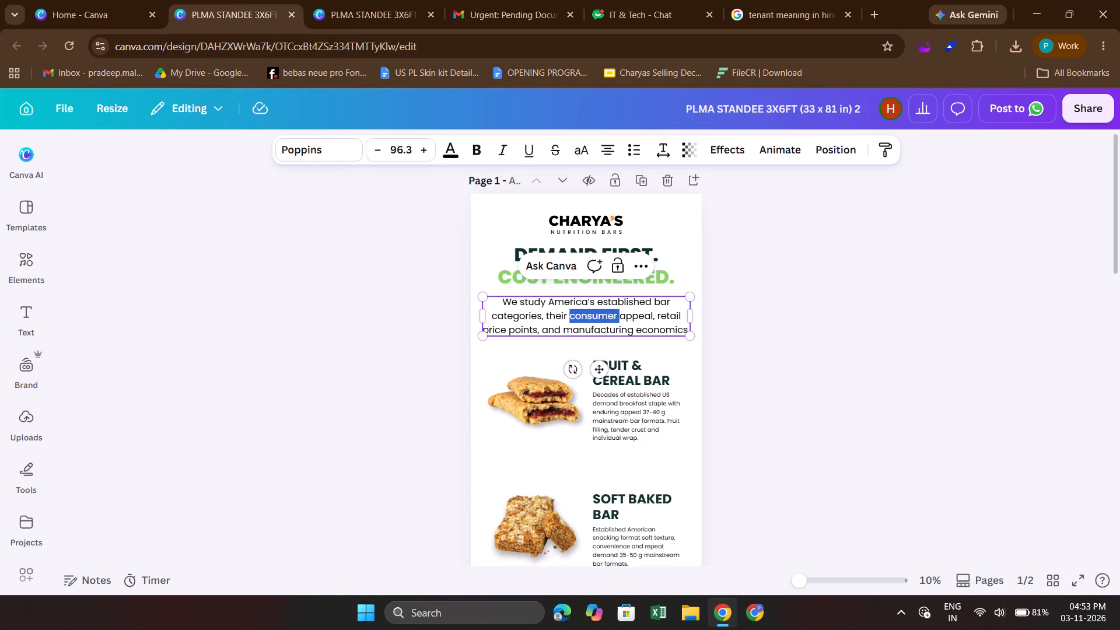
key(ctrl+a)
key(ctrl+c)
key(ctrl+c)
key(ctrl+c)
key(ctrl+c)
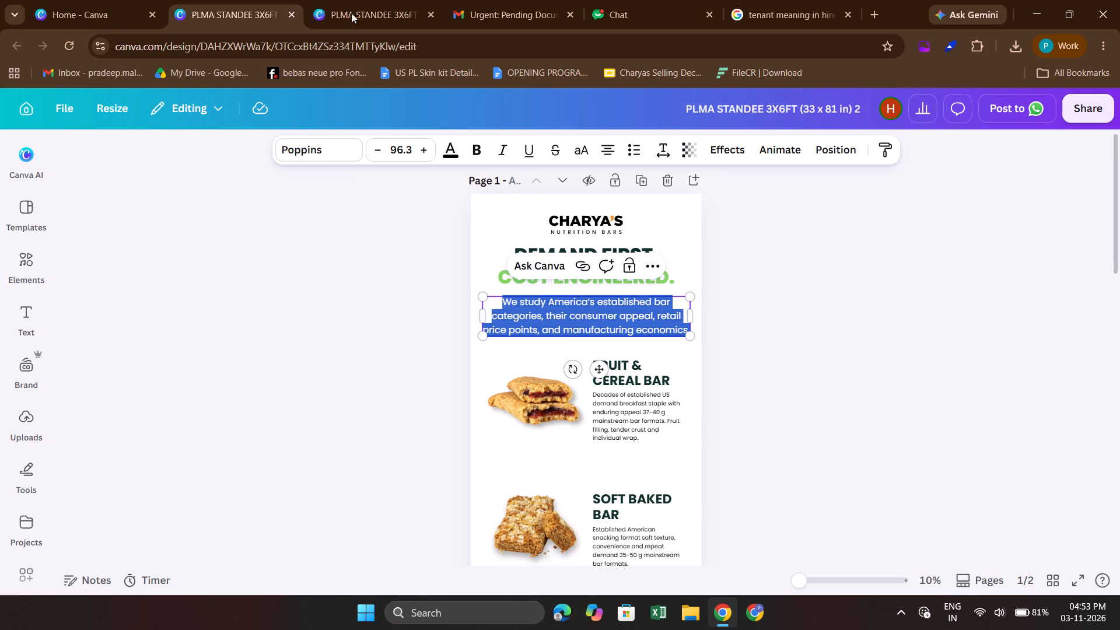
click(348, 6)
double_click(577, 229)
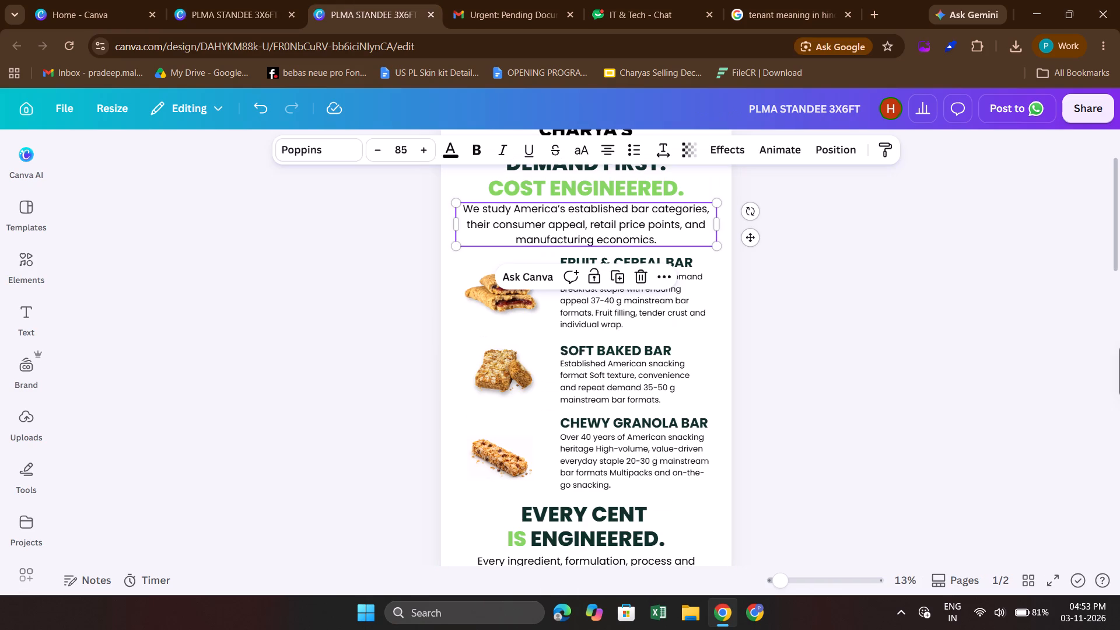
key(ctrl+v)
click(874, 321)
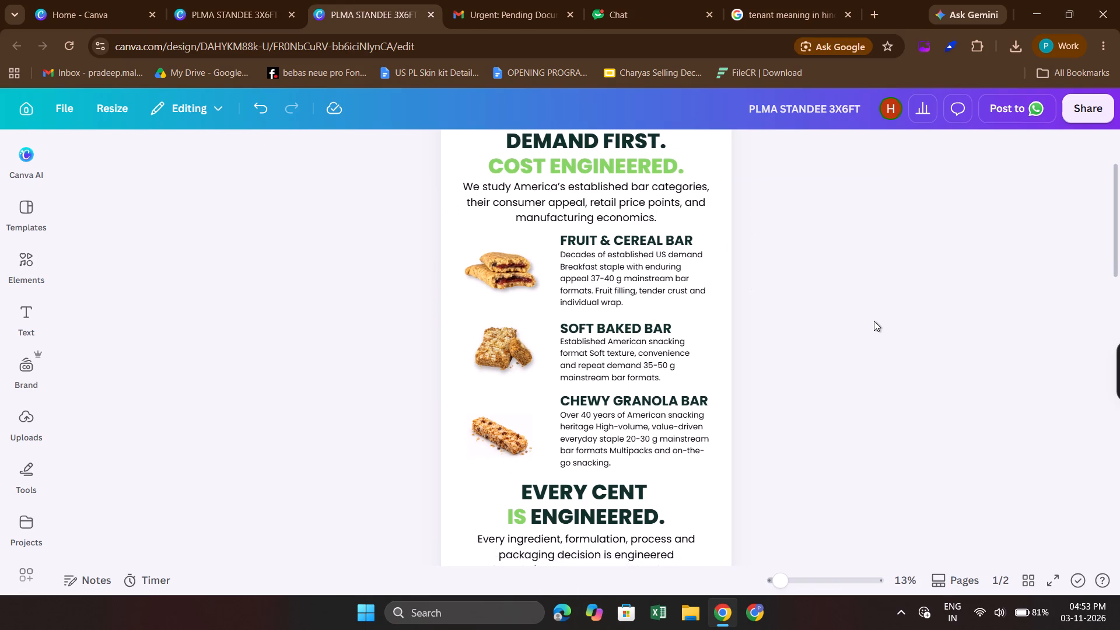
In the 33 x 81 in 2 design, ungroup the three bar items on page 1.
click(249, 0)
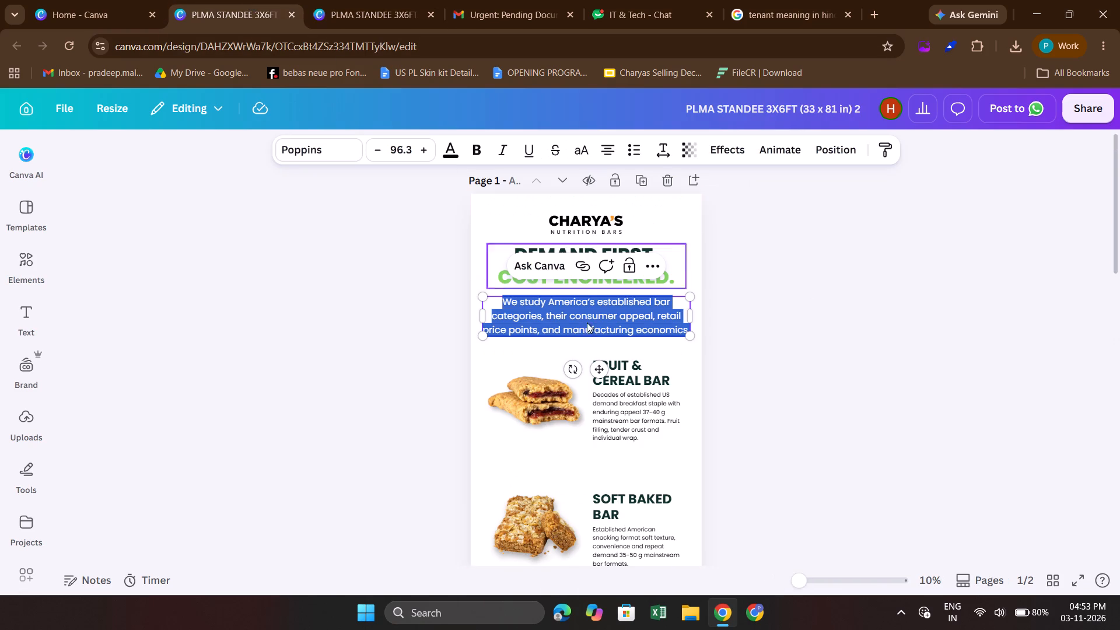
click(614, 397)
scroll(631, 414, down, 3)
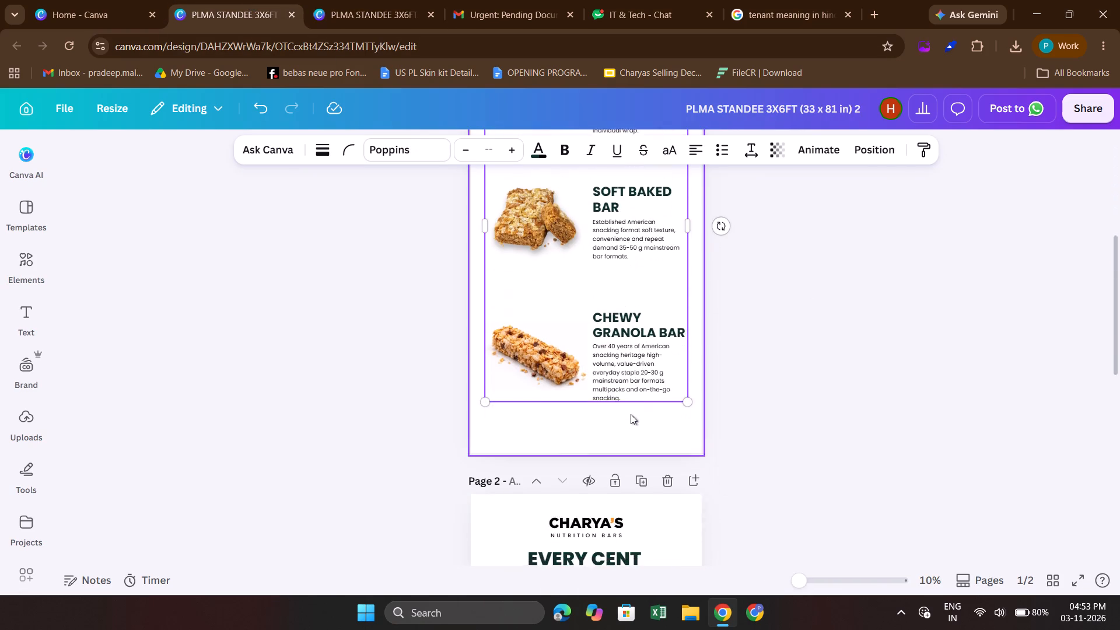
scroll(631, 414, up, 2)
scroll(538, 216, up, 1)
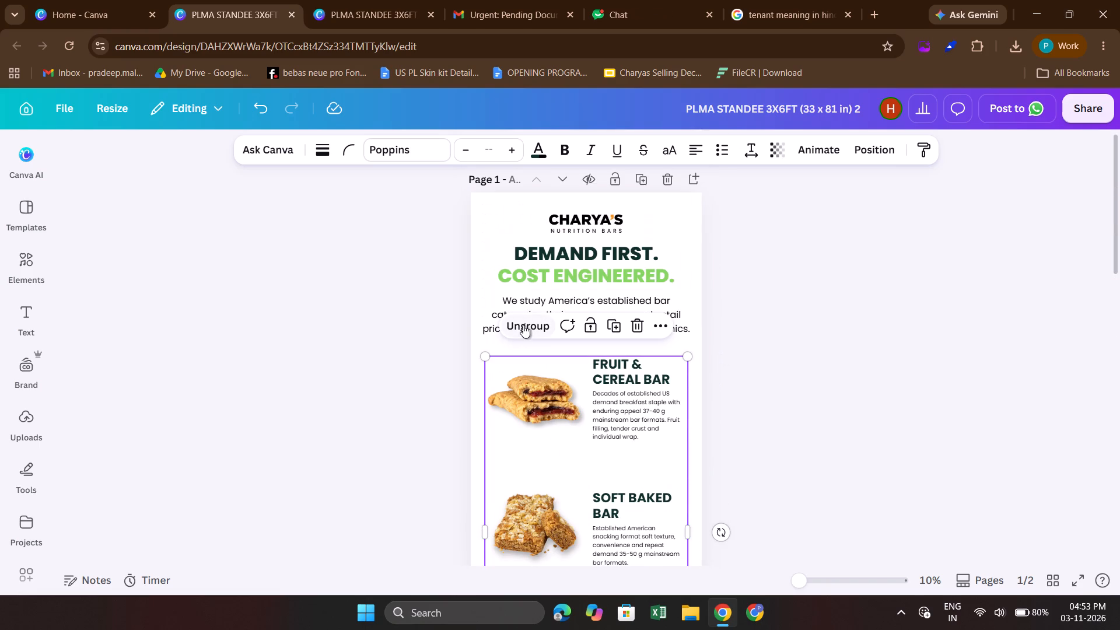
click(523, 325)
click(811, 418)
Copy the FRUIT & CEREAL BAR description from the 33 x 81 in 2 design over the matching description in PLMA STANDEE 3X6FT.
scroll(811, 418, down, 1)
click(626, 365)
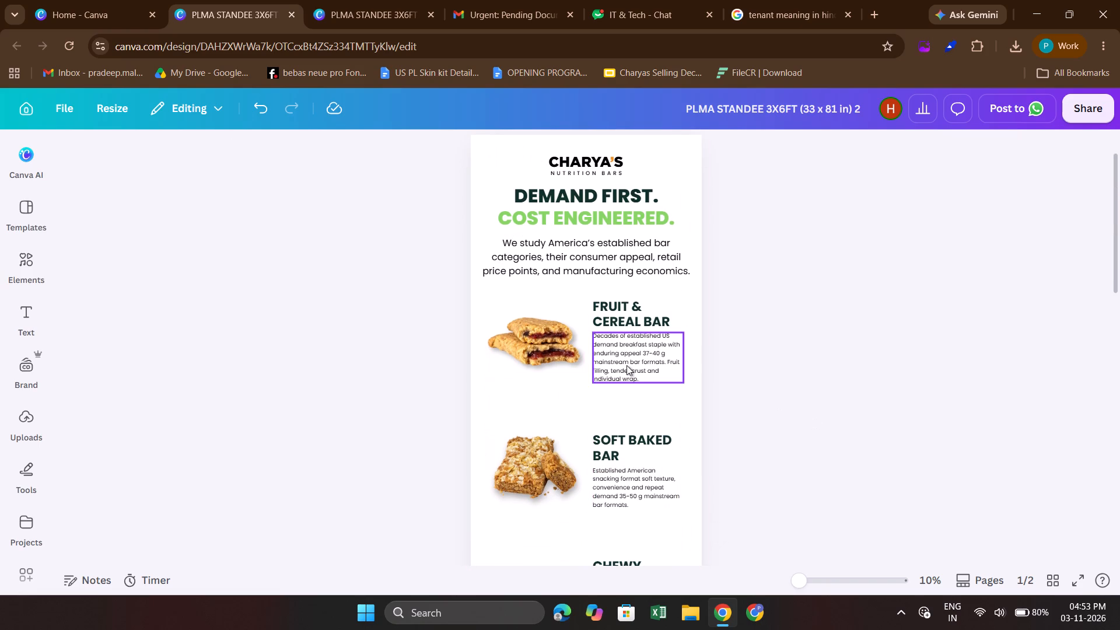
double_click(626, 365)
key(ctrl+c)
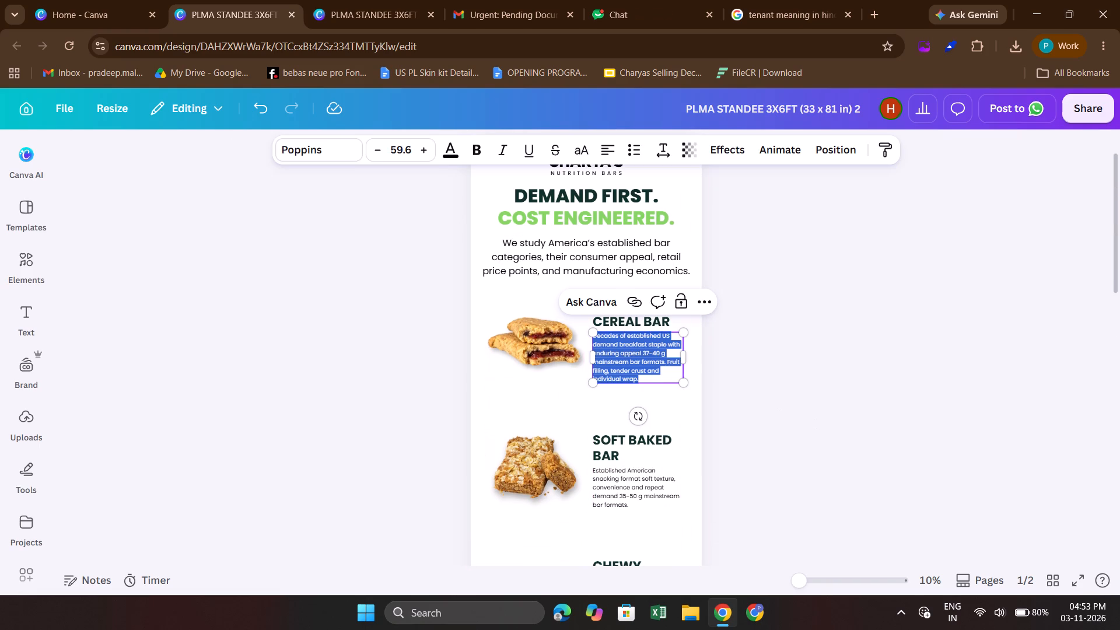
click(408, 0)
double_click(631, 296)
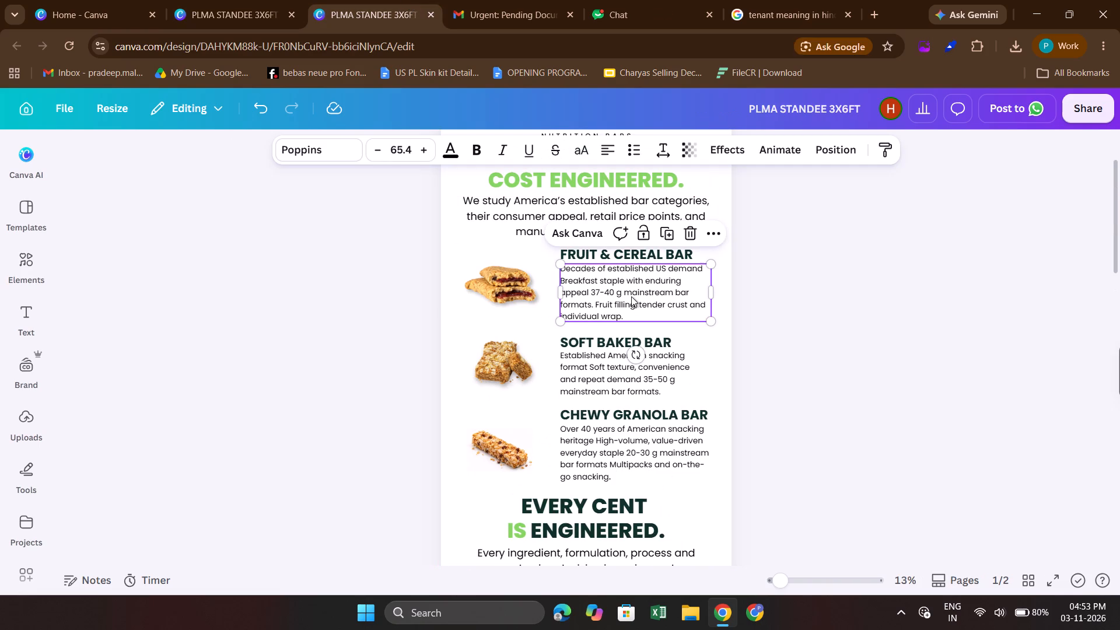
key(ctrl+v)
Replace the SOFT BAKED BAR description in PLMA STANDEE 3X6FT with the one copied from the 33 x 81 in 2 design.
click(620, 381)
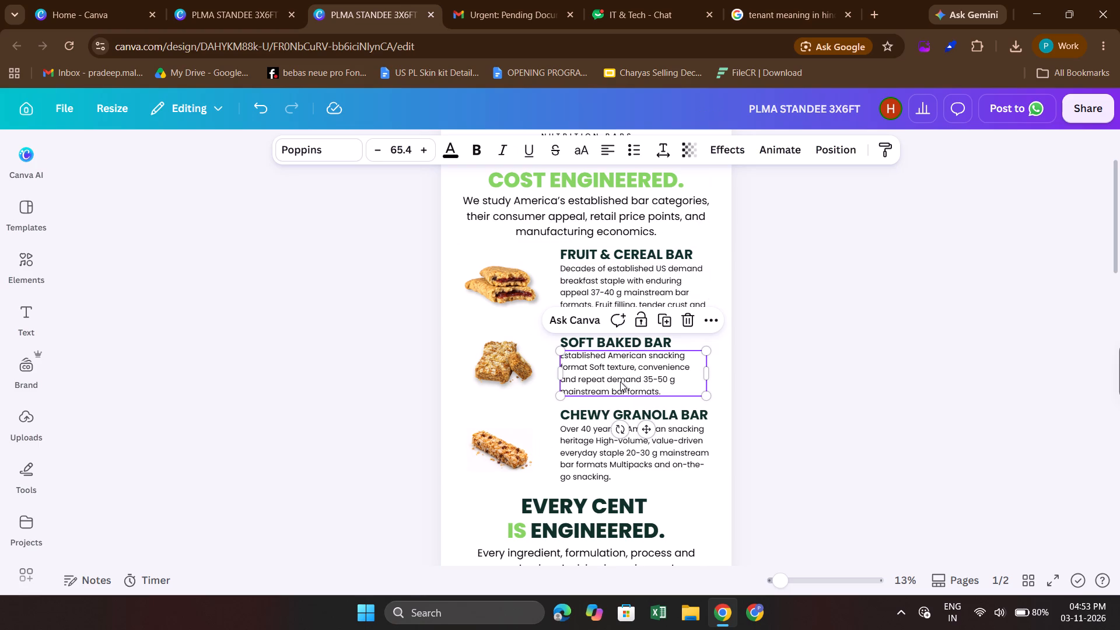
click(294, 0)
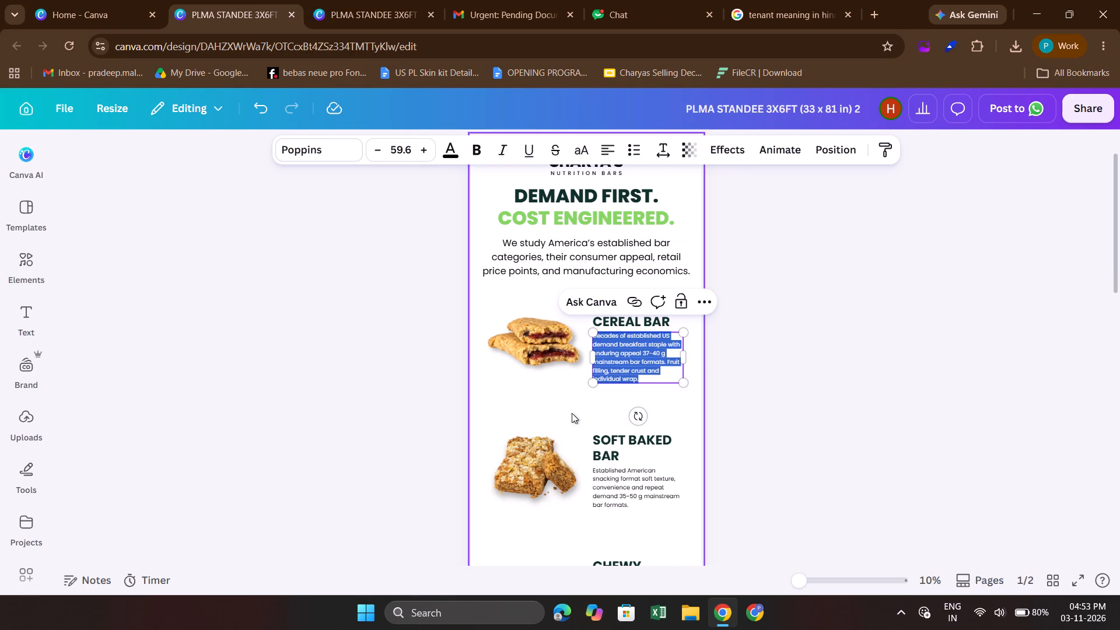
double_click(612, 481)
key(ctrl+c)
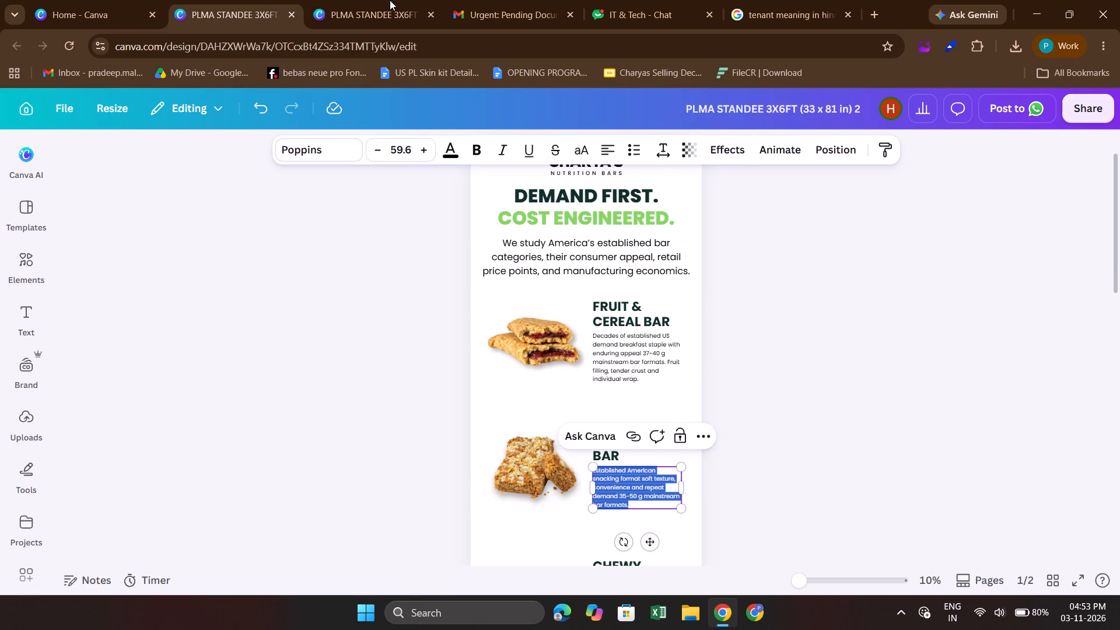
click(391, 0)
double_click(632, 387)
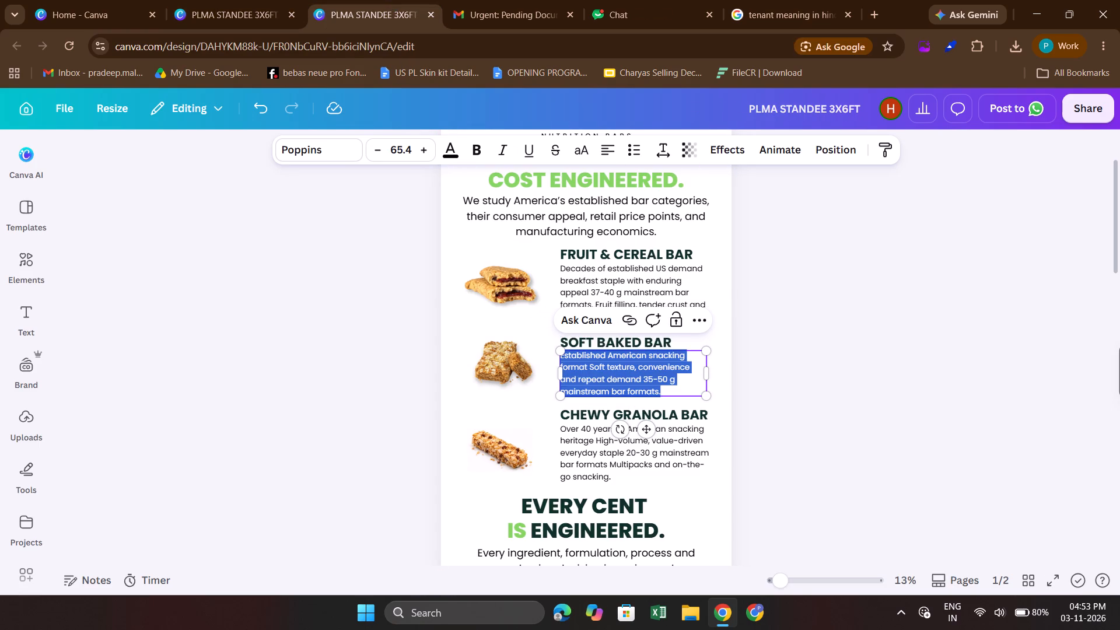
key(ctrl+v)
Replace the CHEWY GRANOLA BAR description in PLMA STANDEE 3X6FT with the one copied from the 33 x 81 in 2 design.
scroll(632, 387, down, 1)
click(605, 400)
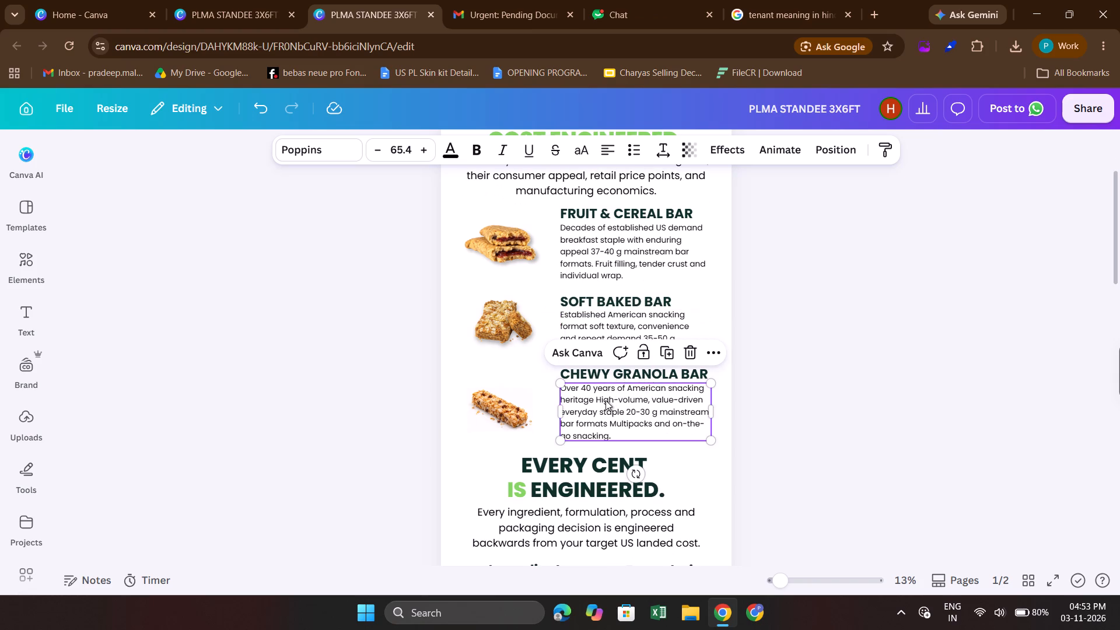
click(267, 0)
scroll(564, 299, down, 1)
scroll(680, 444, down, 1)
double_click(624, 484)
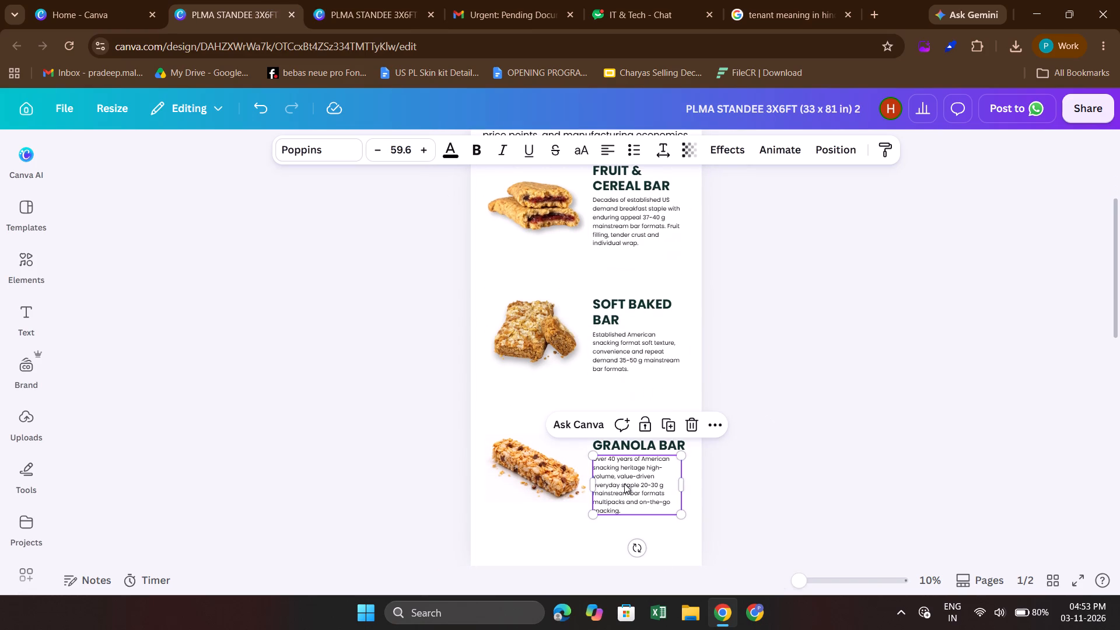
key(ctrl+c)
click(376, 15)
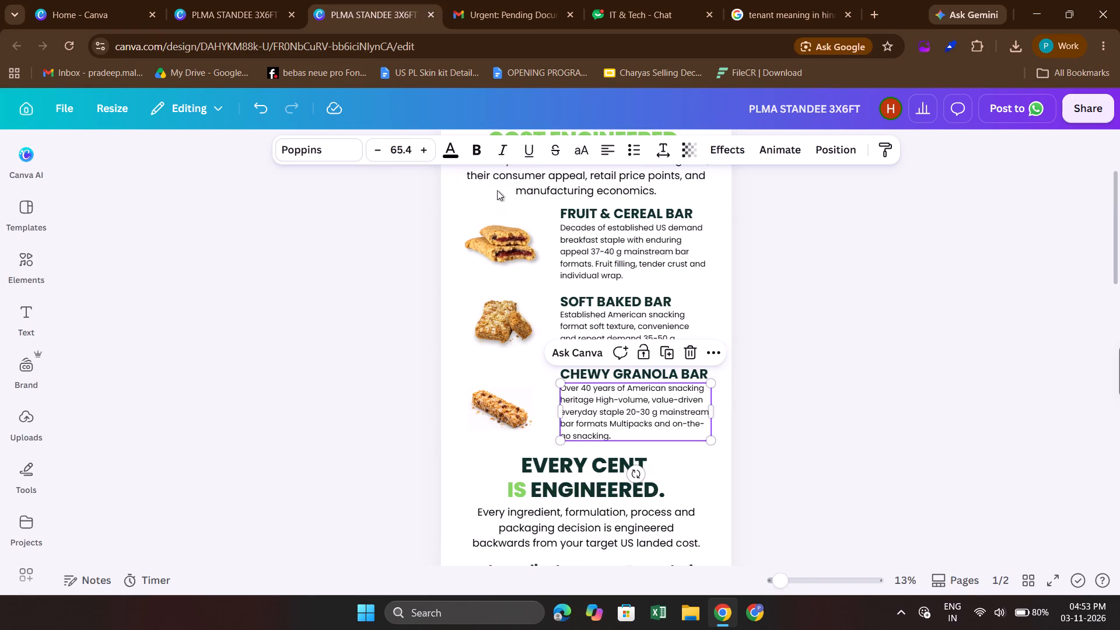
scroll(529, 249, down, 1)
double_click(597, 350)
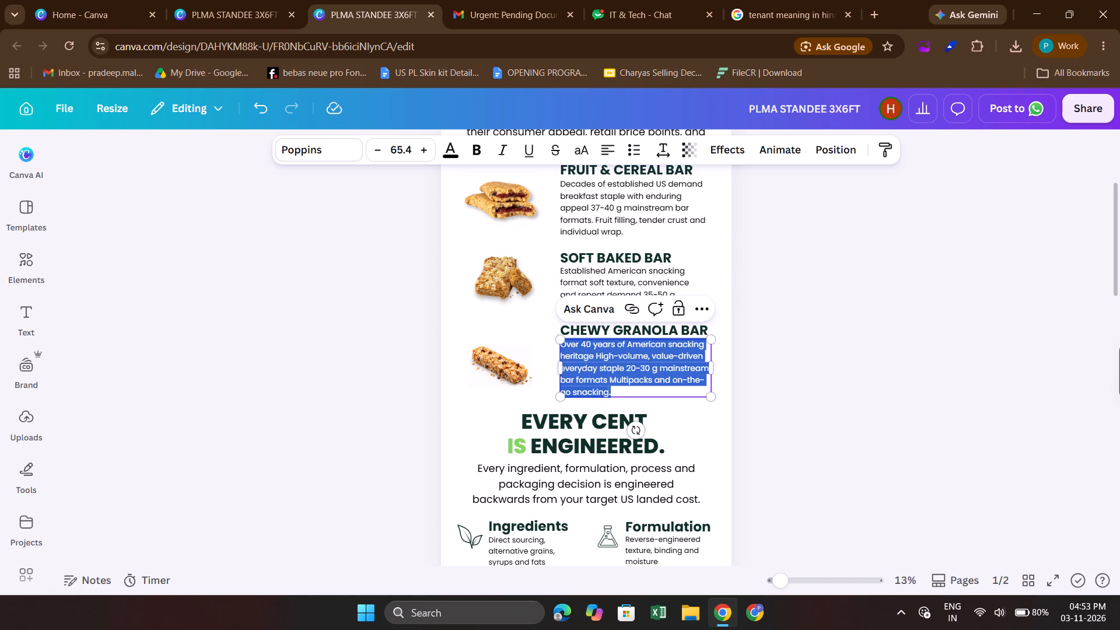
key(ctrl+v)
click(852, 384)
Replace the paragraph under EVERY CENT IS ENGINEERED in PLMA STANDEE 3X6FT with the one from page 2 of the 33 x 81 in 2 design.
scroll(852, 384, down, 2)
scroll(508, 315, down, 1)
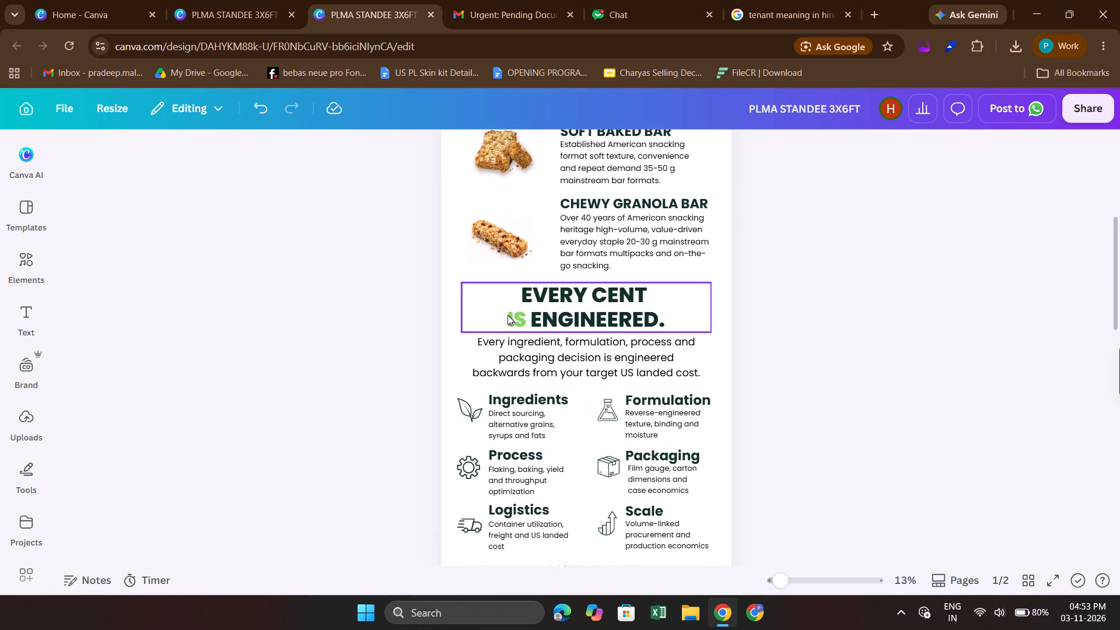
scroll(508, 315, down, 1)
click(258, 0)
scroll(457, 230, down, 2)
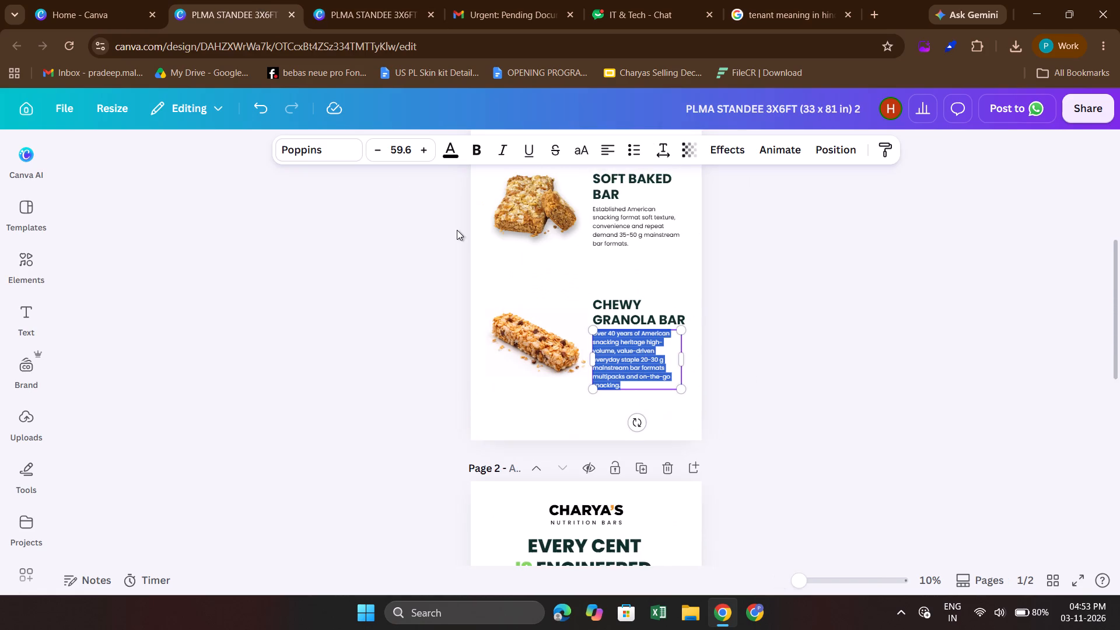
scroll(584, 356, down, 2)
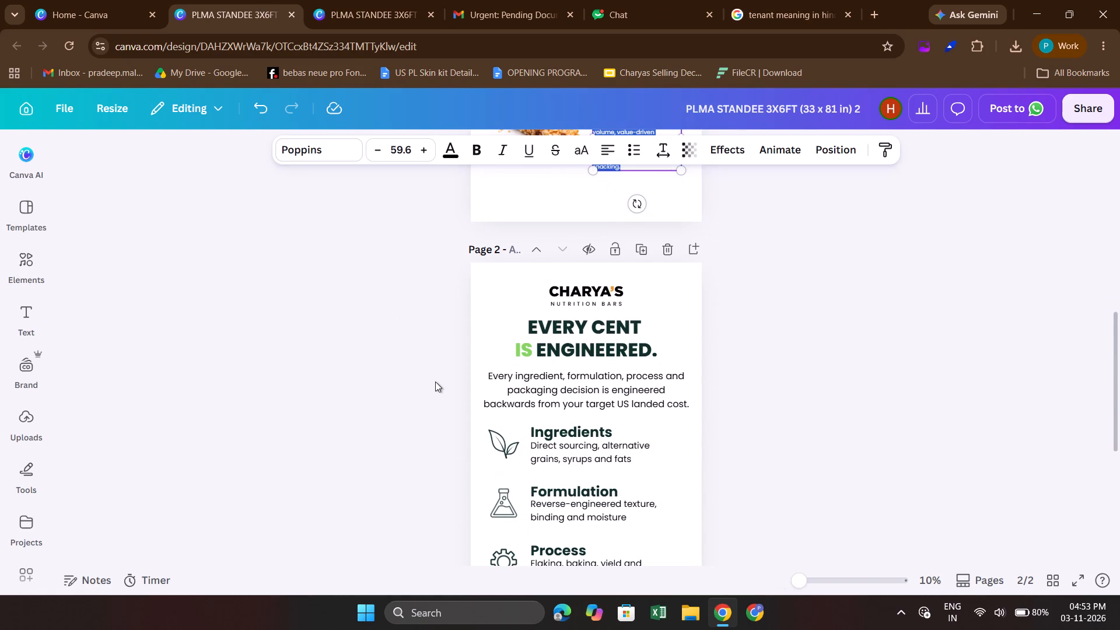
scroll(435, 381, down, 1)
double_click(558, 338)
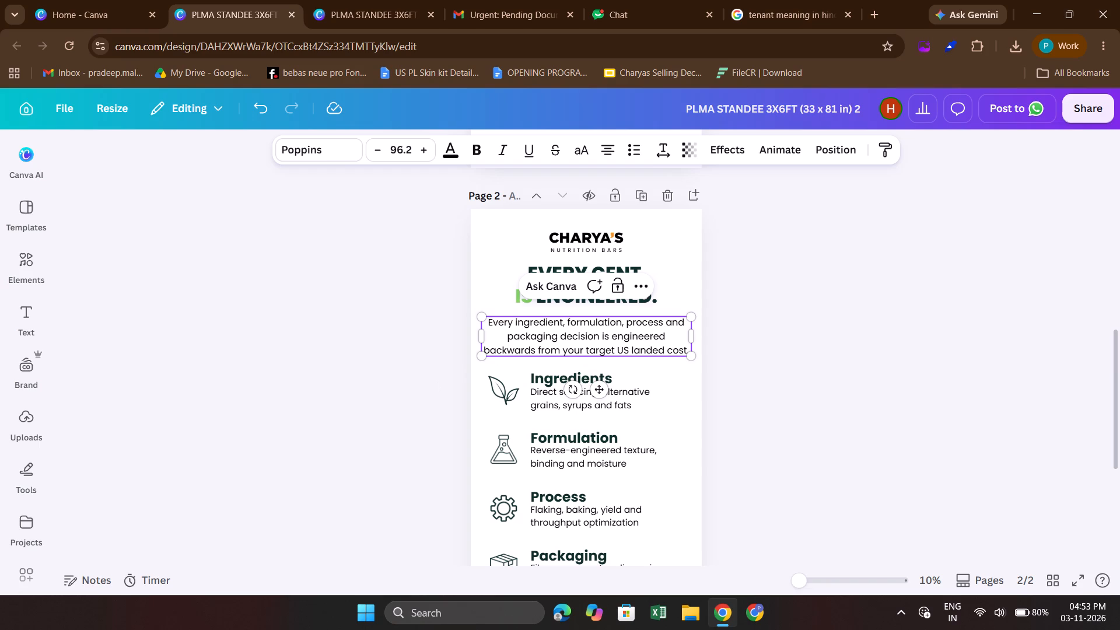
key(ctrl+a)
key(ctrl+c)
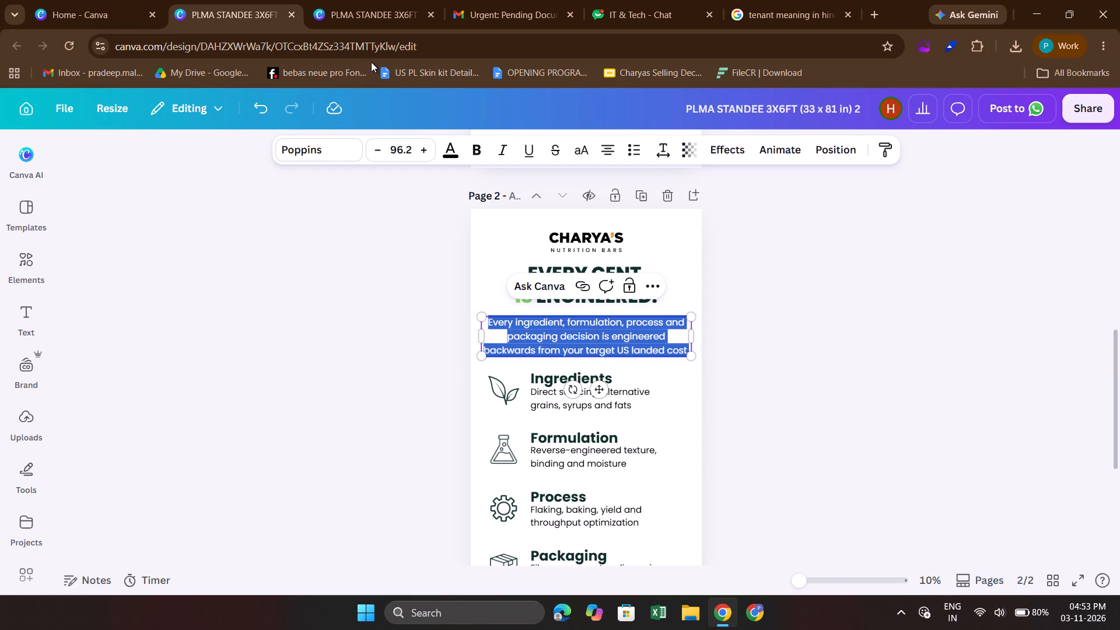
click(366, 0)
double_click(560, 344)
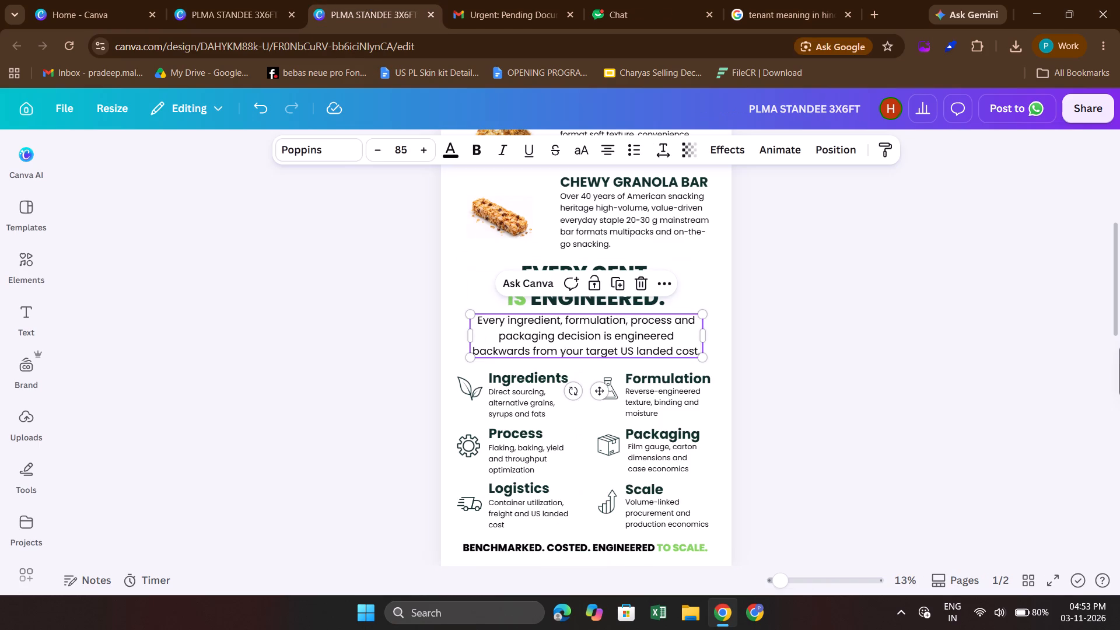
key(ctrl+v)
Ungroup the six icon items from Ingredients to Scale on page 1 of PLMA STANDEE 3X6FT.
click(517, 388)
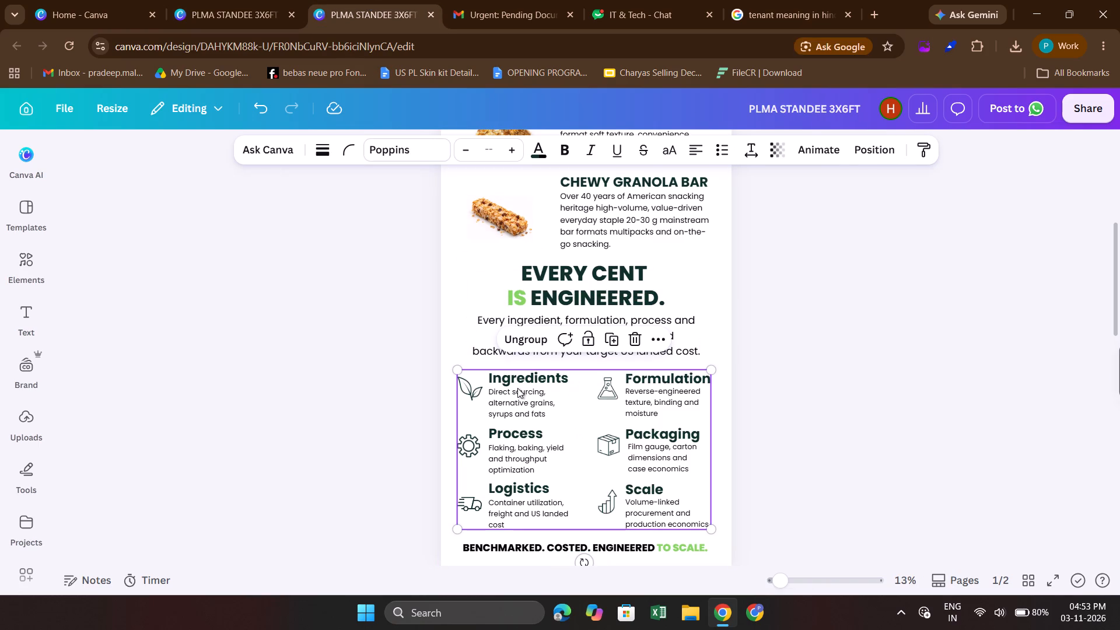
click(517, 331)
click(380, 372)
scroll(380, 372, down, 1)
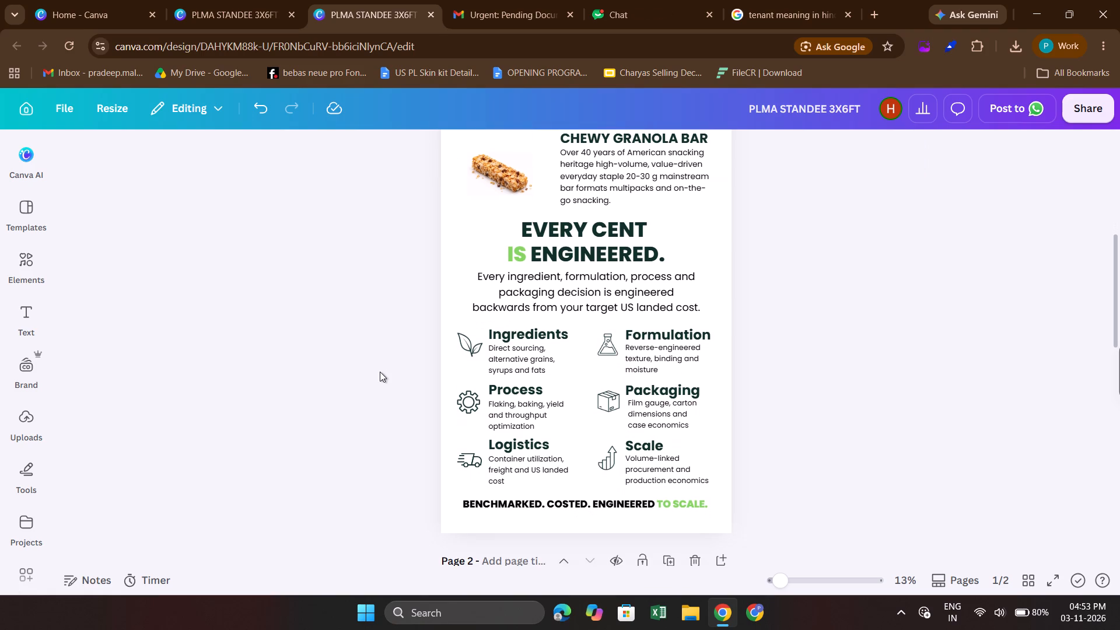
Copy the Ingredients description from page 2 of the 33 x 81 in 2 design over the matching description in PLMA STANDEE 3X6FT.
click(271, 0)
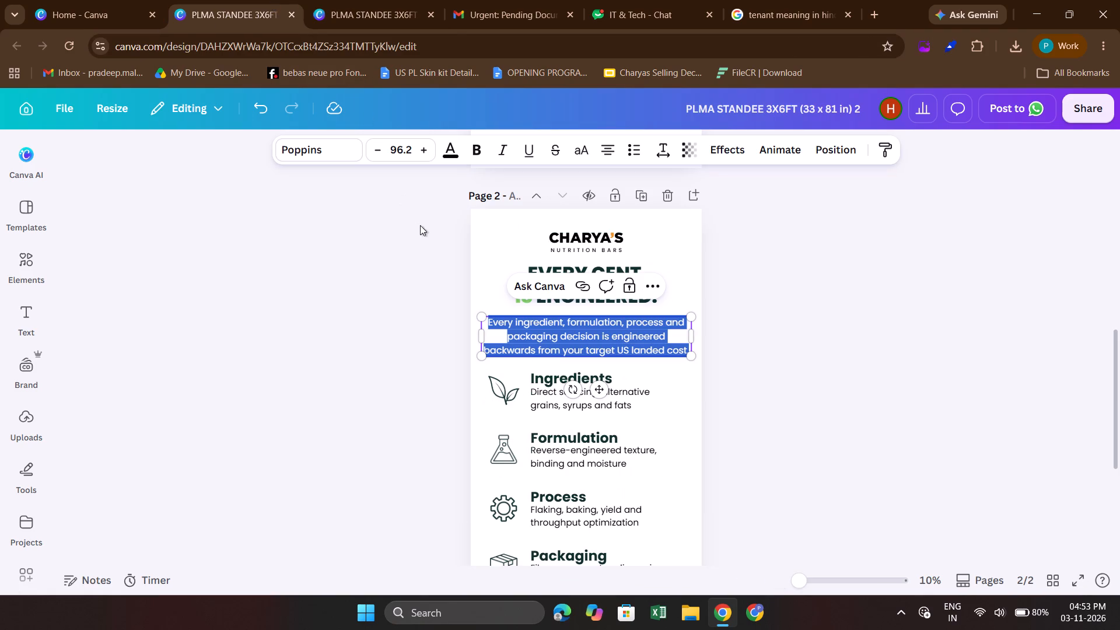
double_click(615, 405)
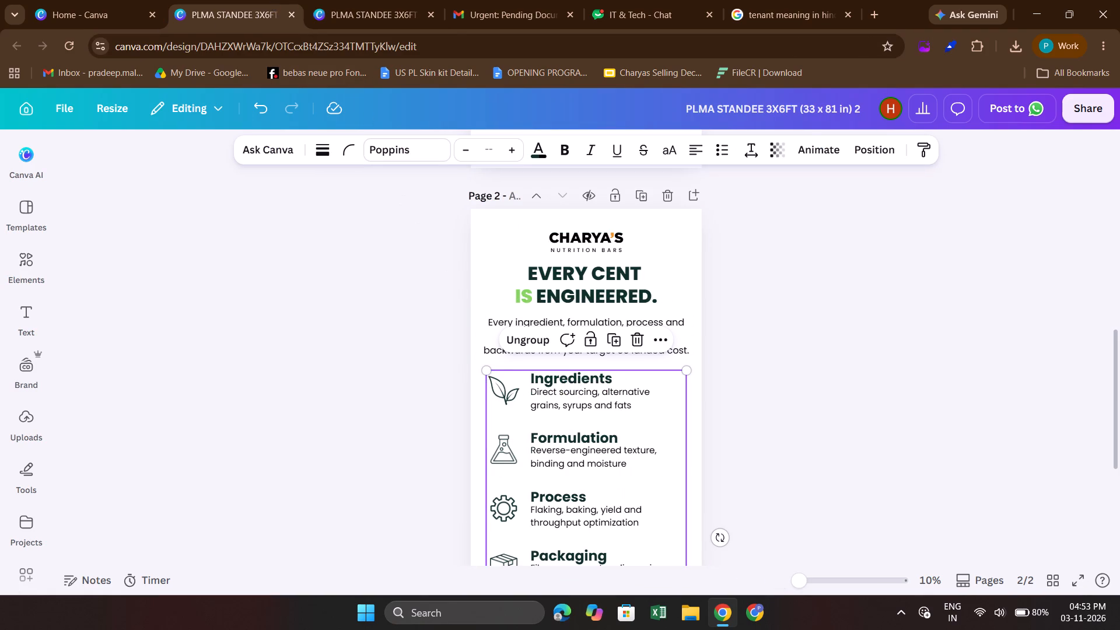
key(ctrl+c)
click(393, 0)
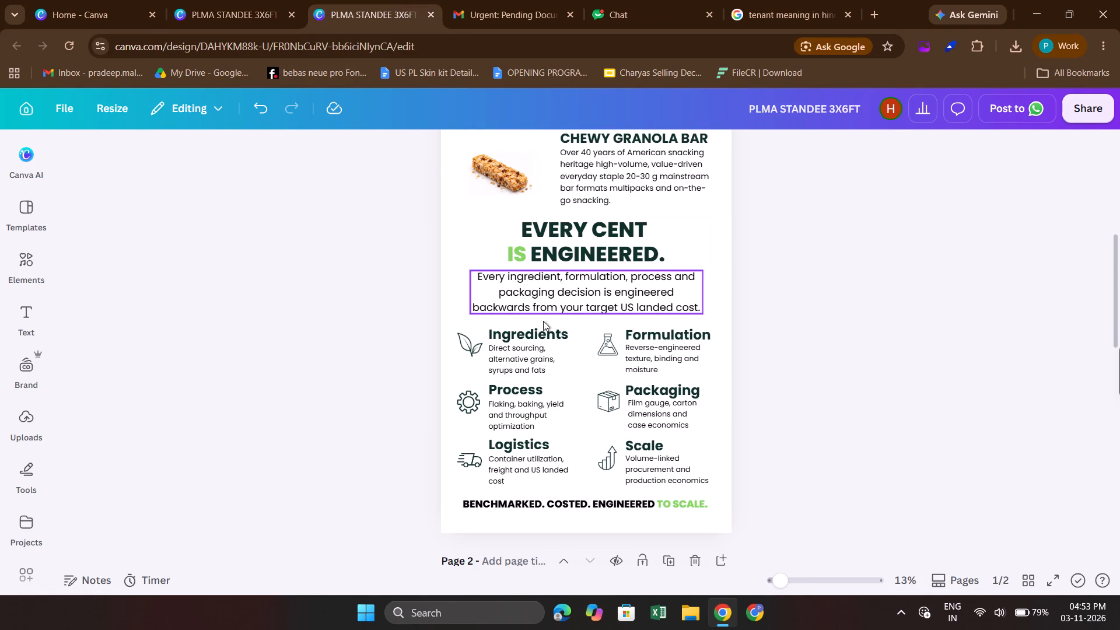
double_click(515, 363)
key(ctrl+v)
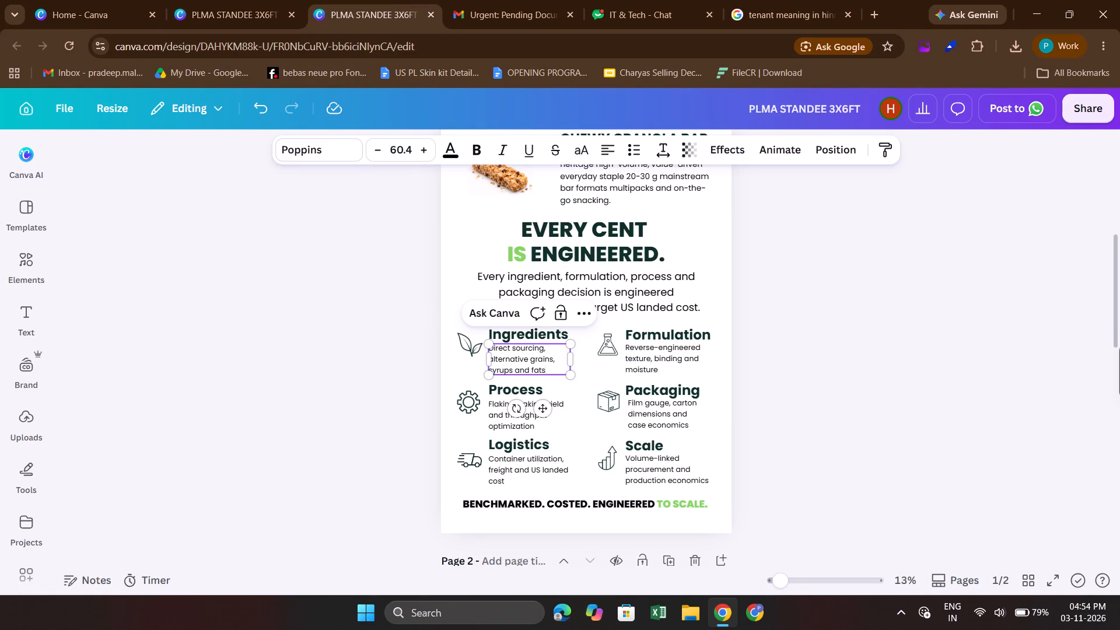
Copy the Formulation description from page 2 of the 33 x 81 in 2 design over the matching description in PLMA STANDEE 3X6FT.
click(251, 0)
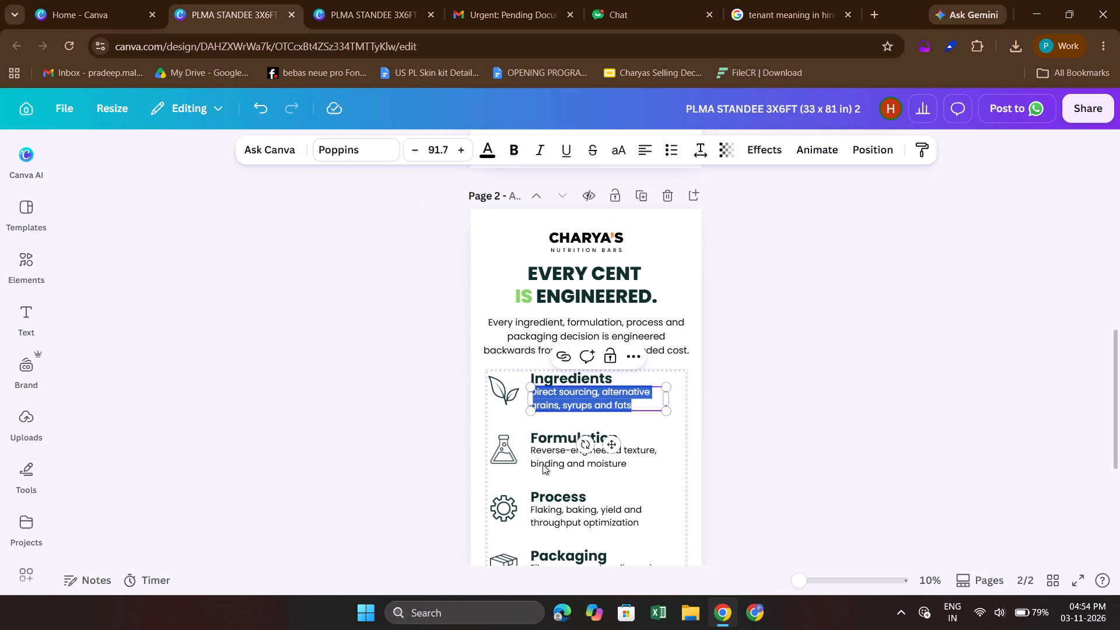
click(549, 465)
scroll(549, 465, down, 1)
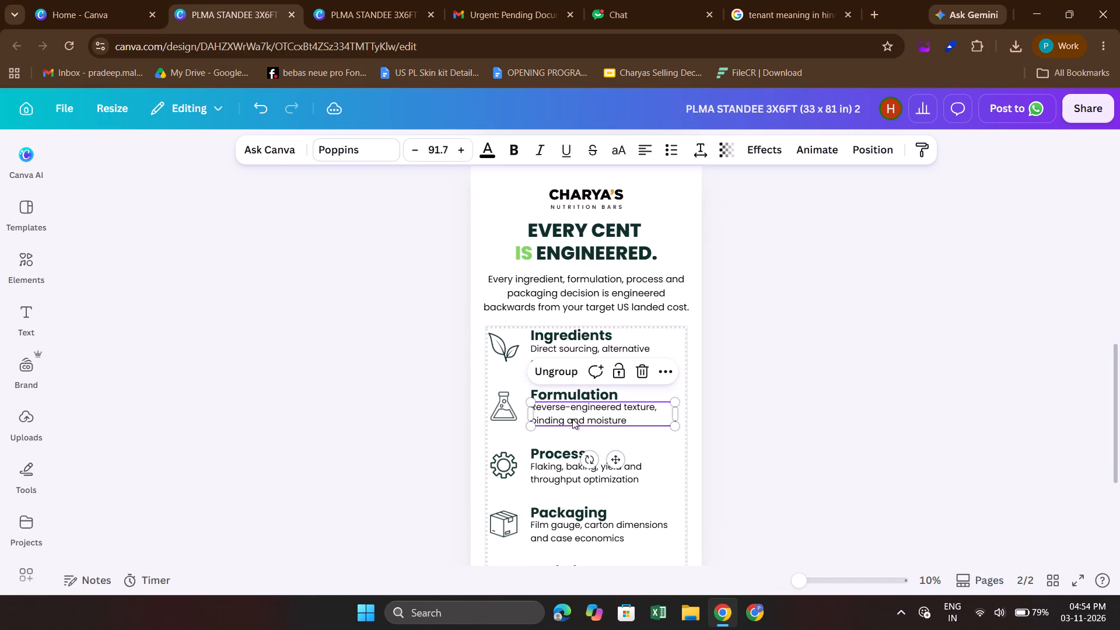
double_click(572, 419)
key(ctrl+c)
click(426, 0)
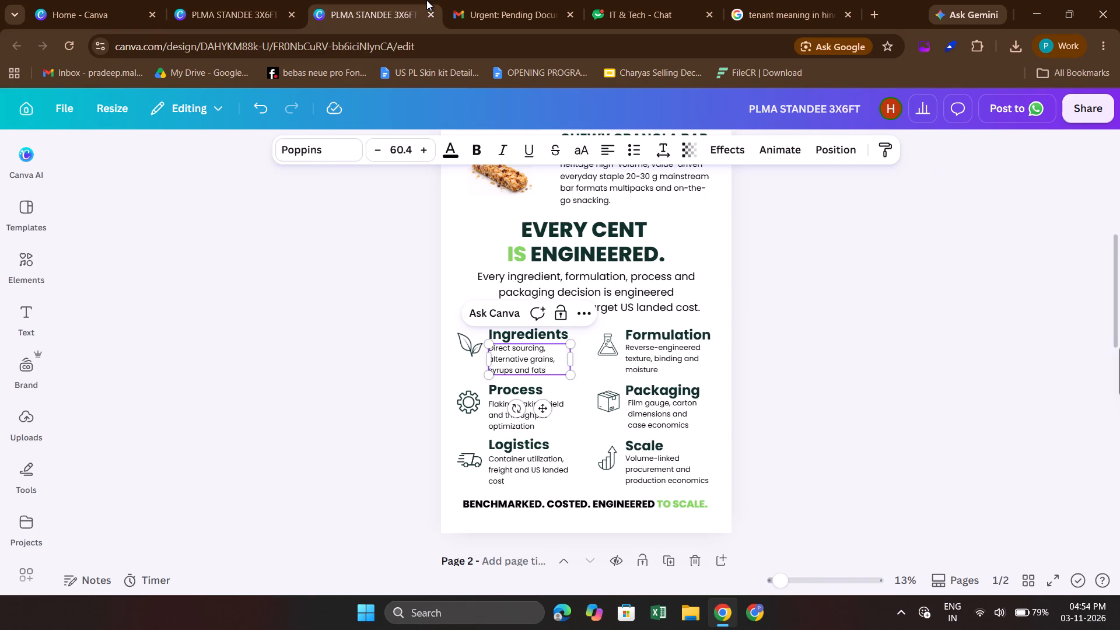
double_click(660, 358)
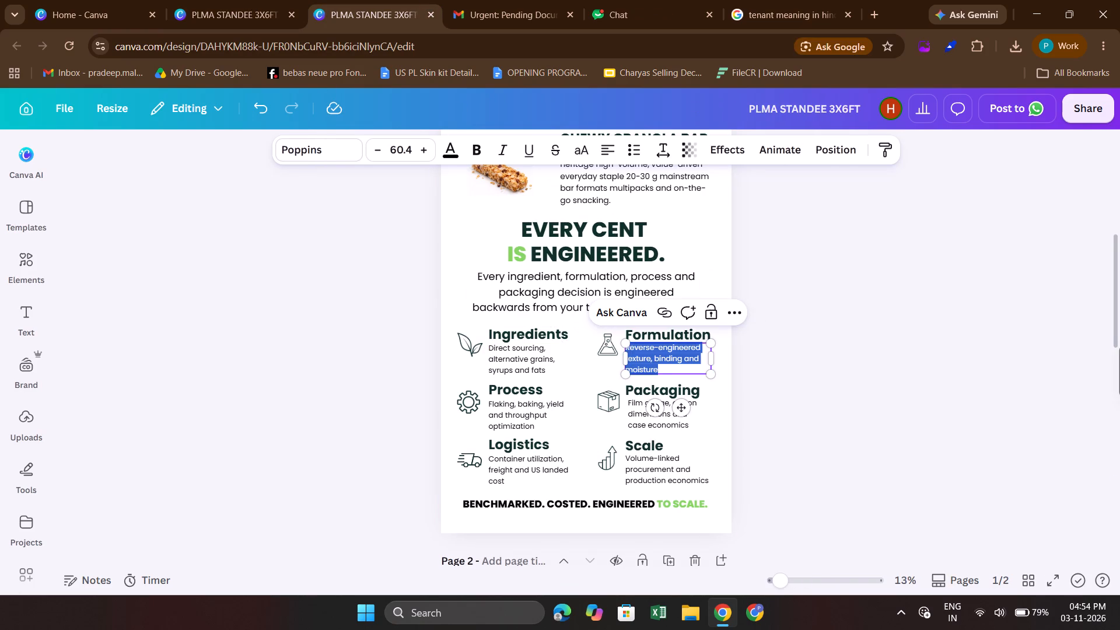
key(ctrl+v)
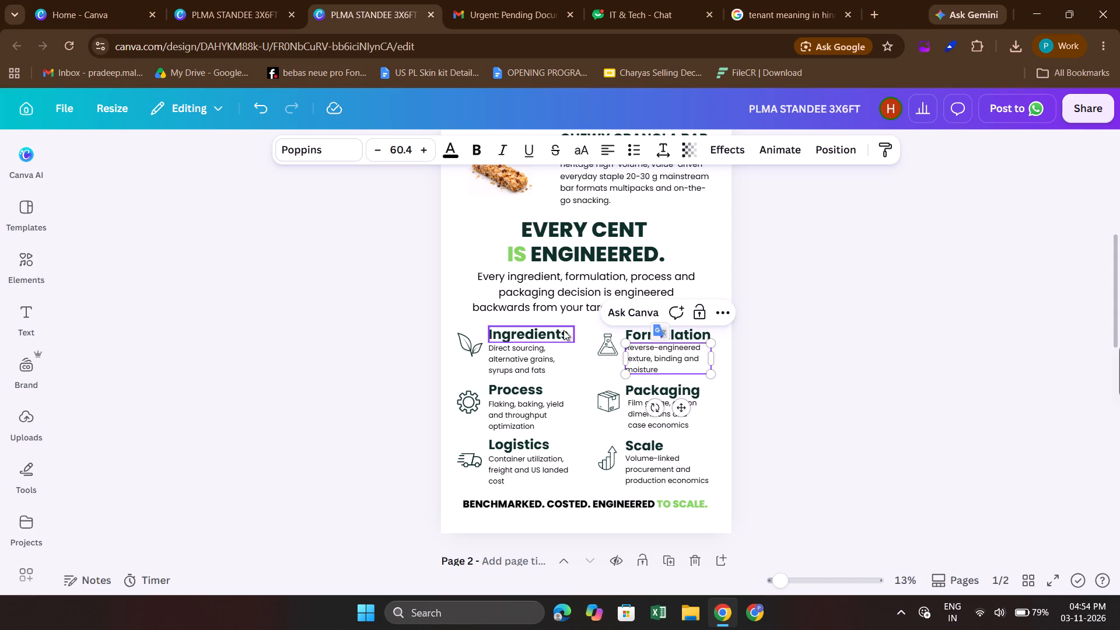
Copy the Process description from page 2 of the 33 x 81 in 2 design over the matching description in PLMA STANDEE 3X6FT.
scroll(373, 297, down, 1)
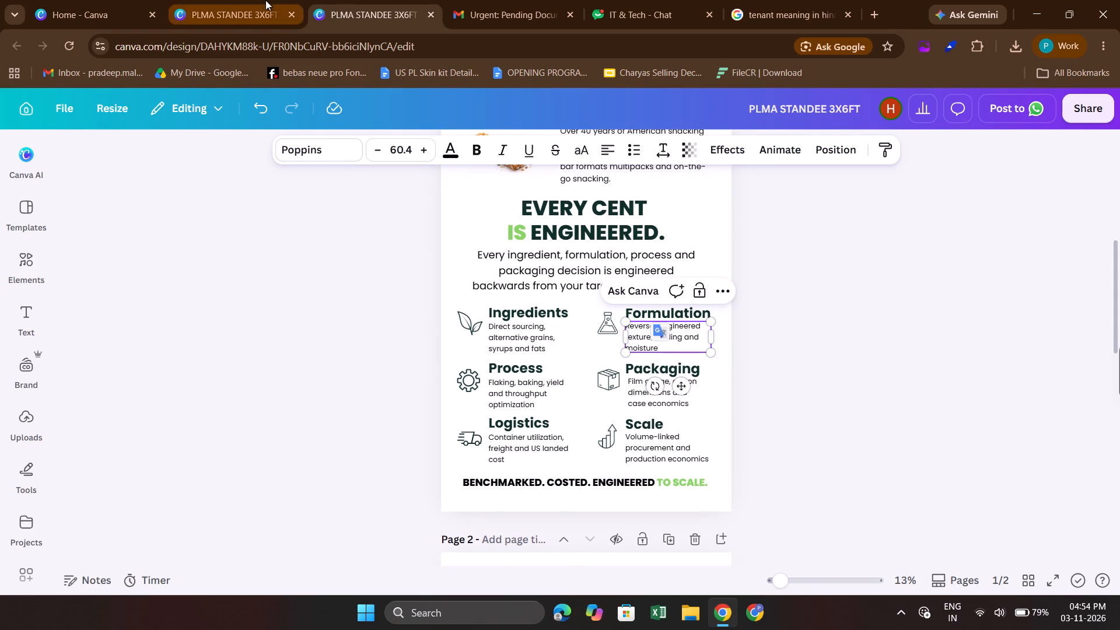
click(265, 0)
click(547, 475)
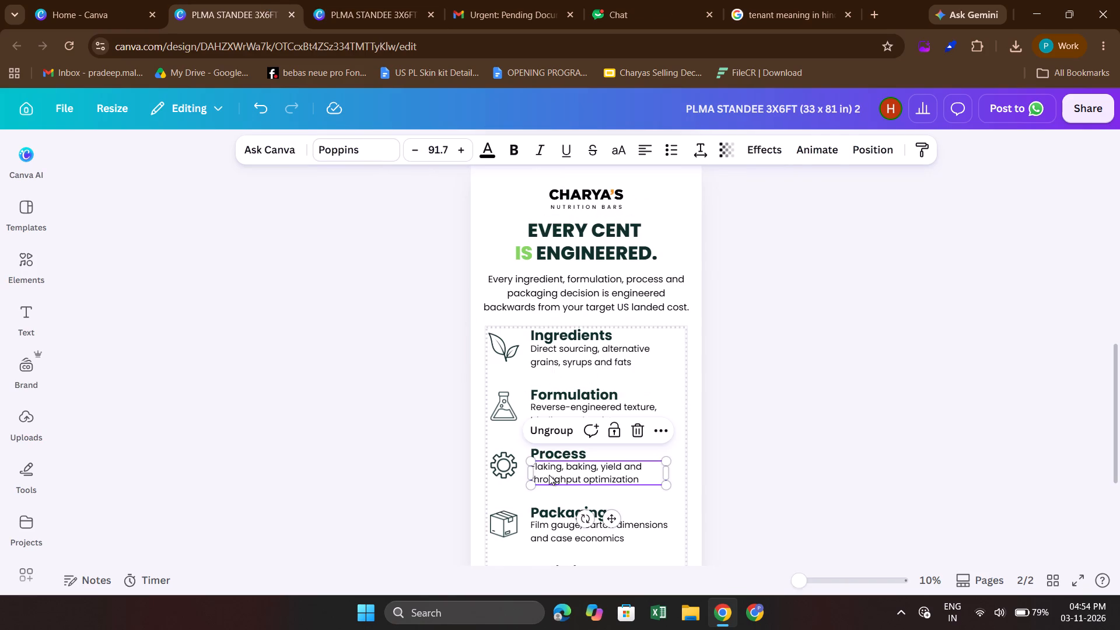
double_click(558, 475)
key(ctrl+c)
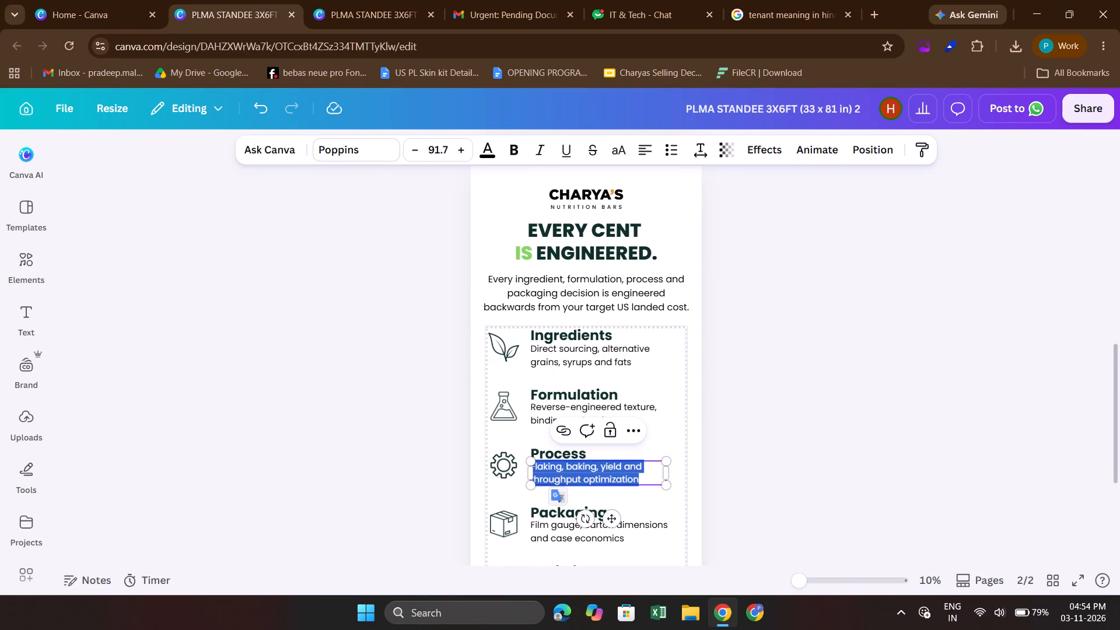
key(ctrl+c)
key(ctrl+c)
key(ctrl+c)
key(ctrl+c)
key(ctrl+c)
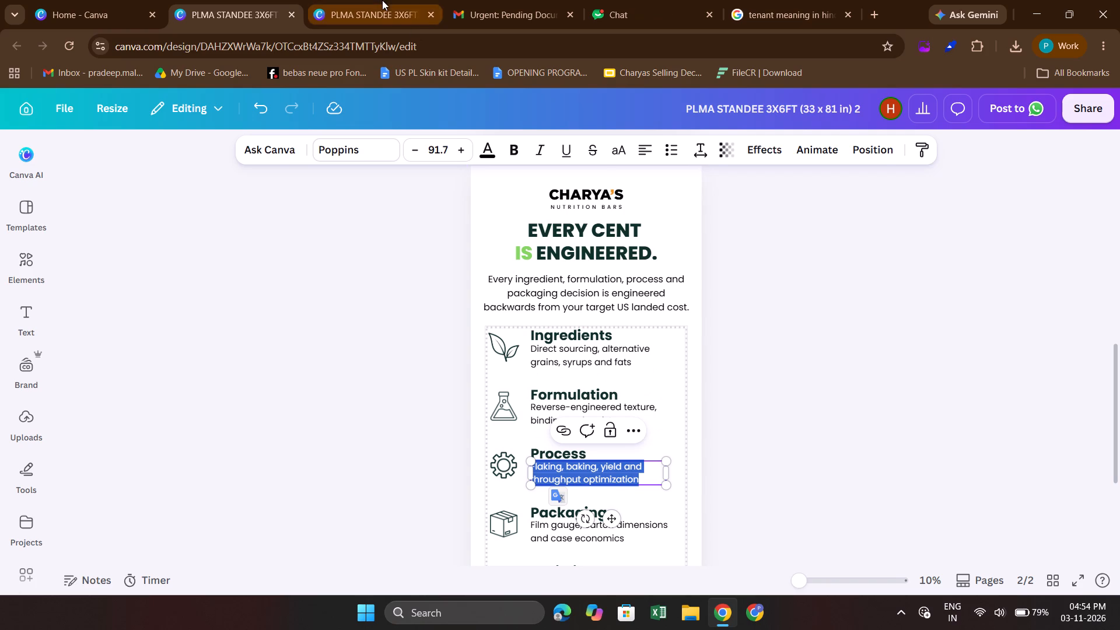
click(382, 0)
double_click(500, 395)
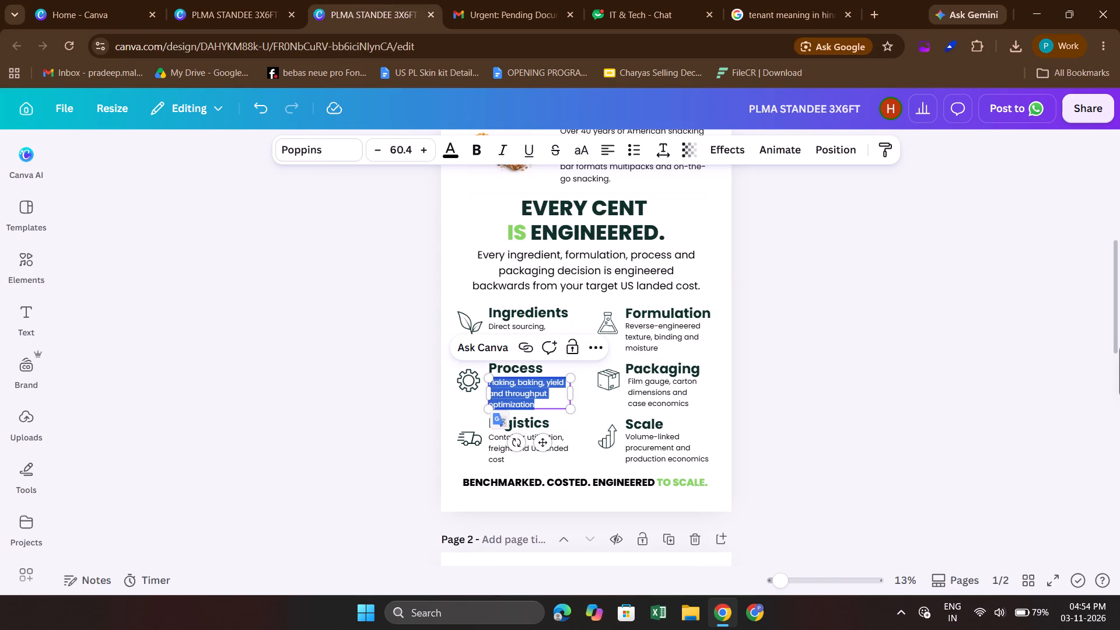
key(ctrl+v)
Replace the Packaging description in PLMA STANDEE 3X6FT with the one from page 2 of the 33 x 81 in 2 design.
double_click(657, 393)
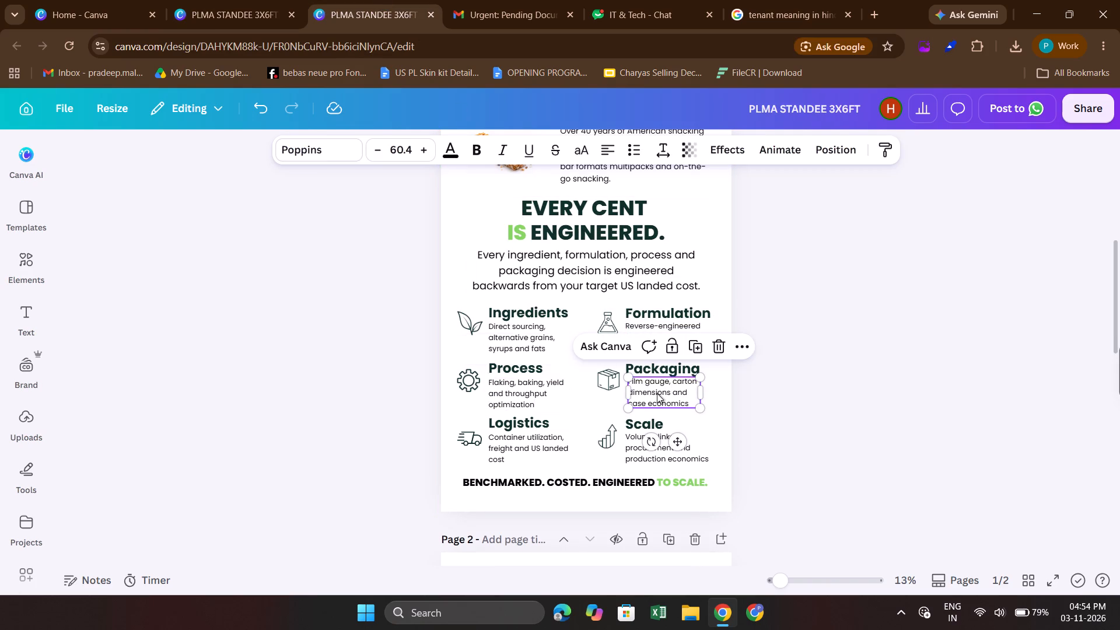
click(231, 0)
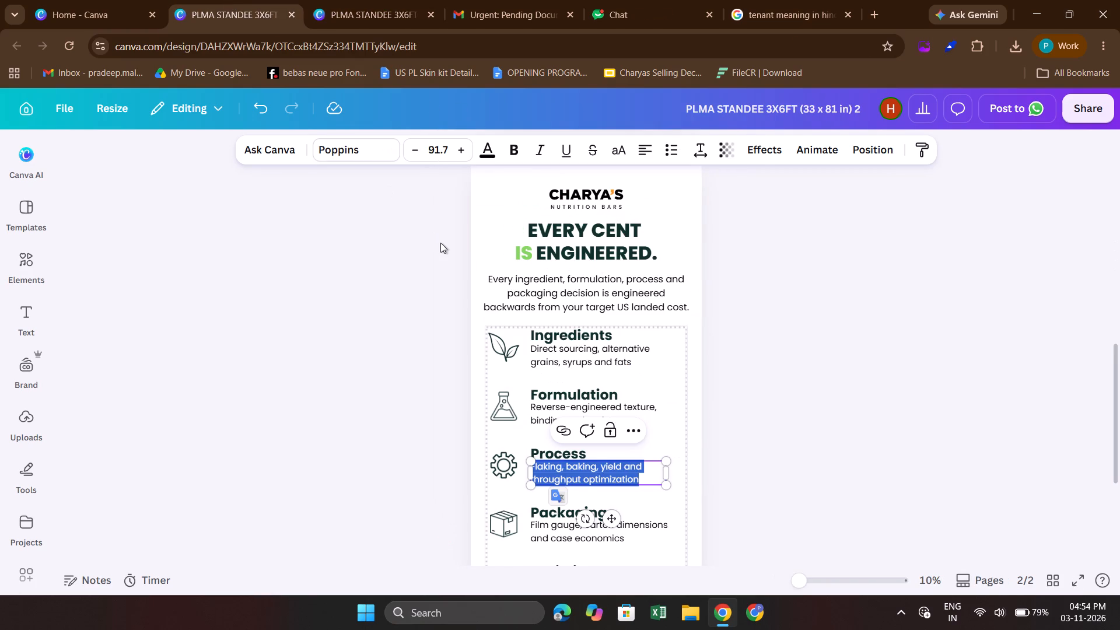
scroll(440, 243, down, 1)
click(545, 477)
double_click(545, 477)
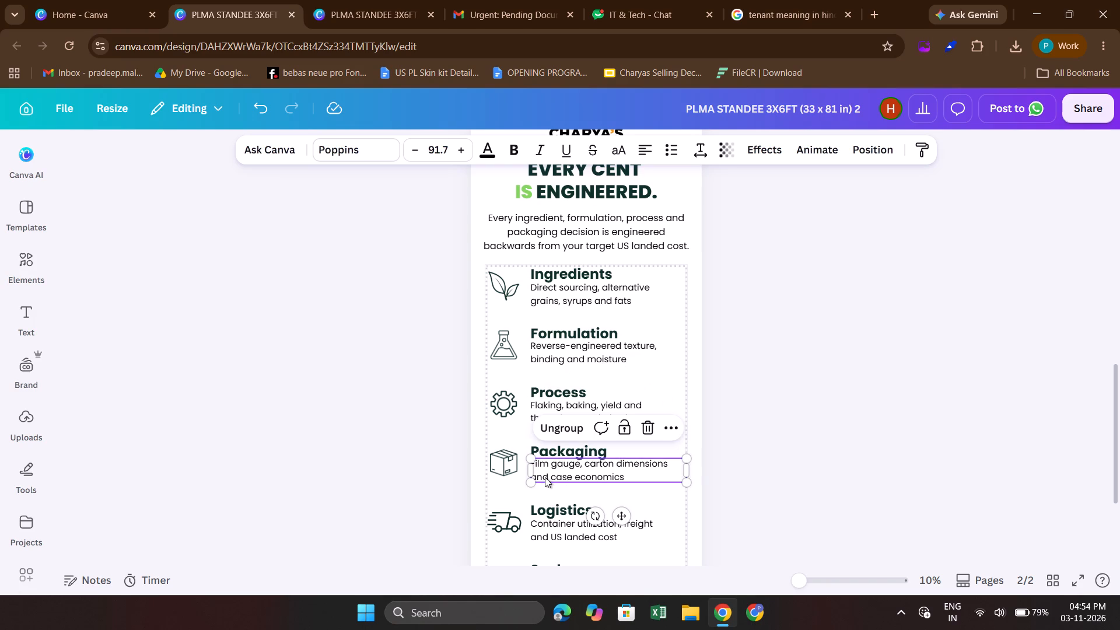
key(ctrl+c)
click(387, 0)
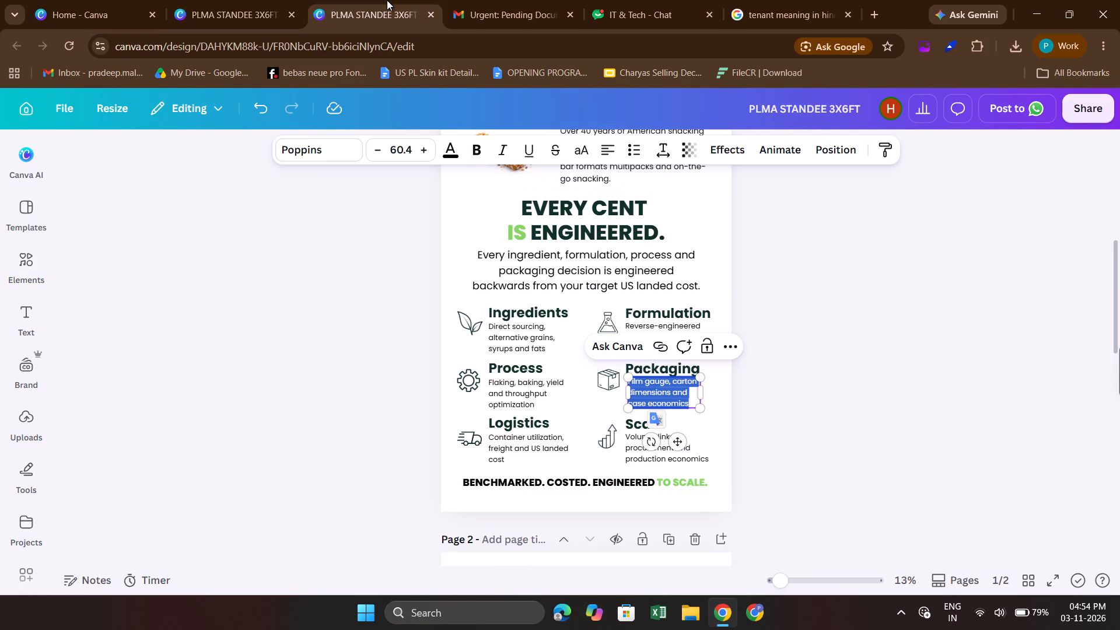
scroll(566, 247, down, 1)
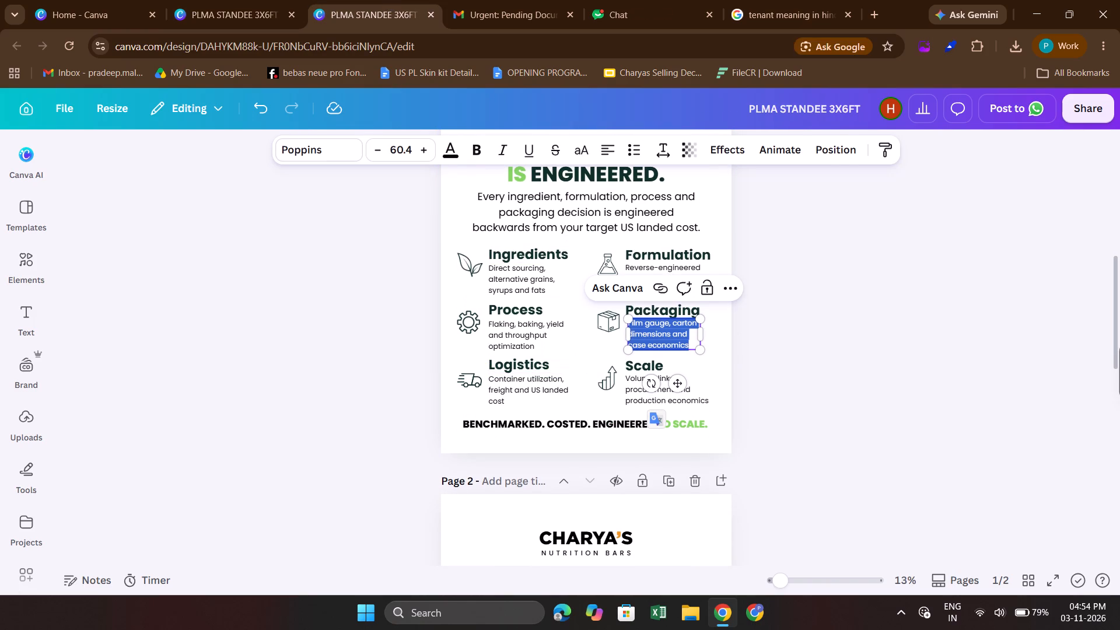
key(ctrl+v)
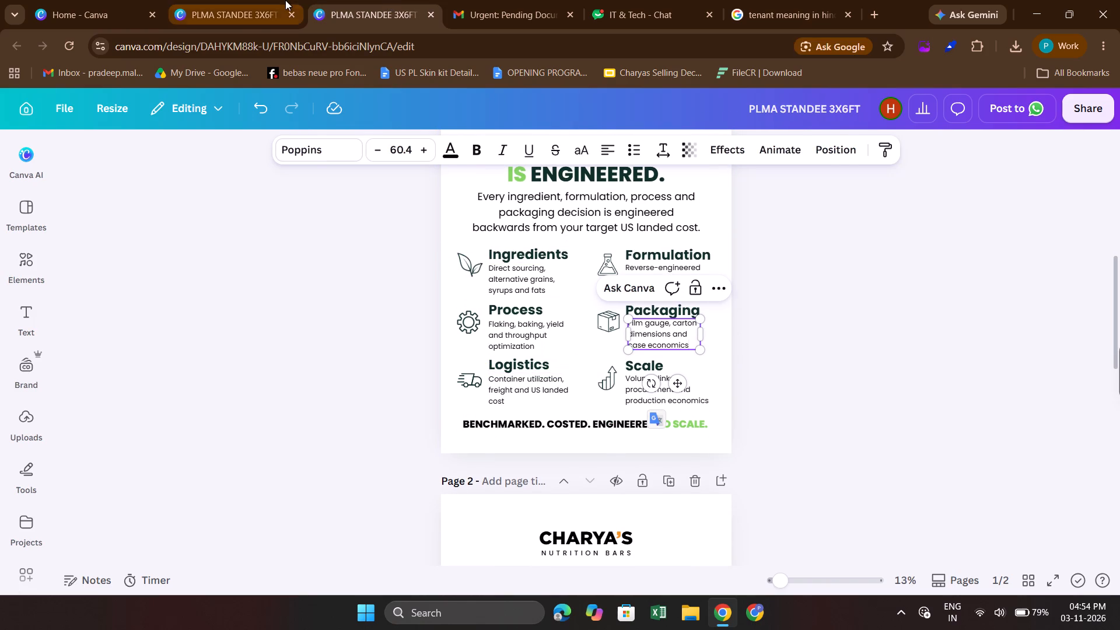
Copy the Logistics description from page 2 of the 33 x 81 in 2 design over the matching description in PLMA STANDEE 3X6FT.
click(285, 0)
scroll(581, 443, down, 1)
click(576, 433)
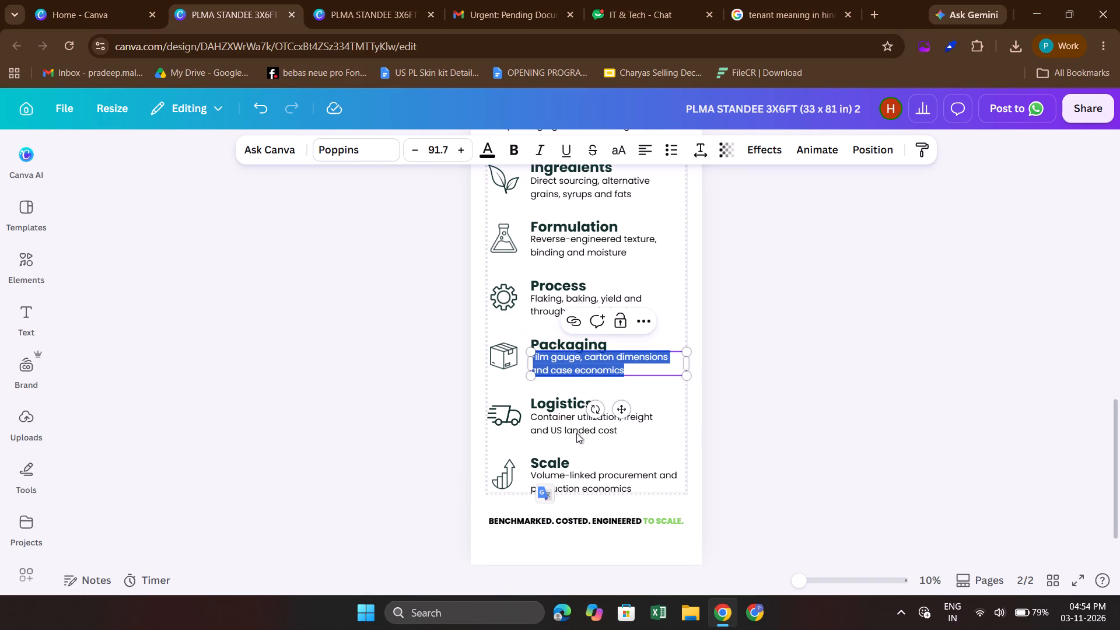
double_click(576, 433)
key(ctrl+c)
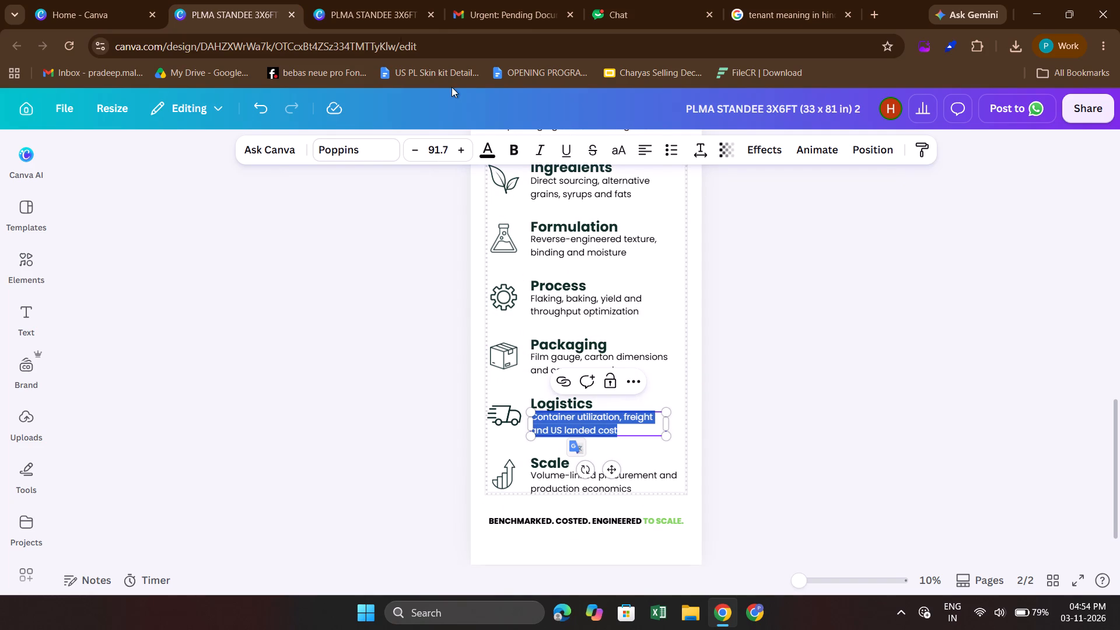
click(370, 0)
double_click(530, 382)
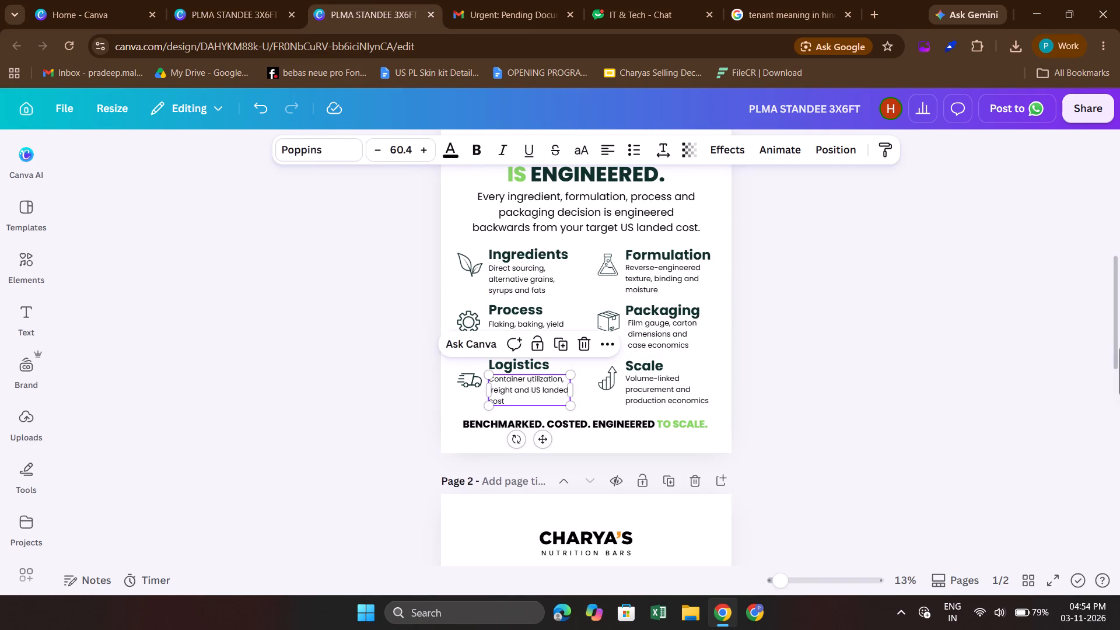
key(ctrl+v)
Replace the Scale description in PLMA STANDEE 3X6FT with the one from page 2 of the 33 x 81 in 2 design.
double_click(670, 402)
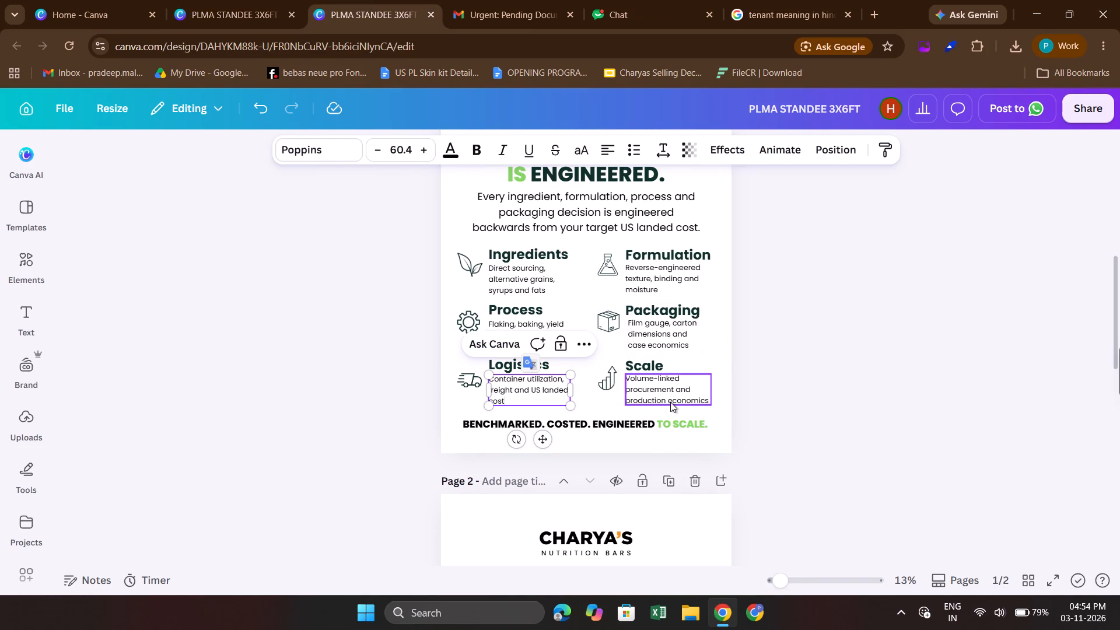
click(265, 0)
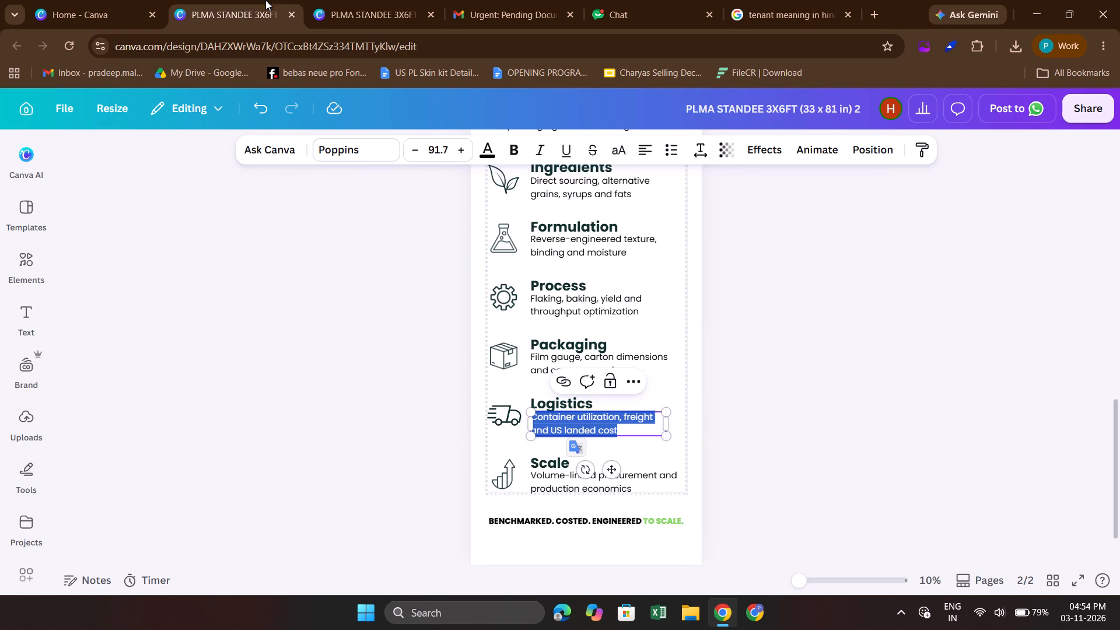
double_click(560, 487)
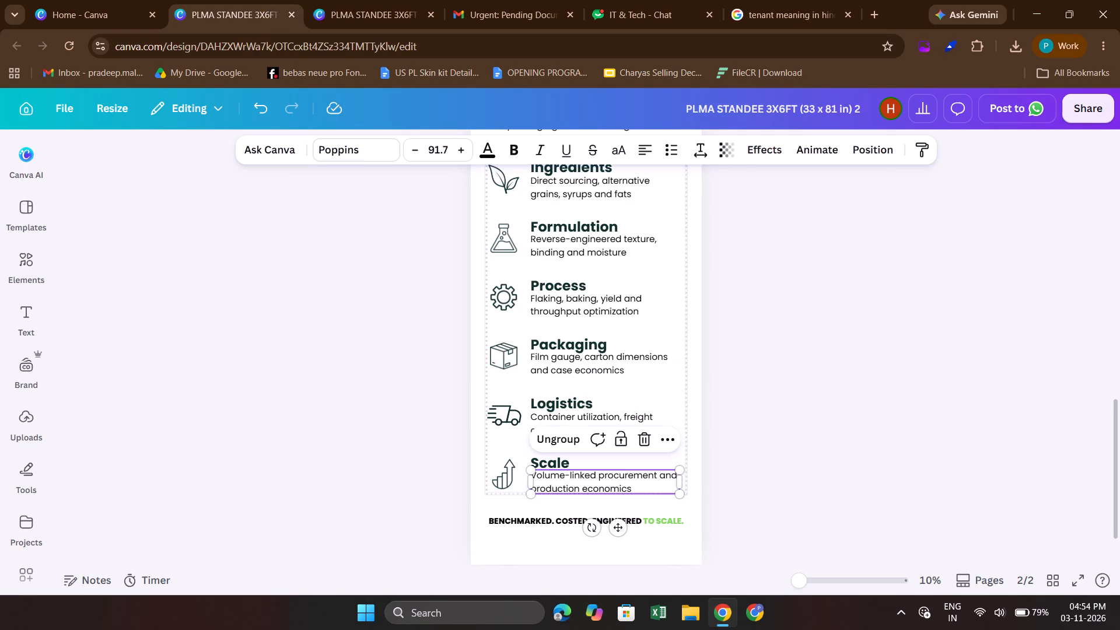
key(ctrl+c)
click(429, 0)
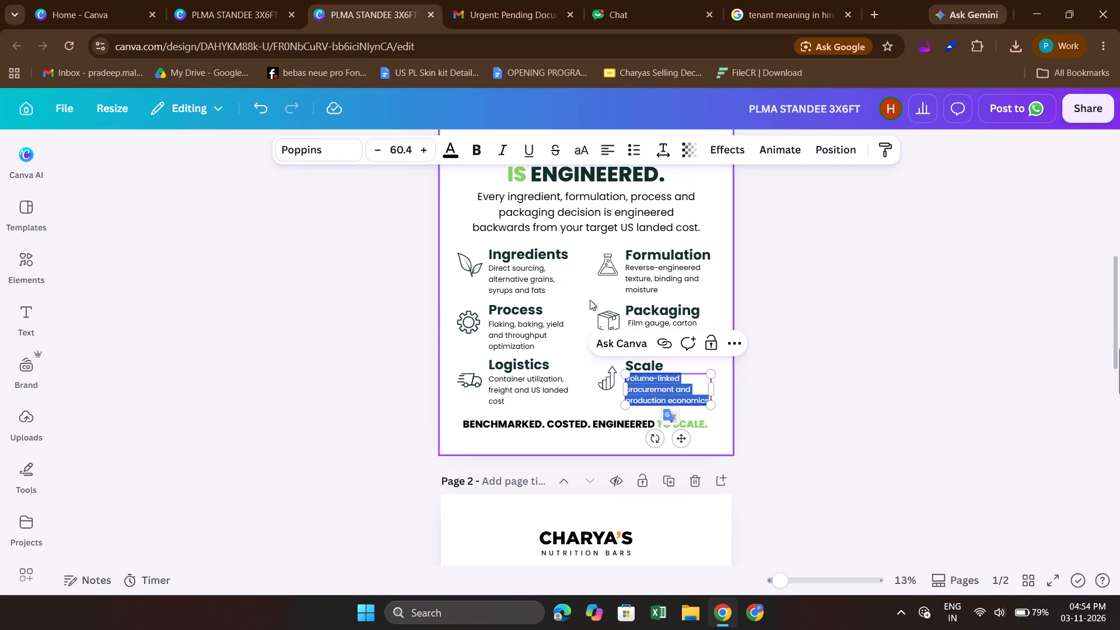
key(ctrl+v)
click(860, 374)
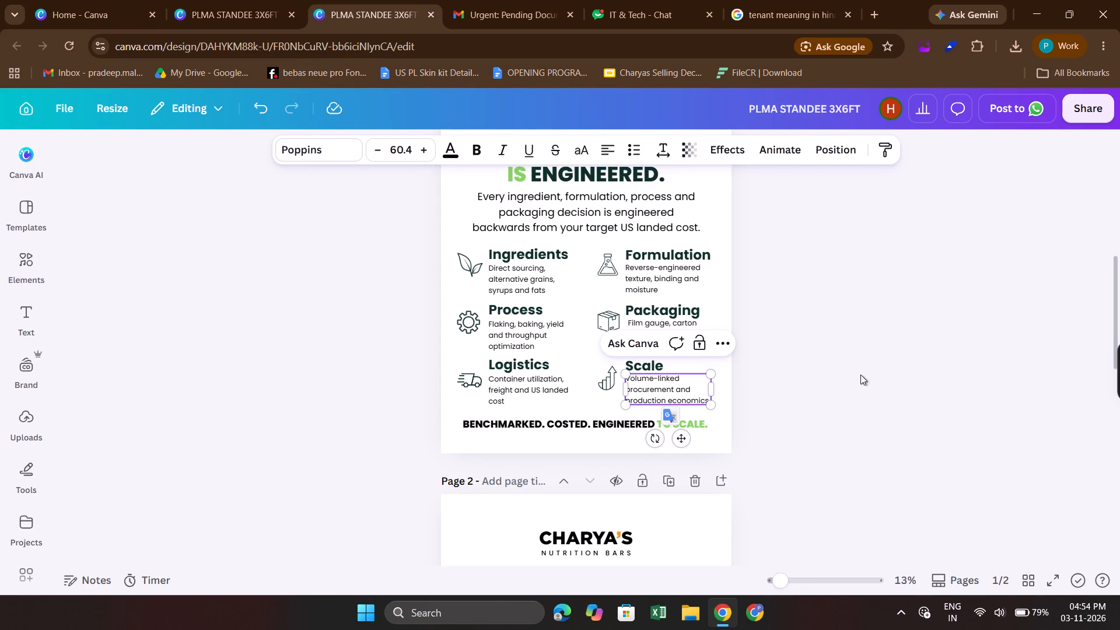
Save PLMA STANDEE 3X6FT and close the 33 x 81 in 2 design.
scroll(860, 374, up, 1)
key(ctrl+s)
scroll(860, 374, up, 5)
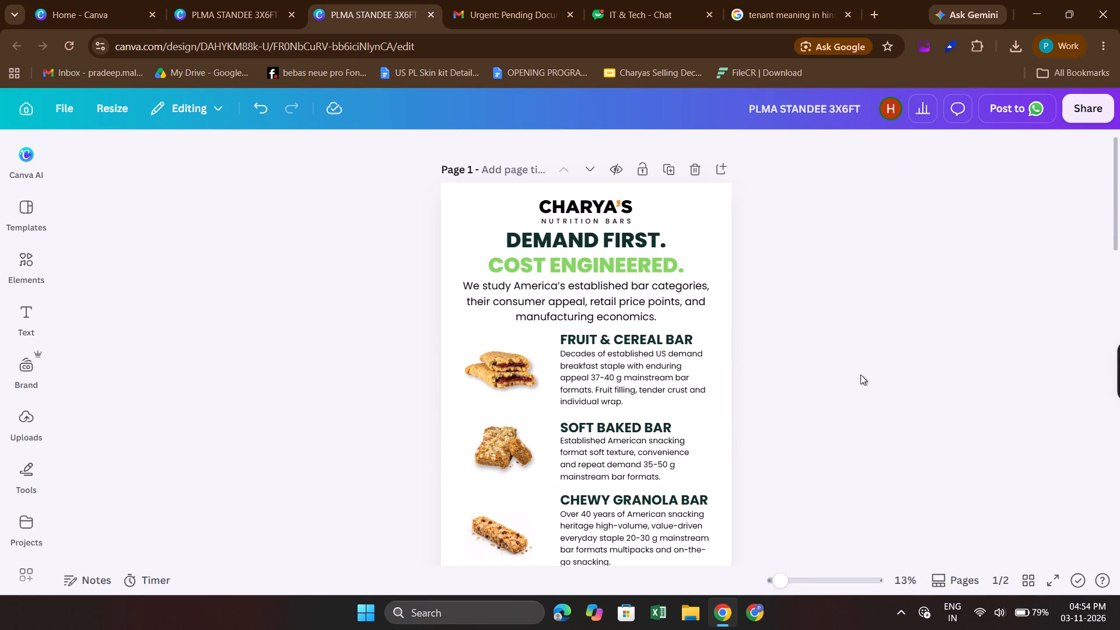
scroll(860, 374, up, 1)
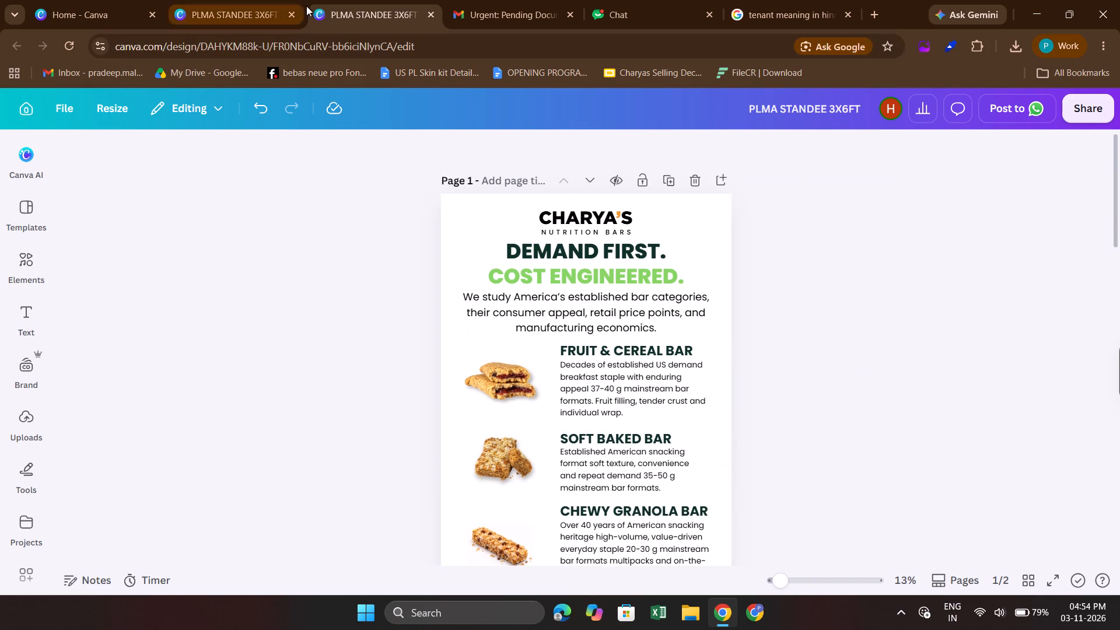
click(296, 15)
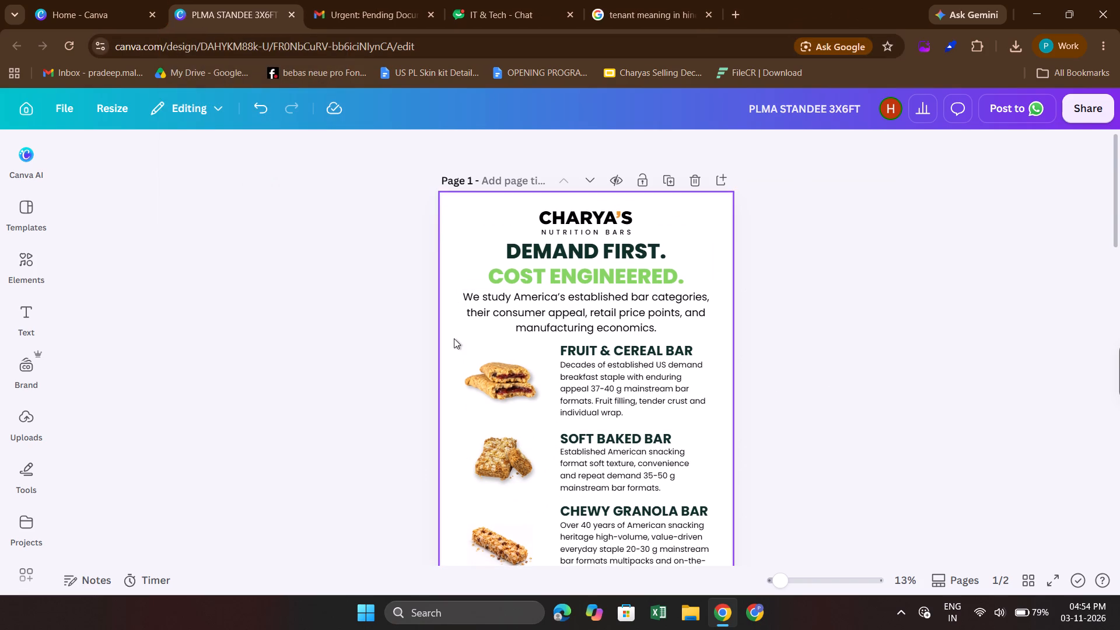
Delete page 2, the separate EVERY CENT IS ENGINEERED page, from PLMA STANDEE 3X6FT and save the design.
scroll(454, 338, down, 9)
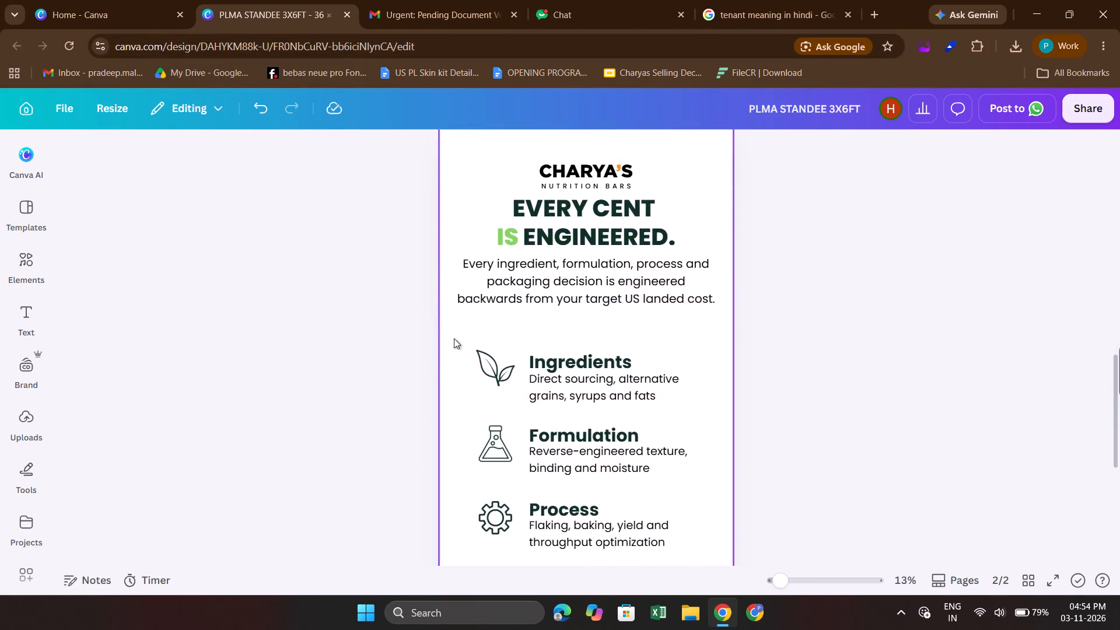
scroll(454, 338, down, 1)
scroll(454, 338, up, 5)
click(878, 359)
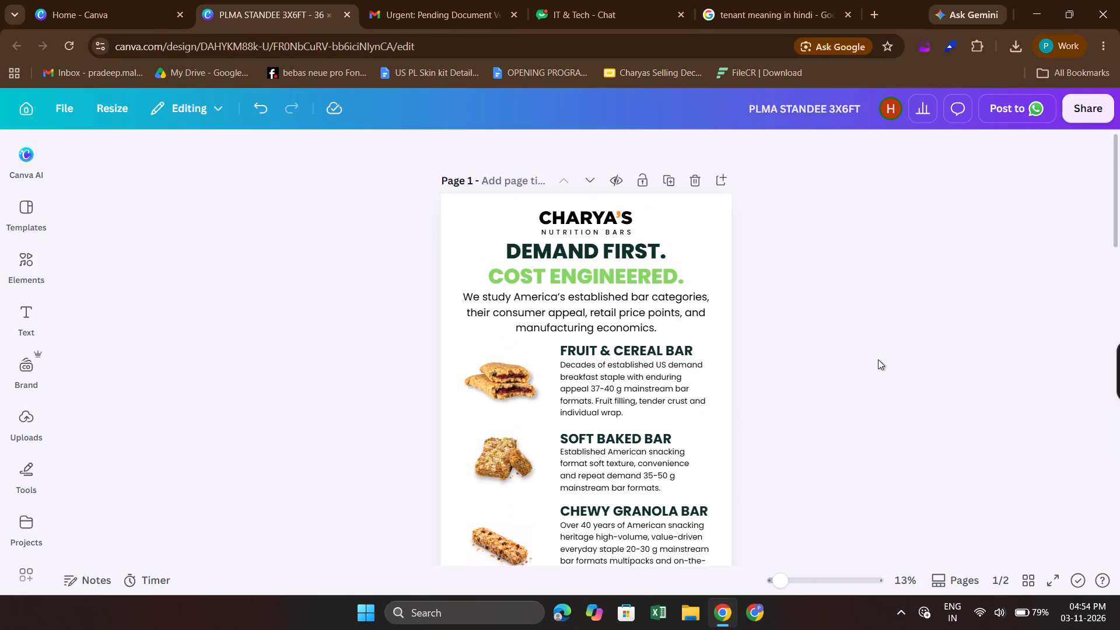
key(ctrl+s)
scroll(878, 359, down, 6)
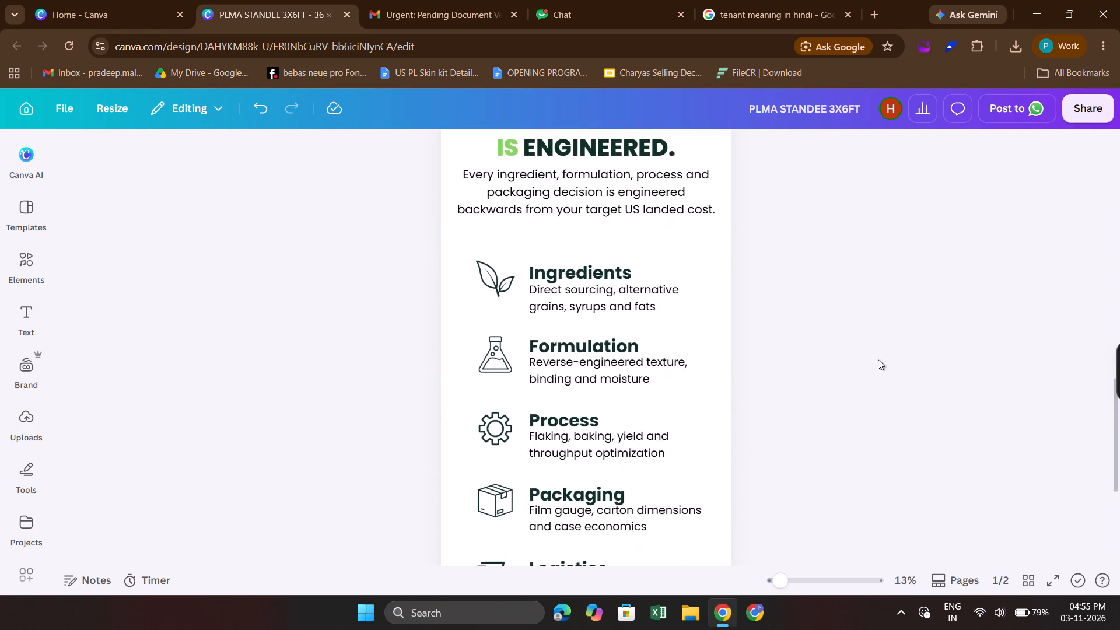
click(699, 452)
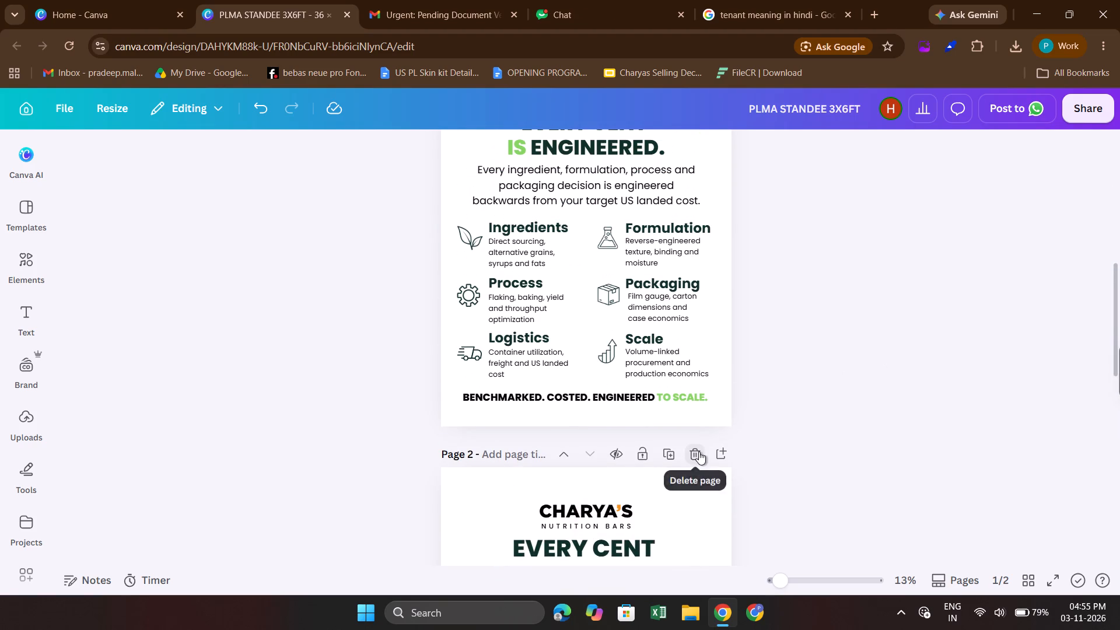
scroll(817, 379, up, 7)
key(ctrl+s)
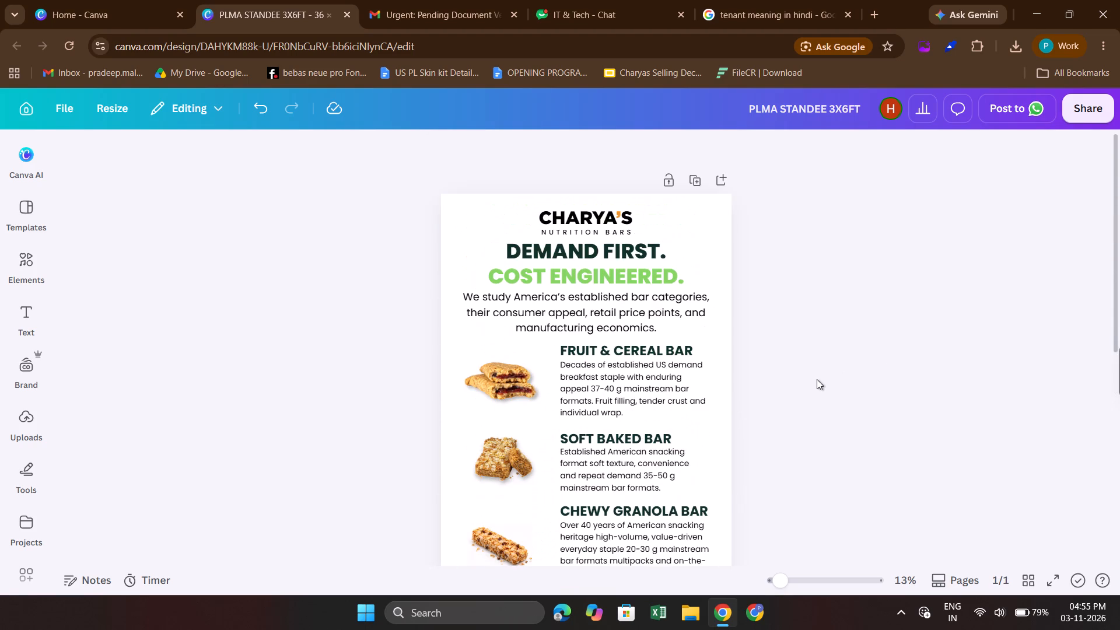
key(ctrl+s)
Move the BENCHMARKED. COSTED. ENGINEERED TO SCALE. line slightly lower beneath the Logistics and Scale items, keeping it centred on the page.
scroll(817, 379, down, 5)
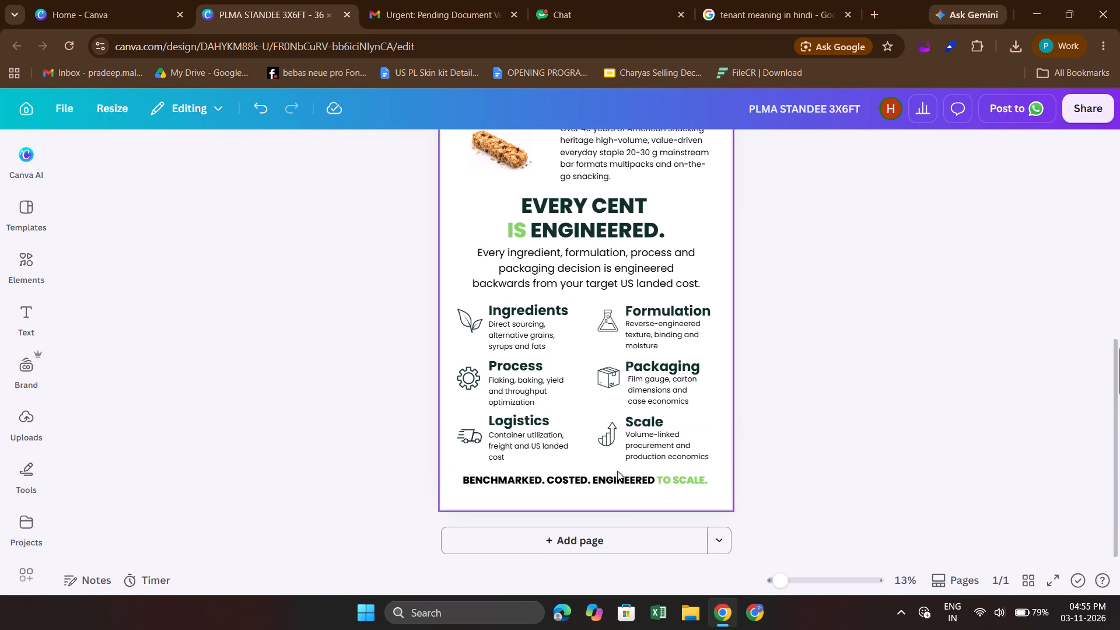
click(618, 477)
drag(618, 477, 618, 482)
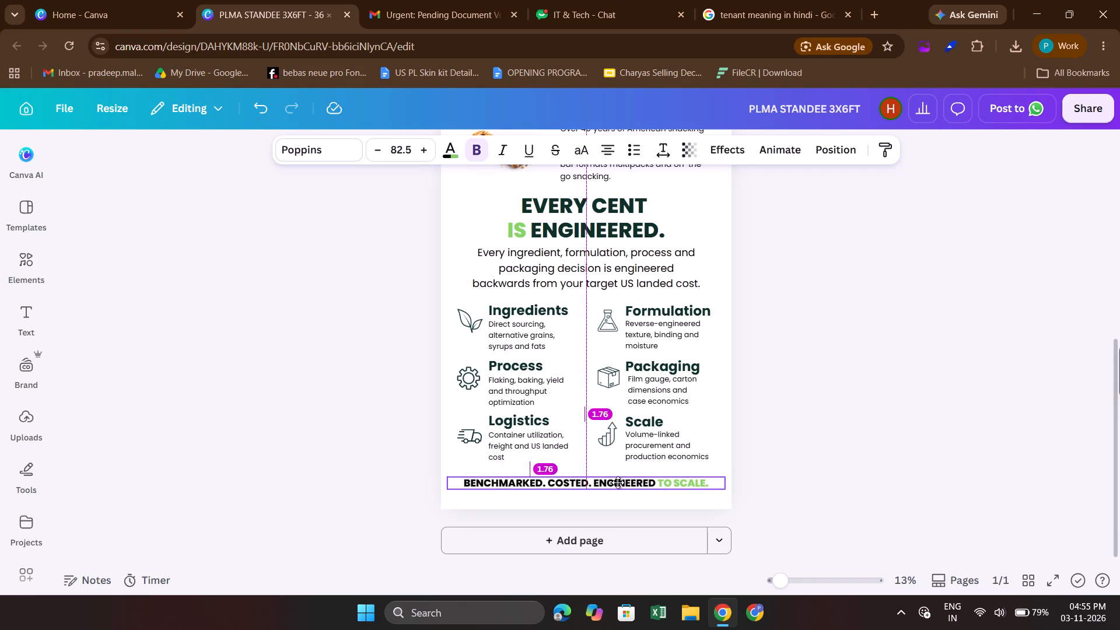
drag(618, 482, 615, 484)
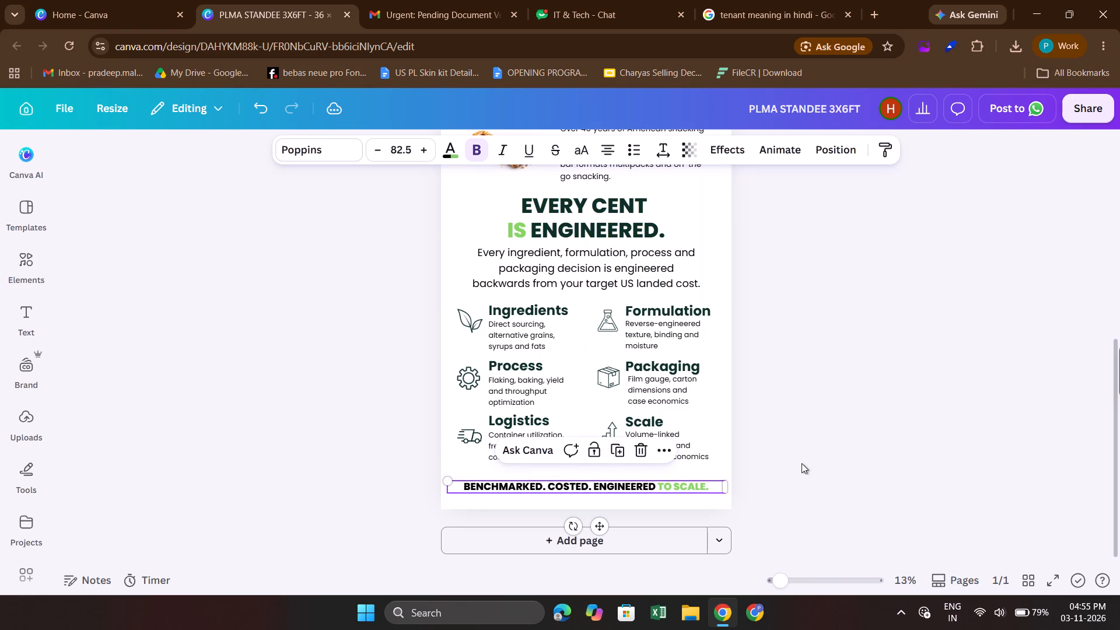
Deselect the BENCHMARKED. COSTED. ENGINEERED TO SCALE. line and save the PLMA STANDEE 3X6FT design.
click(801, 463)
key(ctrl+s)
key(ctrl+s)
key(ctrl+s)
key(ctrl+s)
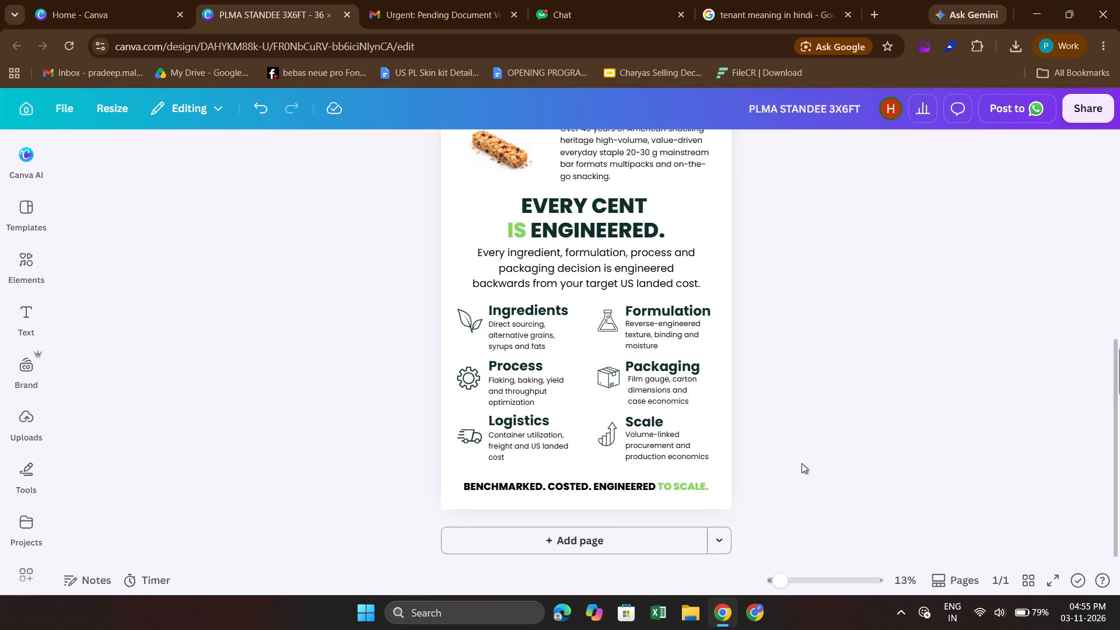
key(ctrl+s)
key(ctrl+s)
key(ctrl+s)
key(ctrl+s)
key(ctrl+s)
key(ctrl+s)
drag(419, 213, 661, 380)
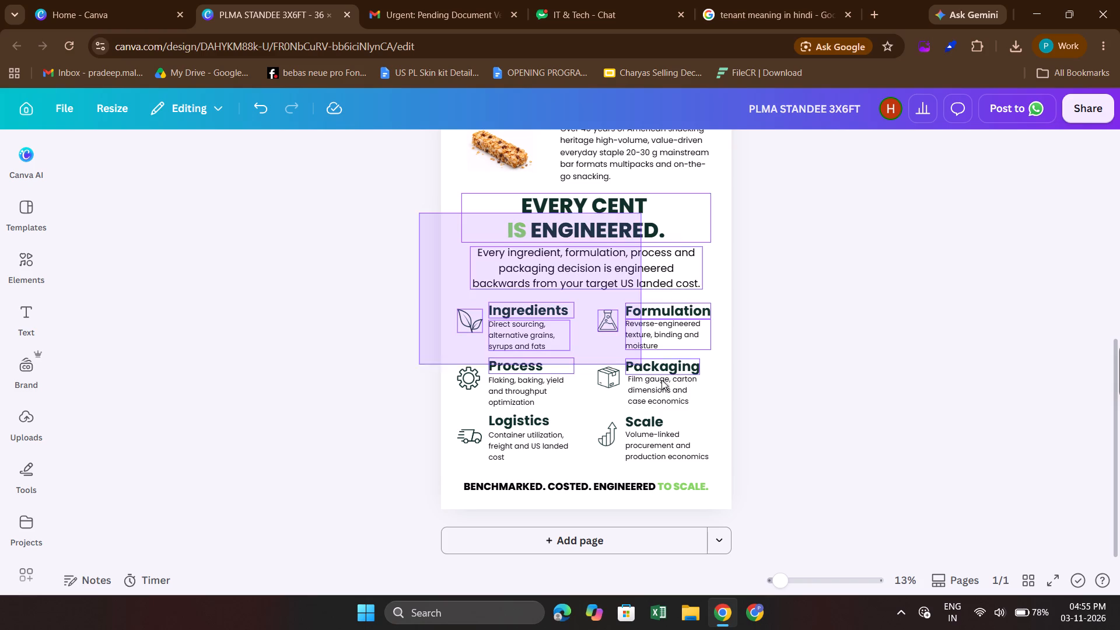
drag(661, 380, 720, 448)
key(shift+Down)
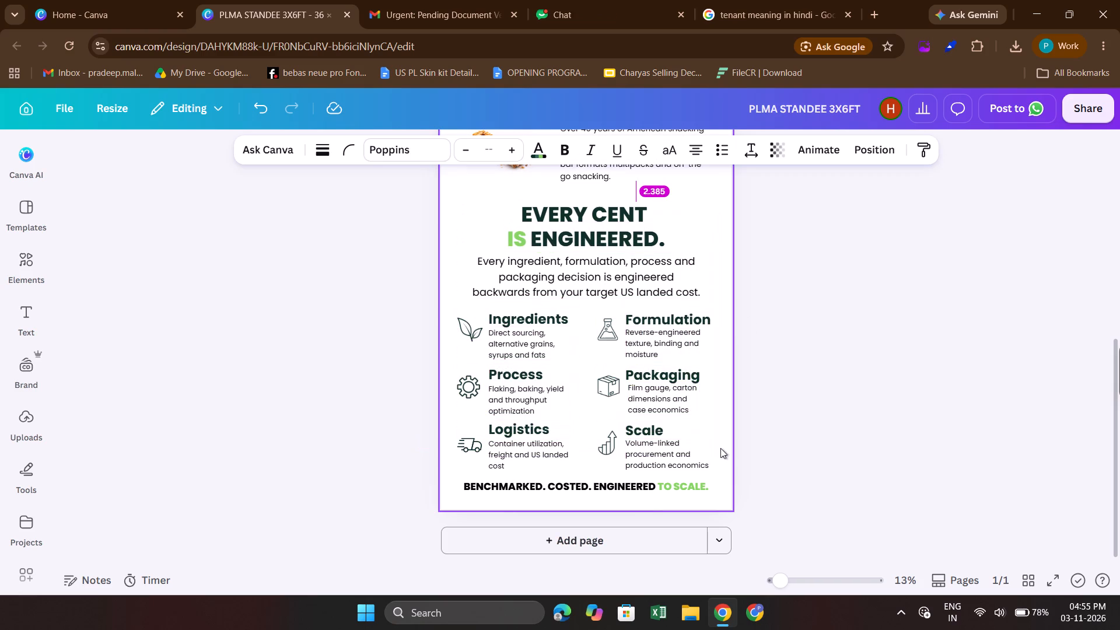